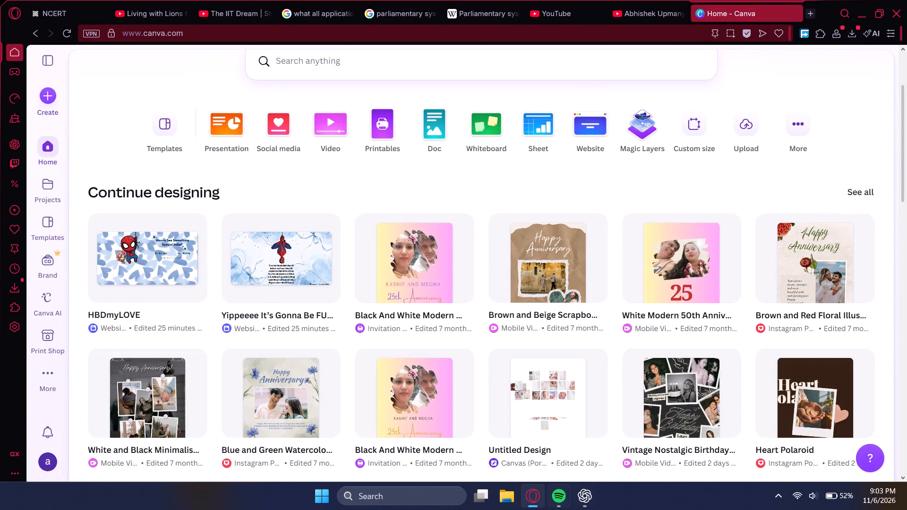
# Open the website design "Yippeeee It's Gonna Be FUNNN" for editing.
pyautogui.click(267, 262)
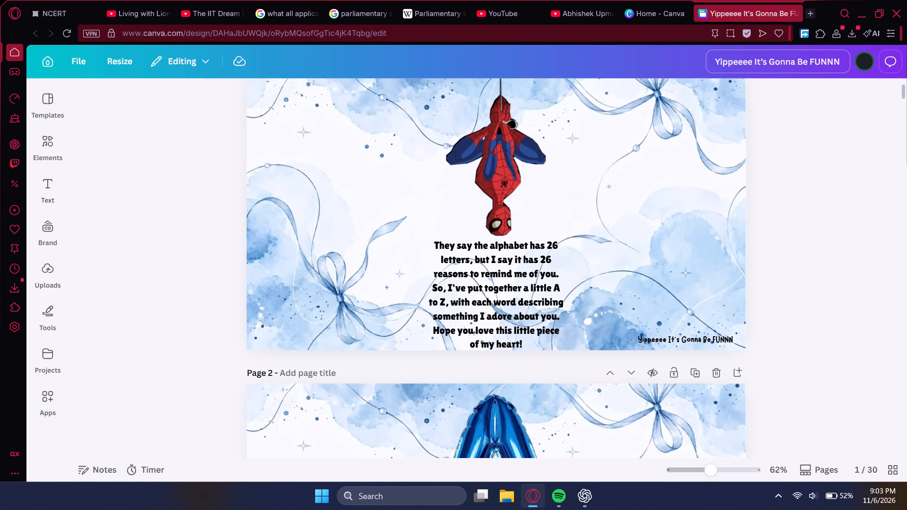
pyautogui.click(844, 66)
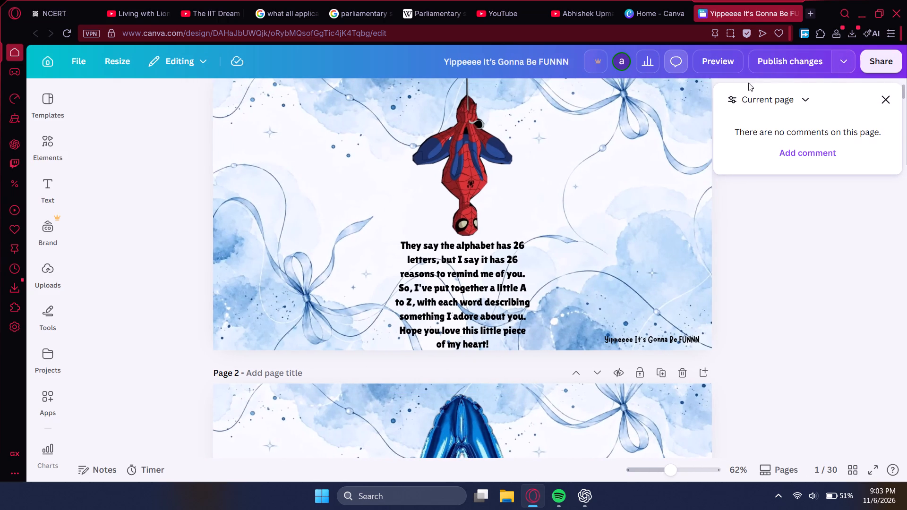
# Rename the design as HBDmyLOVE and dismiss the comments pane.
pyautogui.click(556, 64)
pyautogui.moveTo(572, 61); pyautogui.dragTo(403, 64)
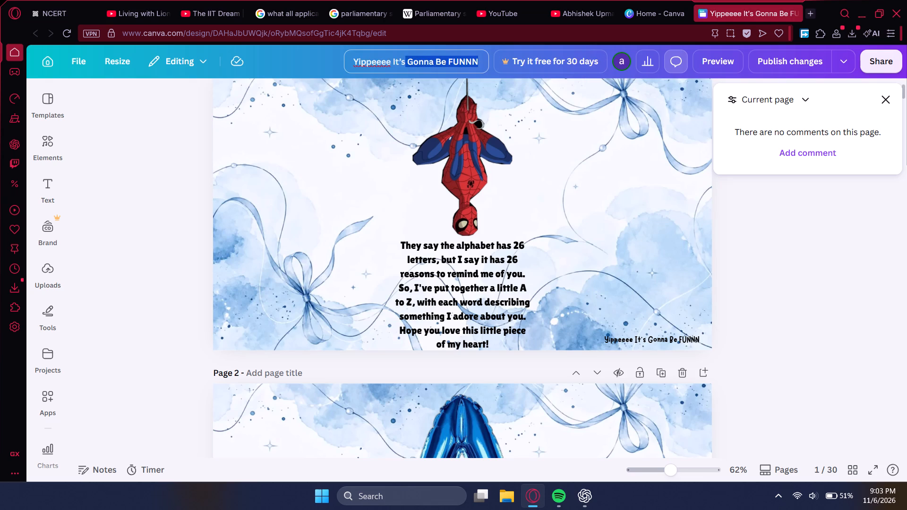
pyautogui.moveTo(403, 64); pyautogui.dragTo(351, 65)
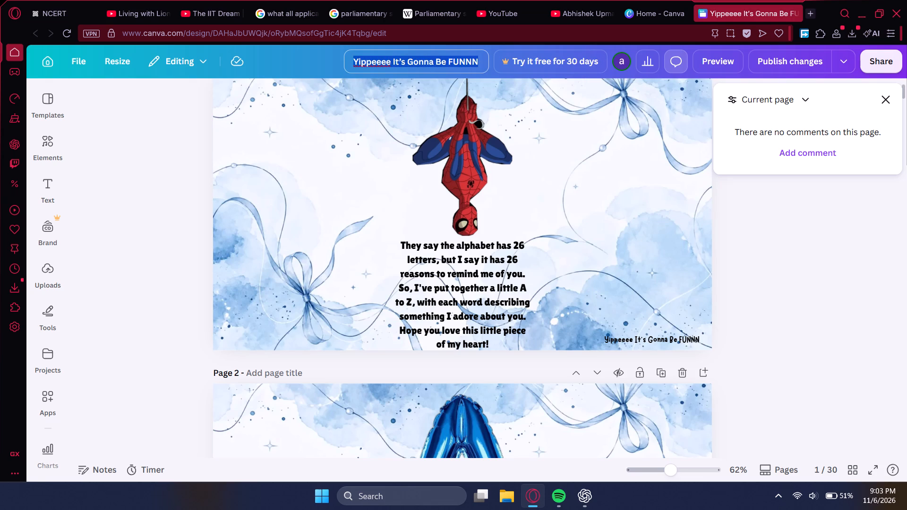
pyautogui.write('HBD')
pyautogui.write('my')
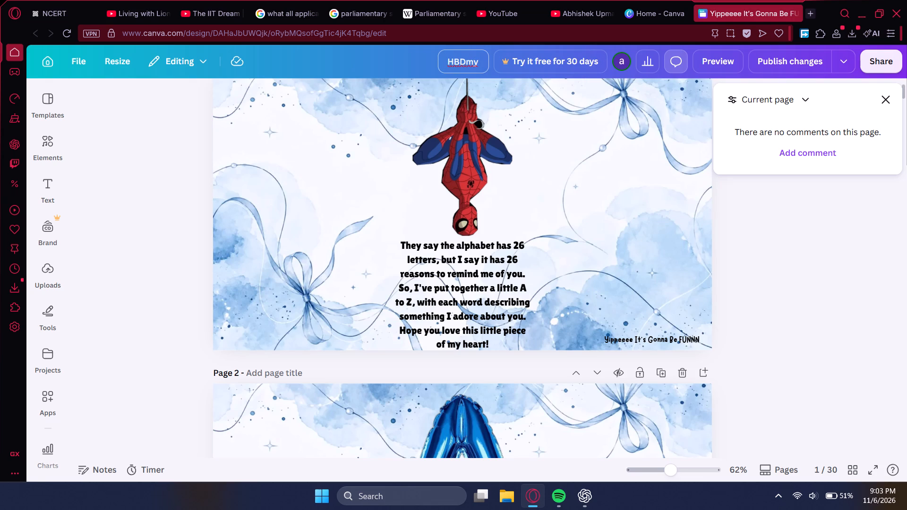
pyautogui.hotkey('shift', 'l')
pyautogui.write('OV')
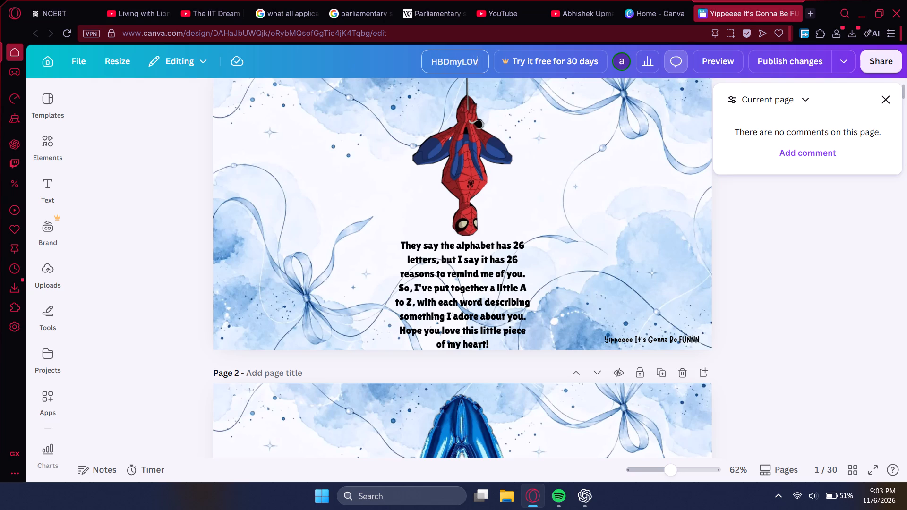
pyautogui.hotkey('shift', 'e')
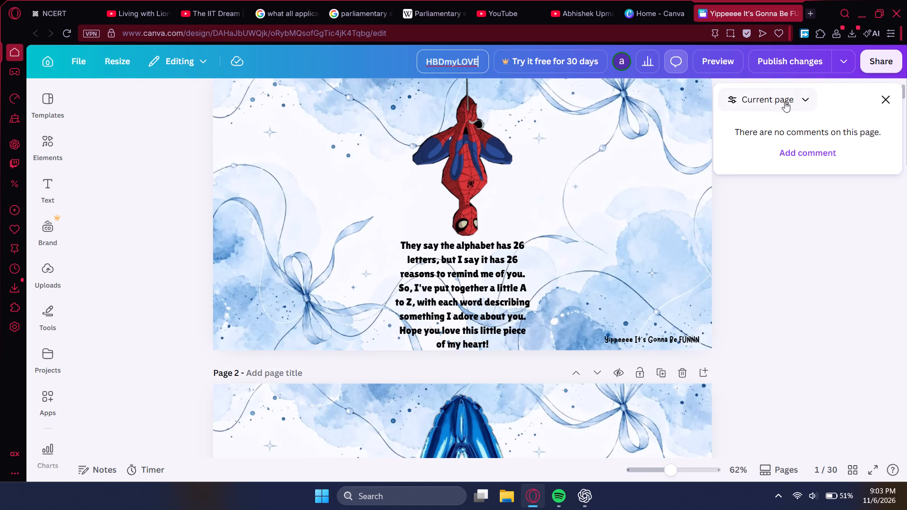
pyautogui.click(888, 110)
# Show the website preview beside the pages.
pyautogui.scroll(-5, 653, 281)
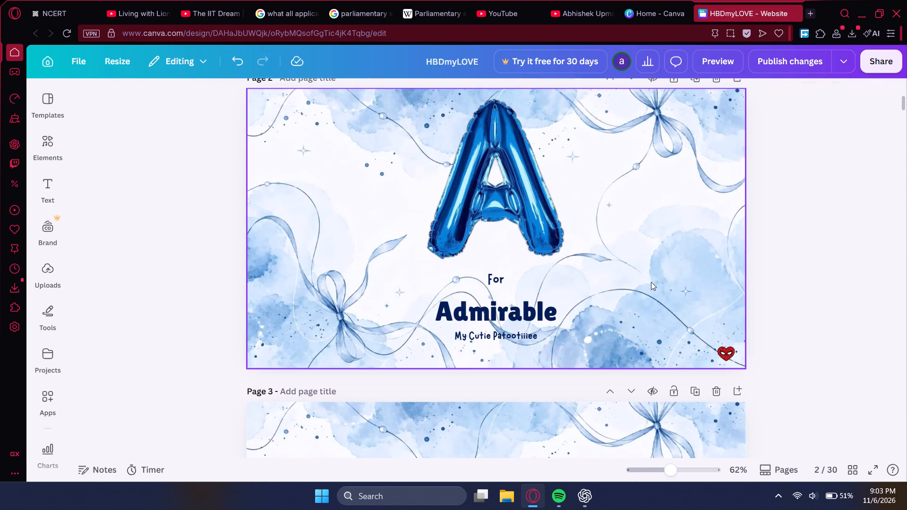
pyautogui.scroll(-4, 755, 241)
pyautogui.click(725, 60)
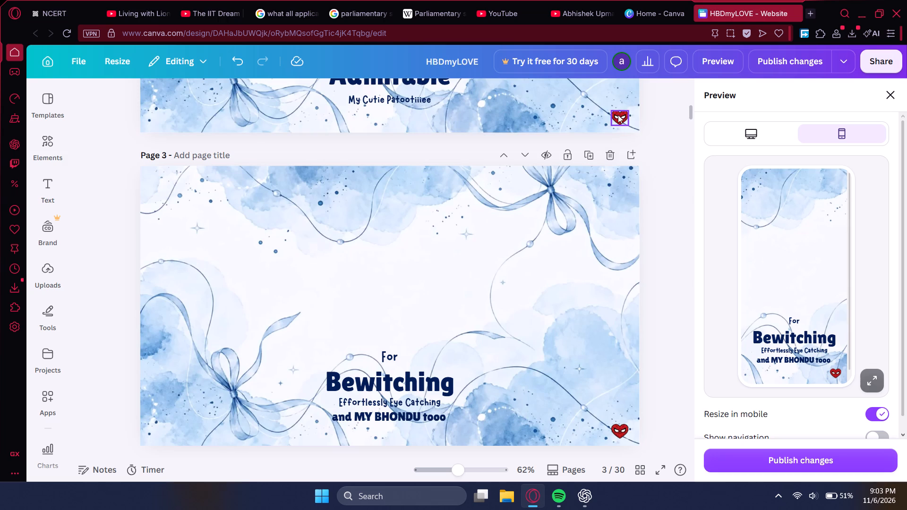
# Examine the red heart mask icons on pages 2 to 10 to find where the next-page links are missing.
pyautogui.click(618, 115)
pyautogui.scroll(1, 618, 234)
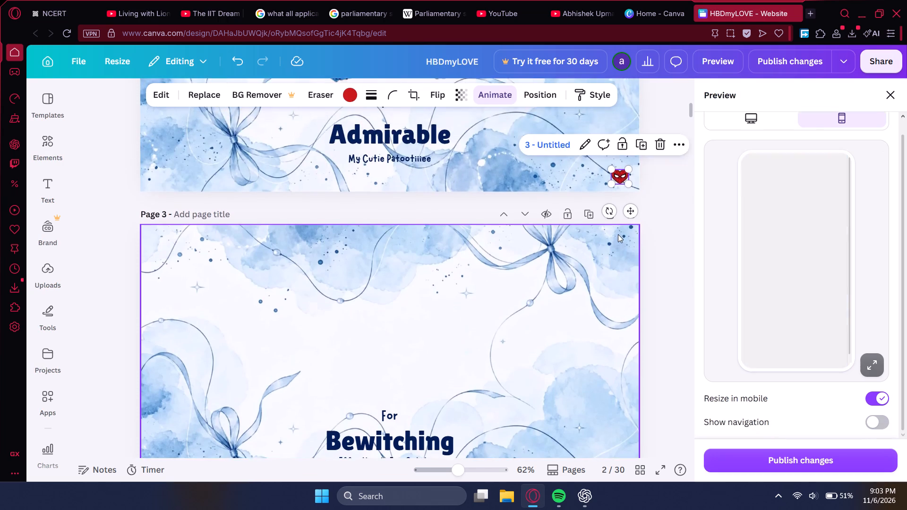
pyautogui.scroll(2, 618, 234)
pyautogui.scroll(-5, 617, 290)
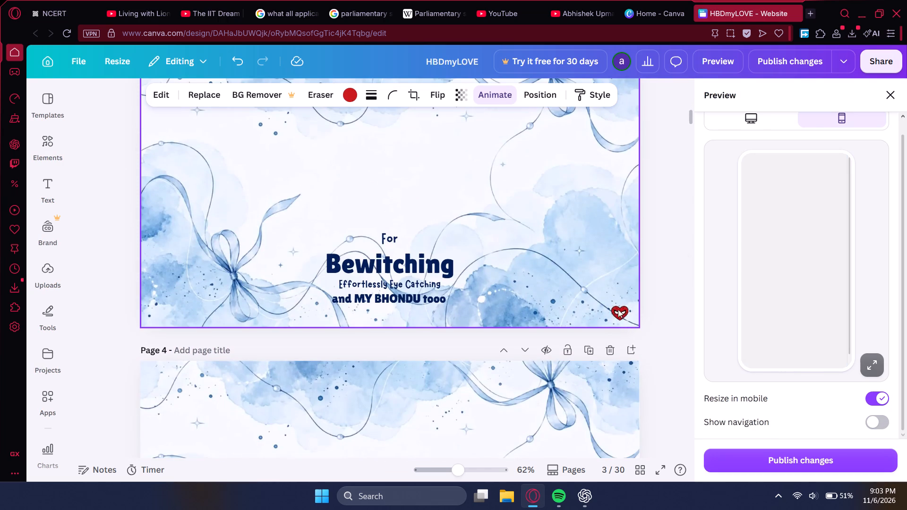
pyautogui.scroll(-19, 618, 309)
pyautogui.scroll(-4, 609, 306)
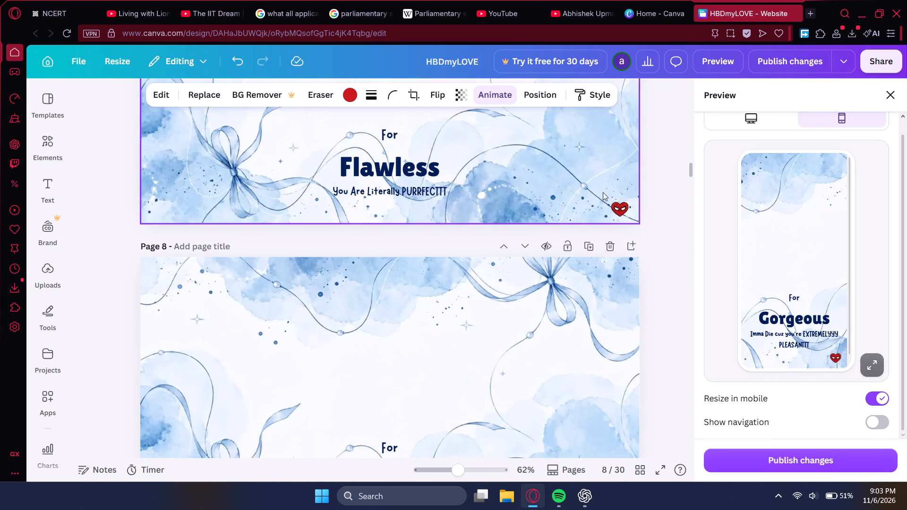
pyautogui.click(617, 205)
pyautogui.scroll(-9, 593, 279)
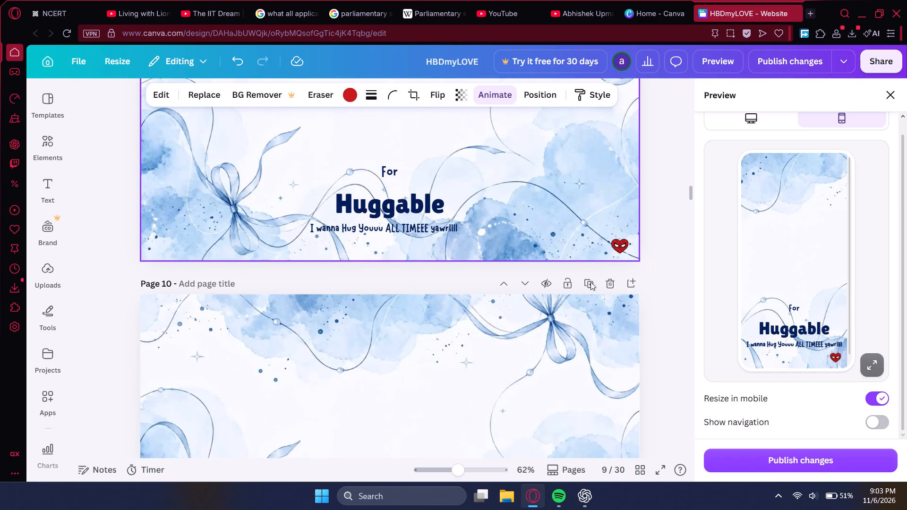
pyautogui.scroll(-4, 590, 282)
pyautogui.click(618, 319)
pyautogui.scroll(2, 613, 318)
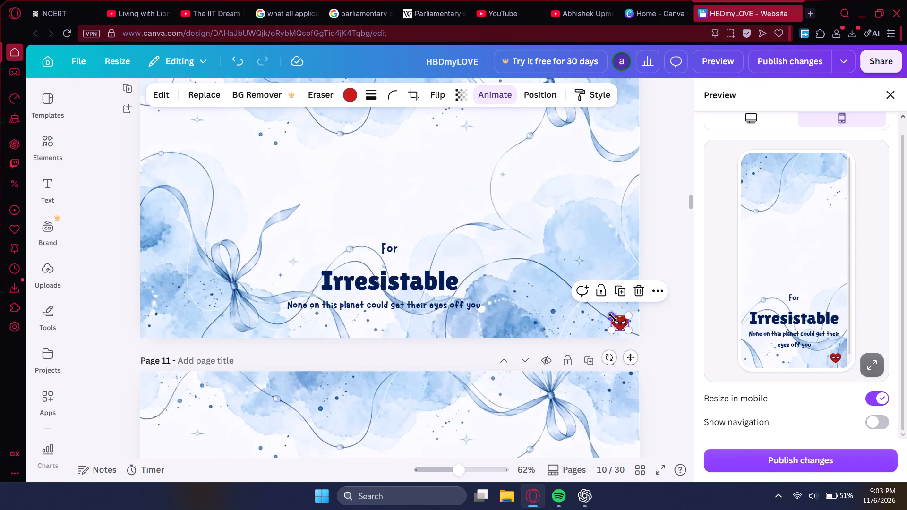
pyautogui.scroll(2, 613, 317)
pyautogui.click(625, 247)
# Link the red heart mask icon on page 10 (Irresistable) to page 11 of the document.
pyautogui.scroll(-4, 623, 251)
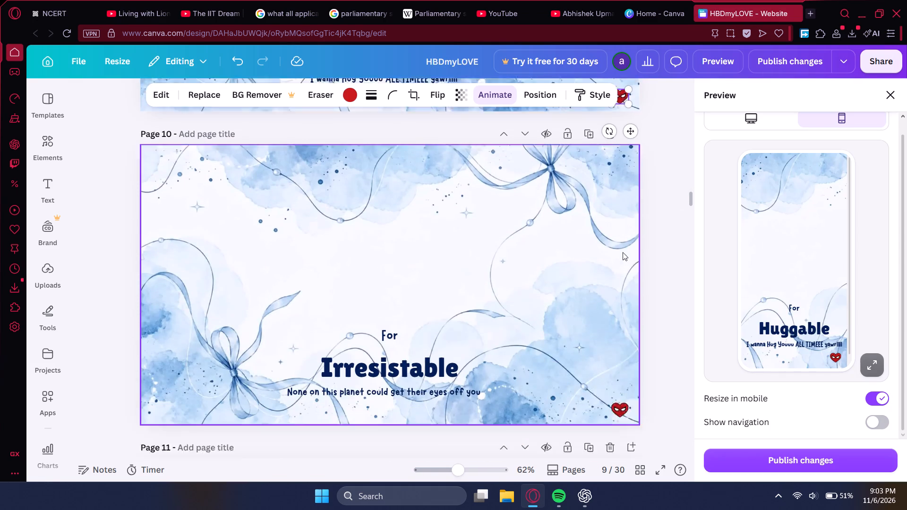
pyautogui.click(622, 328)
pyautogui.click(655, 292)
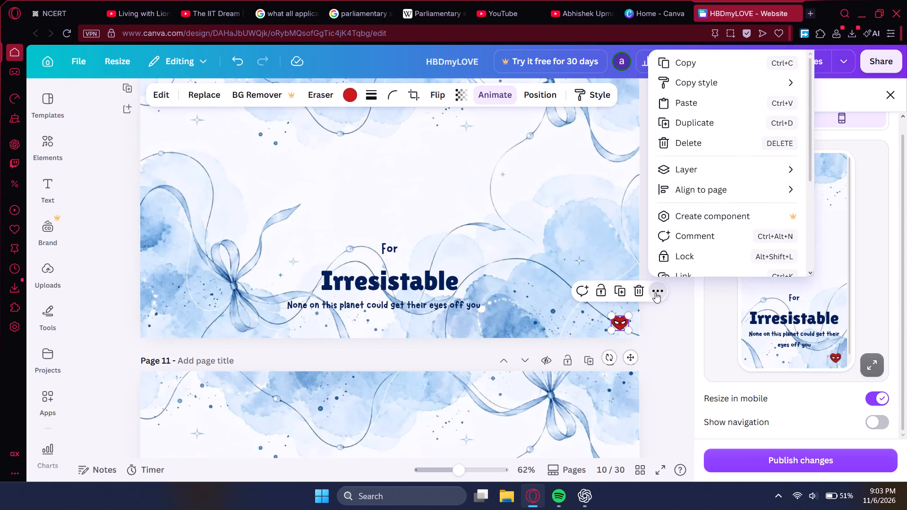
pyautogui.click(696, 269)
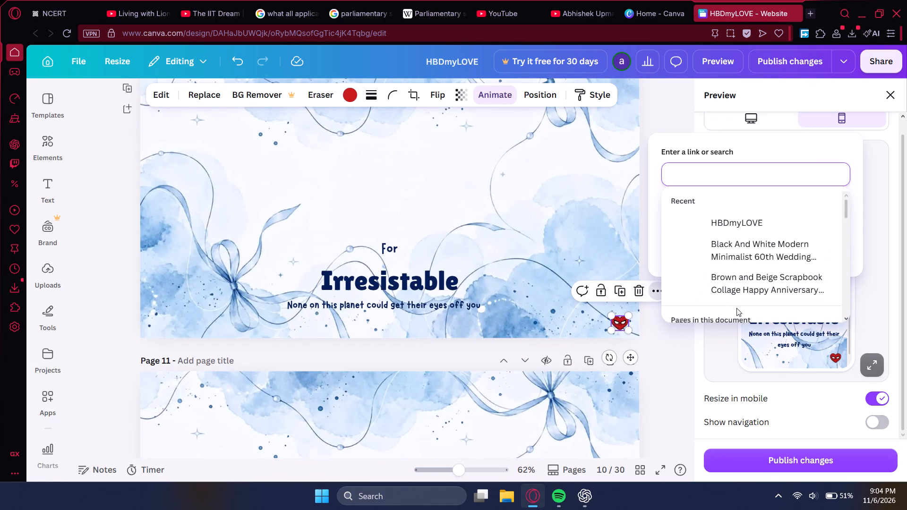
pyautogui.scroll(-15, 736, 308)
pyautogui.scroll(6, 736, 308)
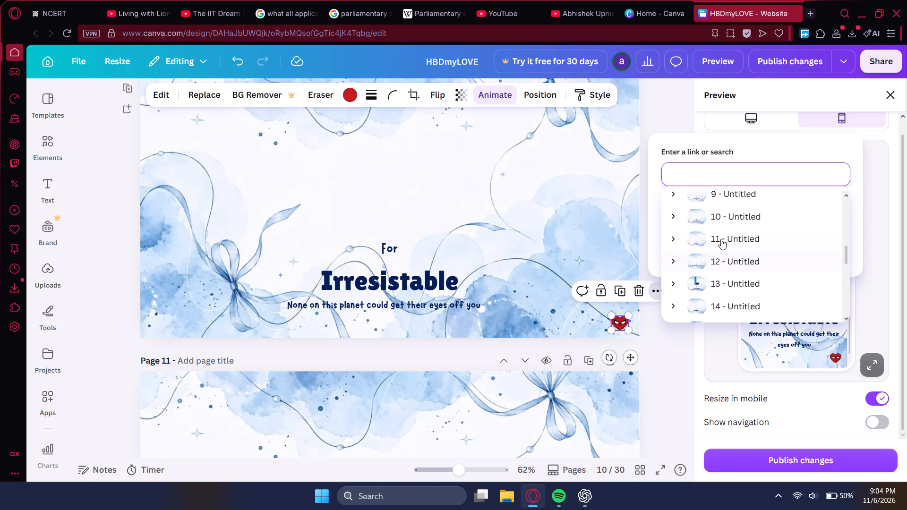
pyautogui.click(722, 238)
pyautogui.click(667, 423)
# Link the red heart mask icon on page 11 (Joyous) to page 12 of the document.
pyautogui.scroll(-3, 636, 390)
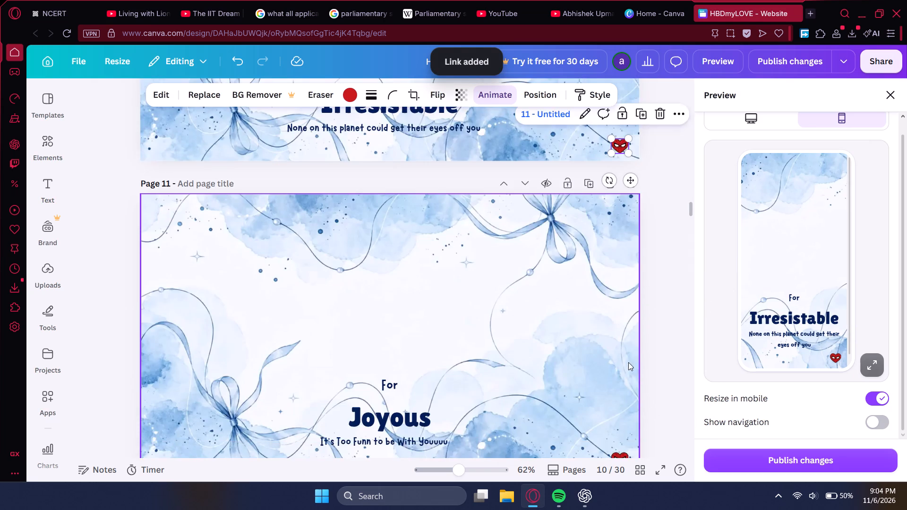
pyautogui.scroll(-3, 626, 366)
pyautogui.click(625, 285)
pyautogui.click(662, 249)
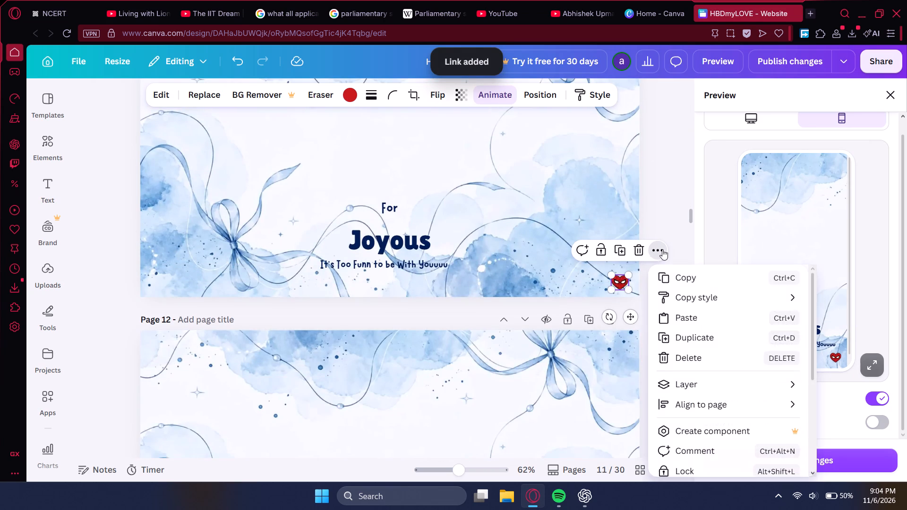
pyautogui.moveTo(694, 389); pyautogui.dragTo(744, 453)
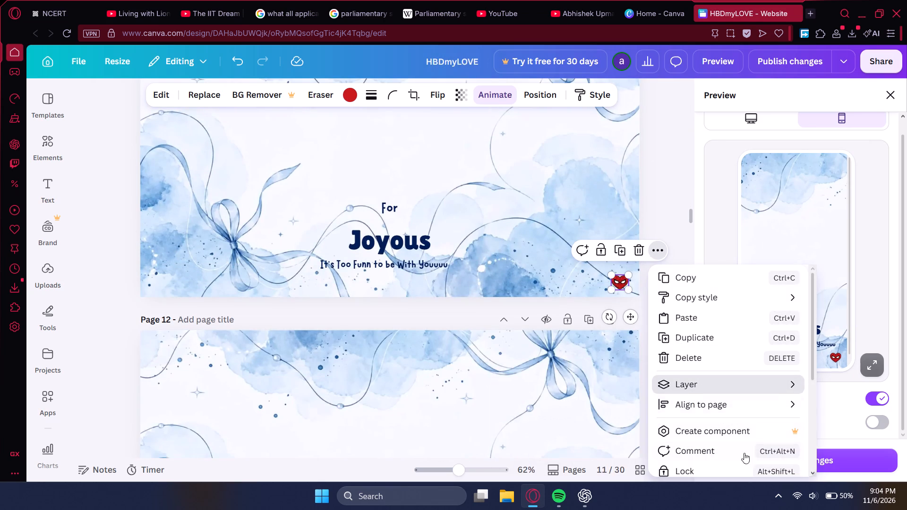
pyautogui.moveTo(744, 453); pyautogui.dragTo(741, 456)
pyautogui.scroll(-3, 706, 462)
pyautogui.click(682, 312)
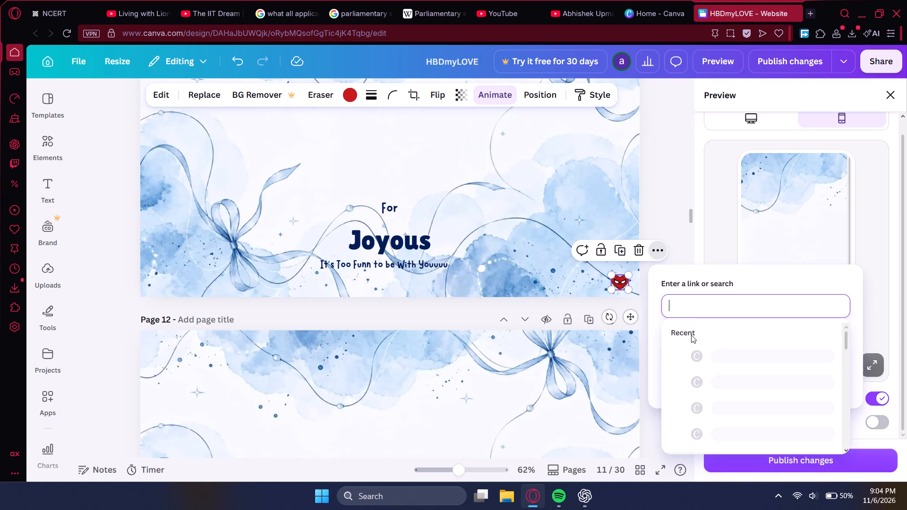
pyautogui.scroll(-7, 733, 388)
pyautogui.click(718, 328)
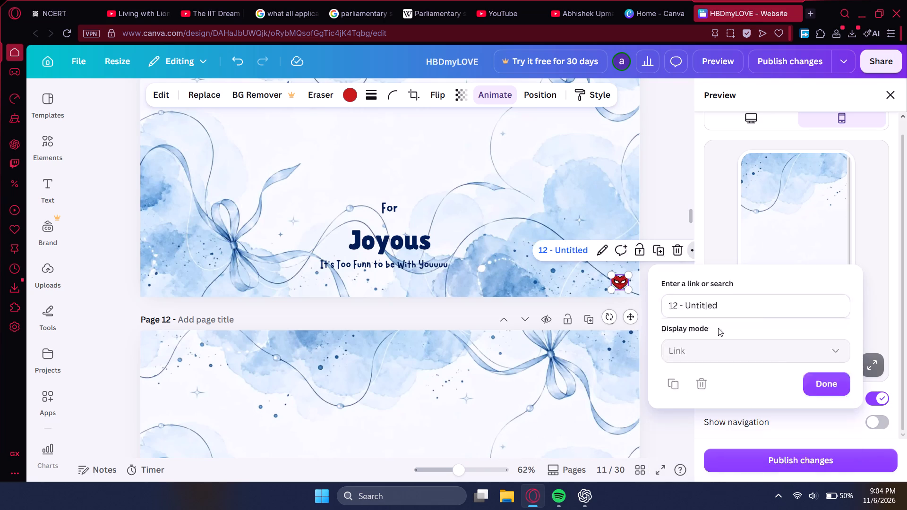
pyautogui.click(674, 378)
# Link the red heart mask icon on page 12 to page 13 of the document.
pyautogui.scroll(-5, 662, 356)
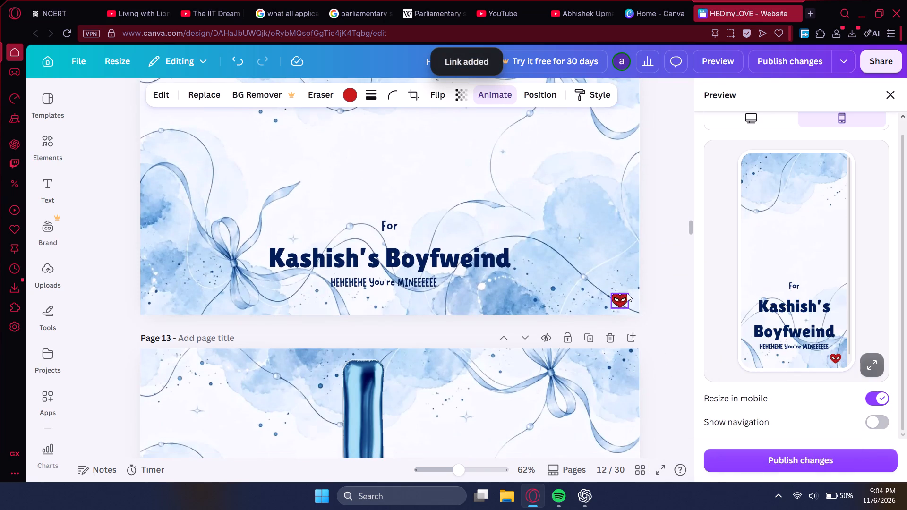
pyautogui.click(620, 298)
pyautogui.click(658, 272)
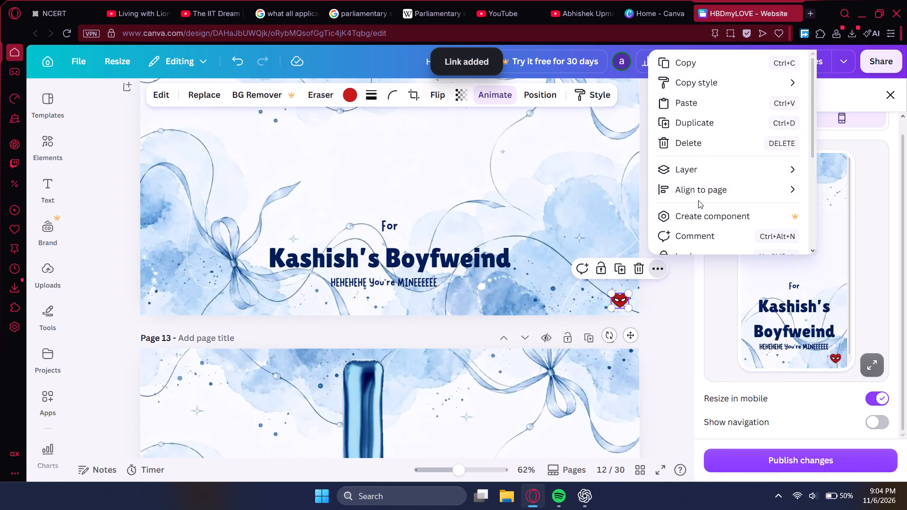
pyautogui.scroll(-2, 701, 169)
pyautogui.click(705, 159)
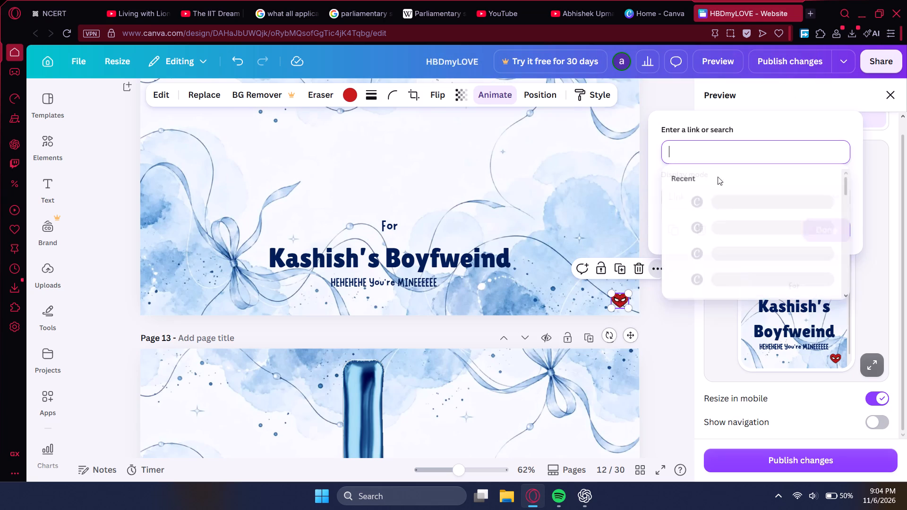
pyautogui.scroll(-6, 734, 267)
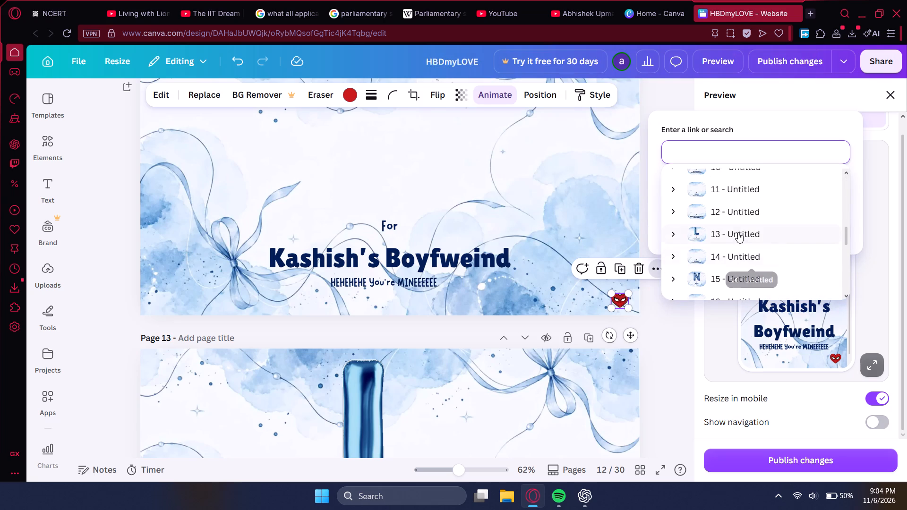
pyautogui.click(738, 232)
pyautogui.click(683, 400)
# Link the red heart mask icon on page 13 (Lovesome) to page 14 of the document.
pyautogui.scroll(-2, 647, 358)
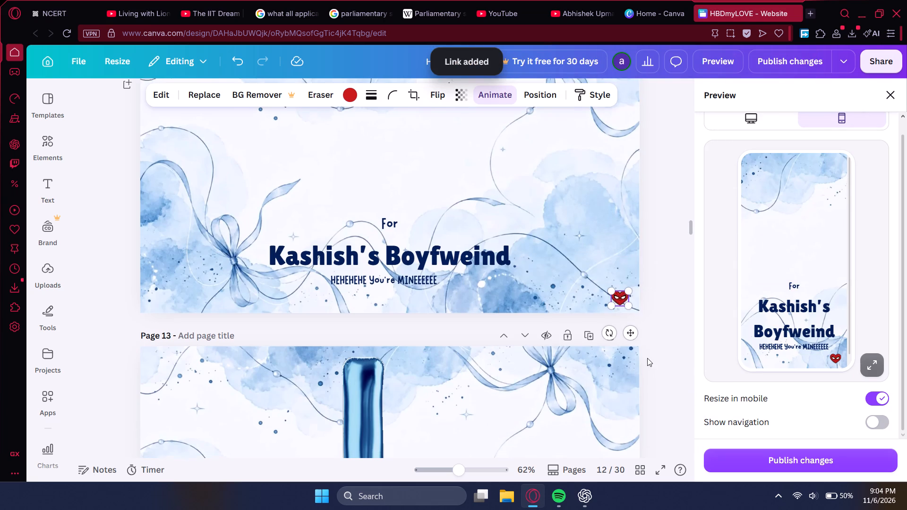
pyautogui.scroll(-2, 647, 358)
pyautogui.click(620, 370)
pyautogui.click(654, 342)
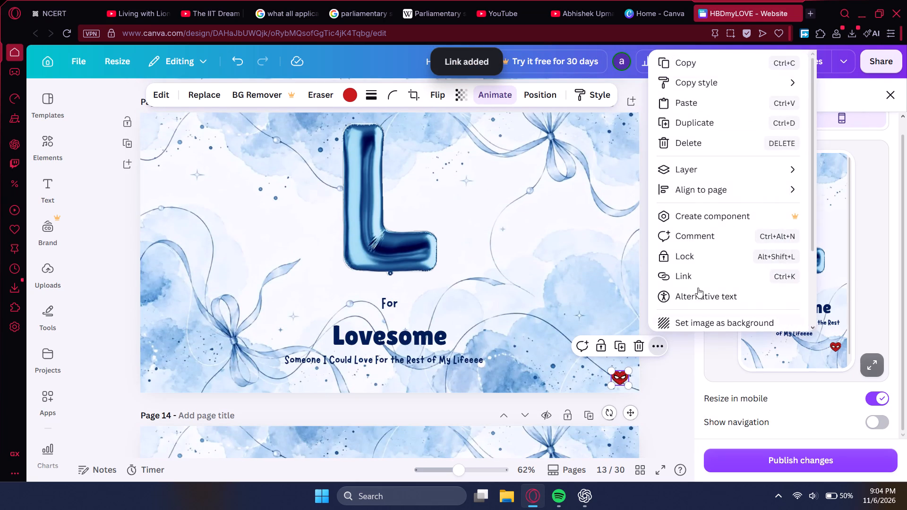
pyautogui.click(703, 272)
pyautogui.scroll(-6, 716, 306)
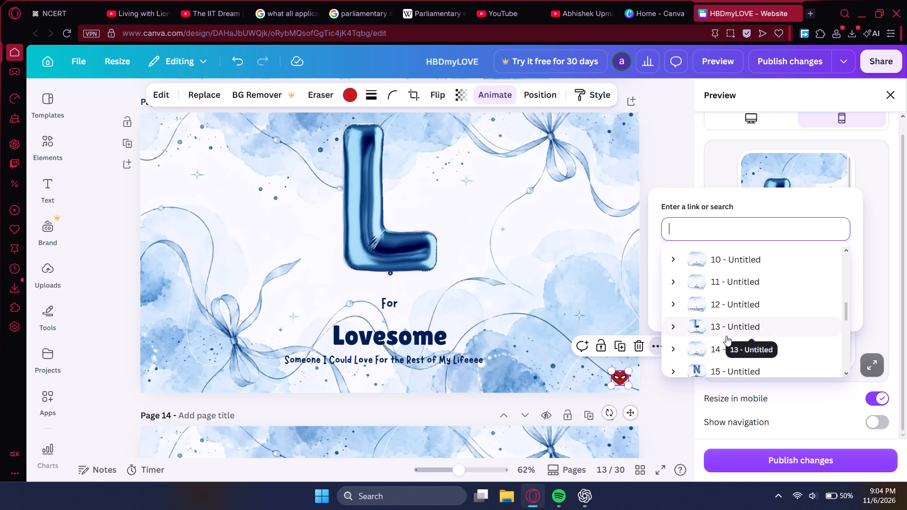
pyautogui.click(727, 344)
pyautogui.click(675, 313)
# Link the red heart mask icon on page 14 (MINEEE) to page 15 of the document.
pyautogui.scroll(-5, 674, 314)
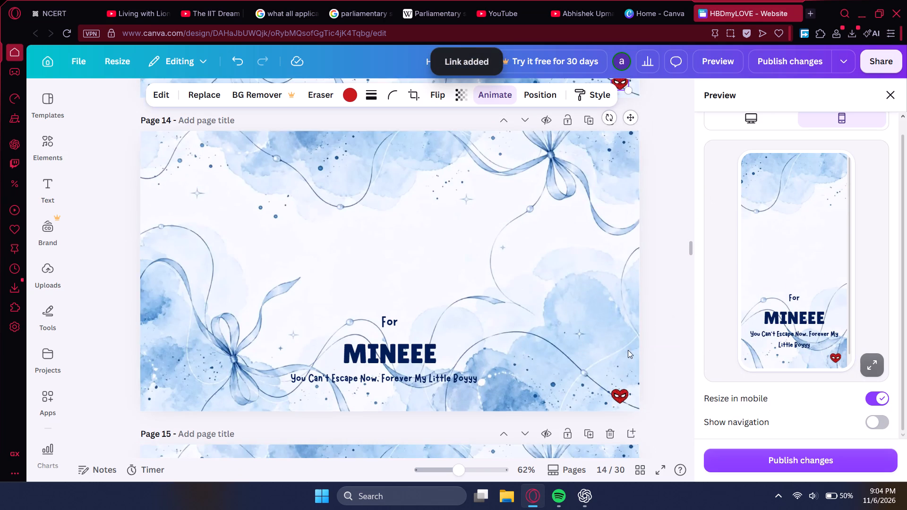
pyautogui.click(620, 394)
pyautogui.click(664, 366)
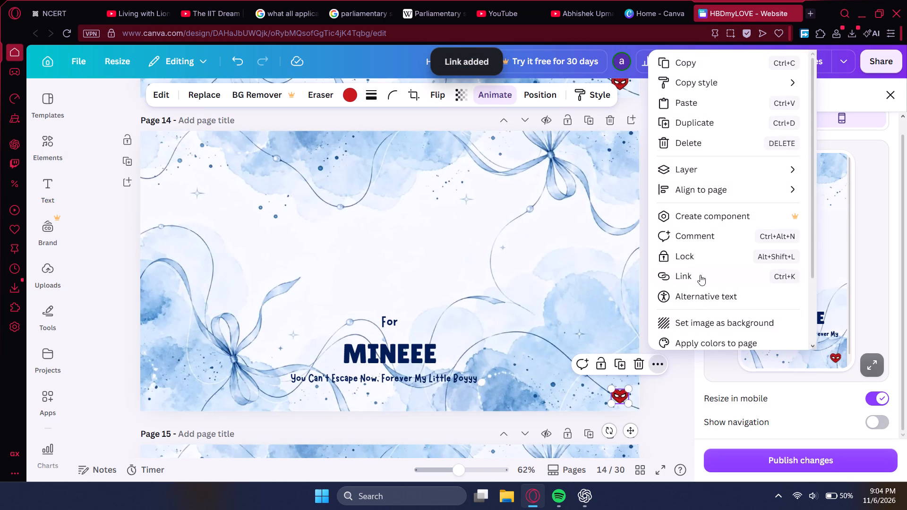
pyautogui.click(701, 271)
pyautogui.scroll(-7, 719, 321)
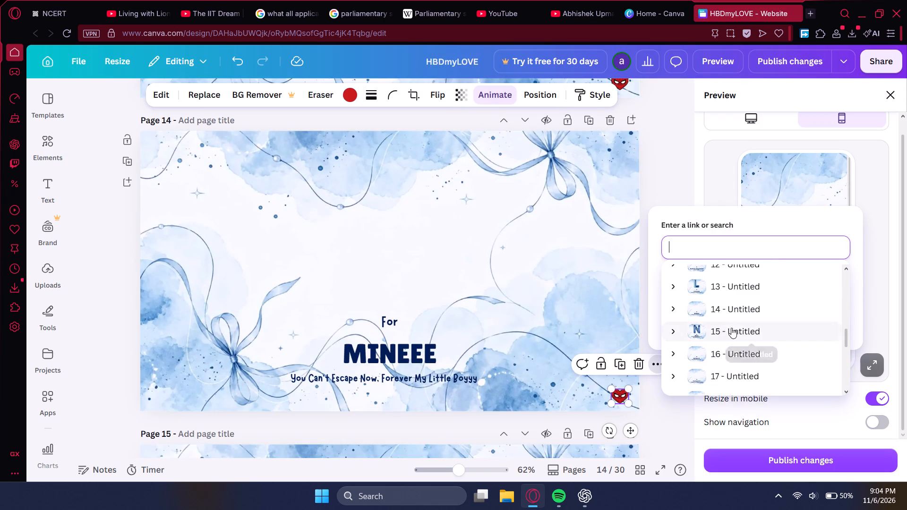
pyautogui.click(731, 328)
pyautogui.click(682, 331)
# Link the red heart mask icon on page 15 (Noble) to page 16 of the document.
pyautogui.scroll(-7, 680, 331)
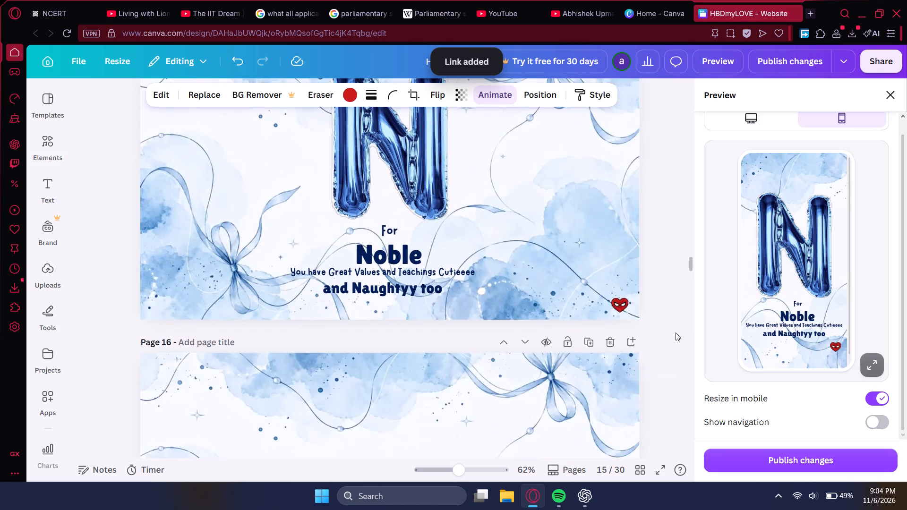
pyautogui.click(628, 297)
pyautogui.click(656, 267)
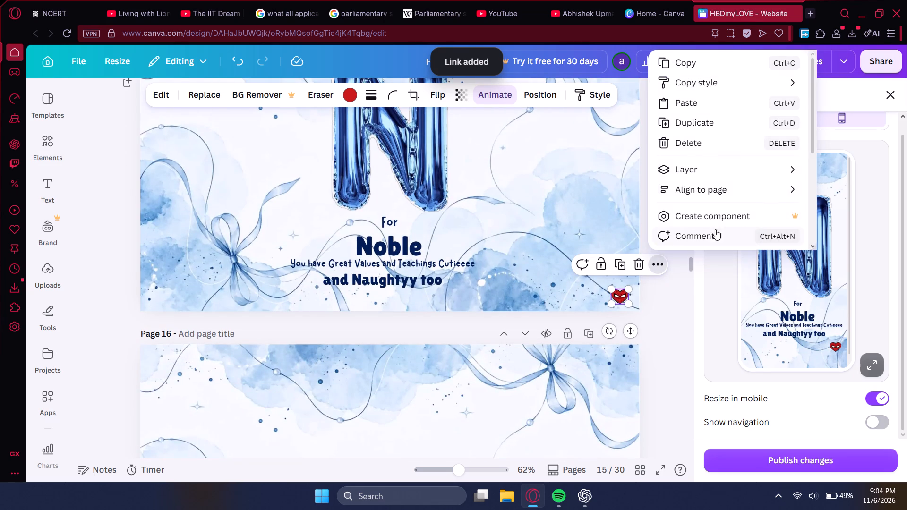
pyautogui.scroll(-2, 716, 170)
pyautogui.click(710, 164)
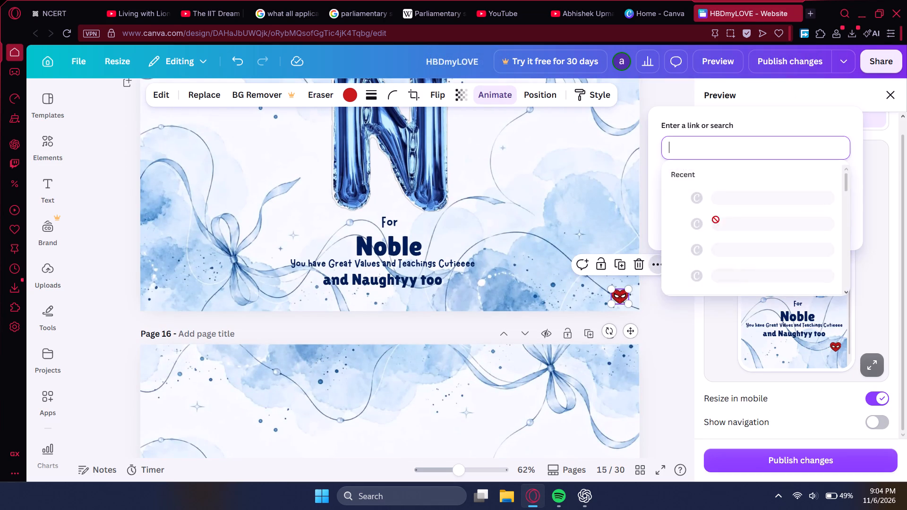
pyautogui.scroll(-6, 718, 237)
pyautogui.scroll(-1, 728, 280)
pyautogui.click(716, 252)
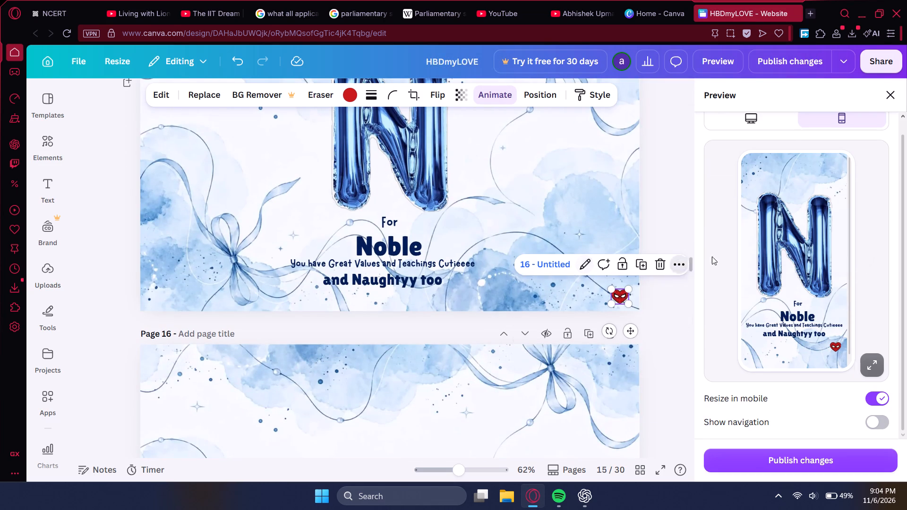
pyautogui.click(682, 388)
# Link the red heart mask icon on page 16 (Optimistic) to page 17 of the document.
pyautogui.scroll(-4, 676, 385)
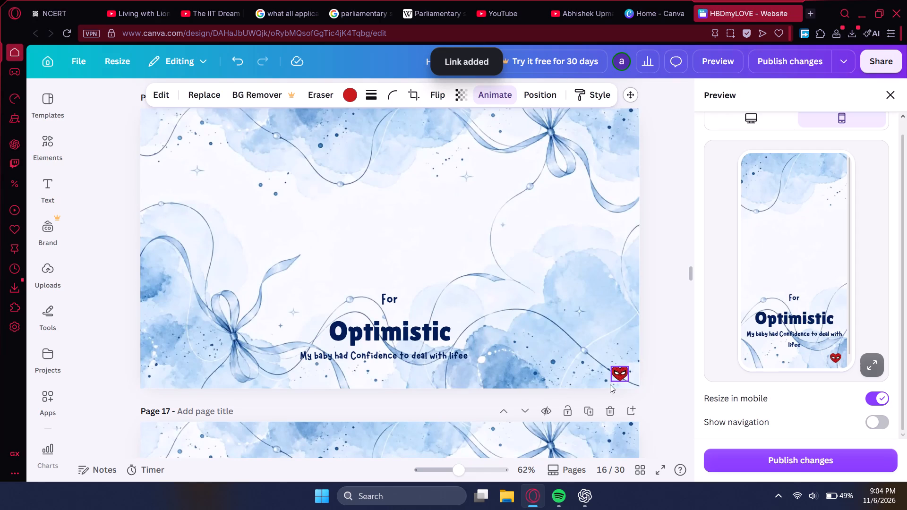
pyautogui.click(623, 375)
pyautogui.click(653, 341)
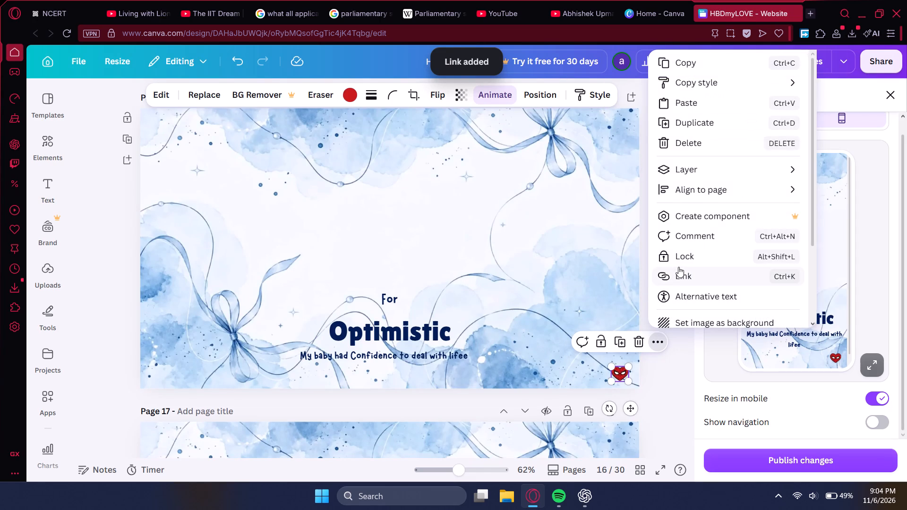
pyautogui.click(678, 267)
pyautogui.scroll(-7, 678, 266)
pyautogui.click(725, 349)
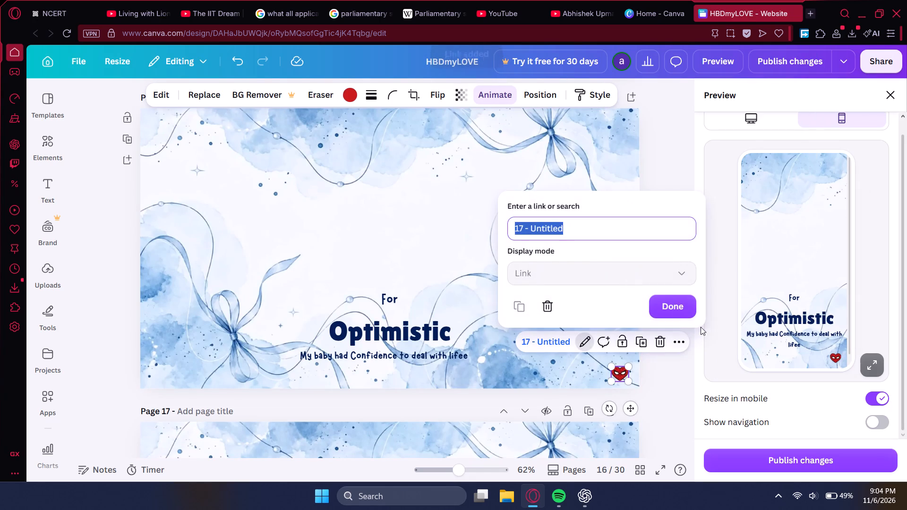
pyautogui.click(676, 302)
# Link the red heart mask icon on page 17 (Purrrfectttt) to page 18 of the document.
pyautogui.scroll(-5, 677, 307)
pyautogui.click(623, 396)
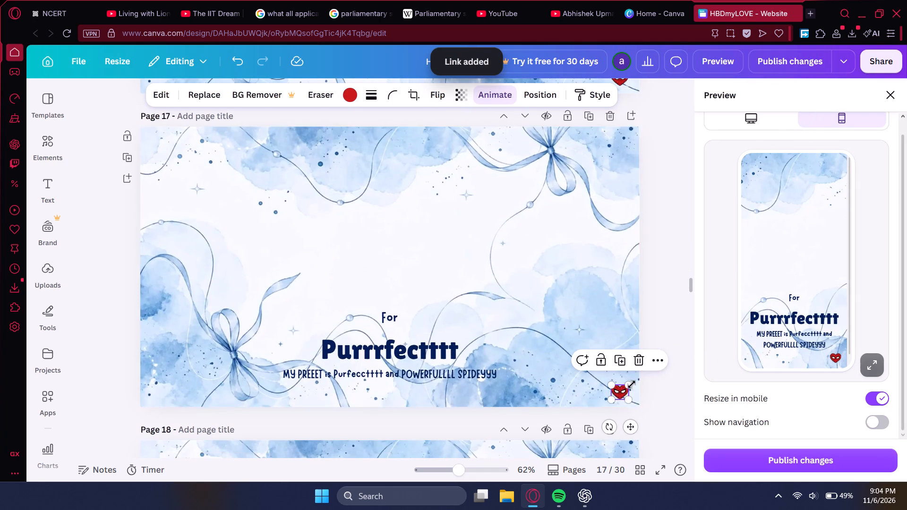
pyautogui.click(663, 358)
pyautogui.click(690, 276)
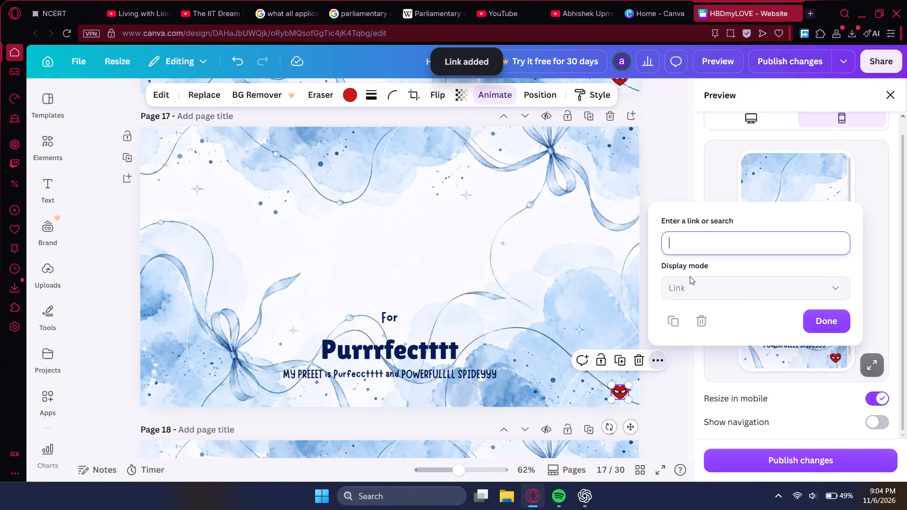
pyautogui.scroll(-6, 718, 306)
pyautogui.scroll(-3, 740, 358)
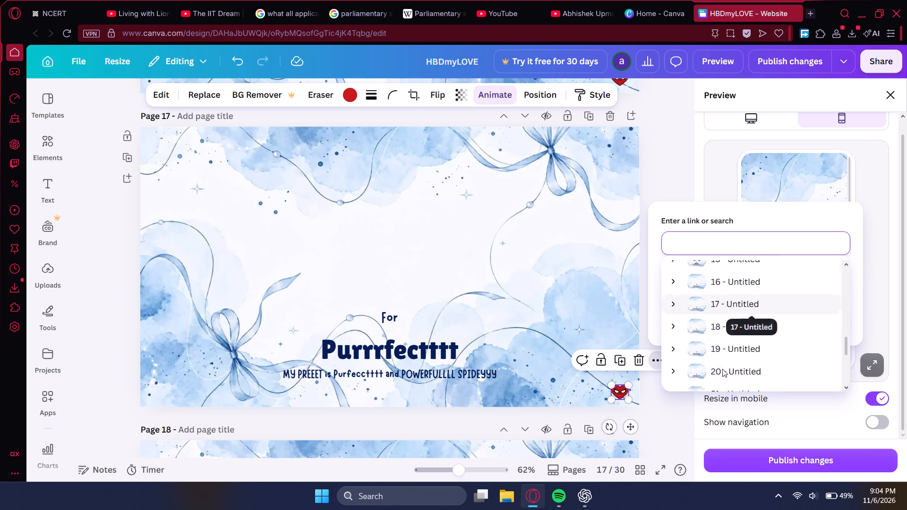
pyautogui.click(715, 277)
pyautogui.click(677, 325)
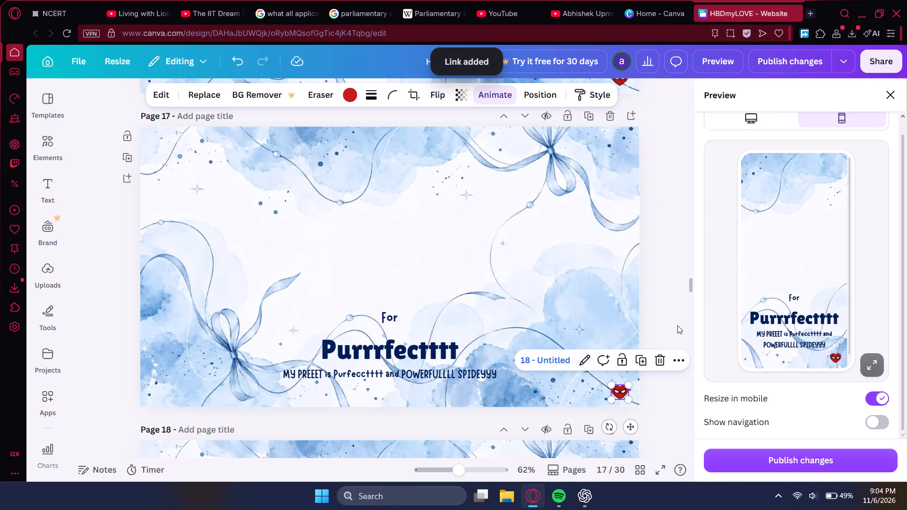
# Link the red heart mask icon on page 18 (Quaintance) to page 19 of the document.
pyautogui.scroll(-5, 675, 329)
pyautogui.scroll(-2, 610, 399)
pyautogui.click(616, 293)
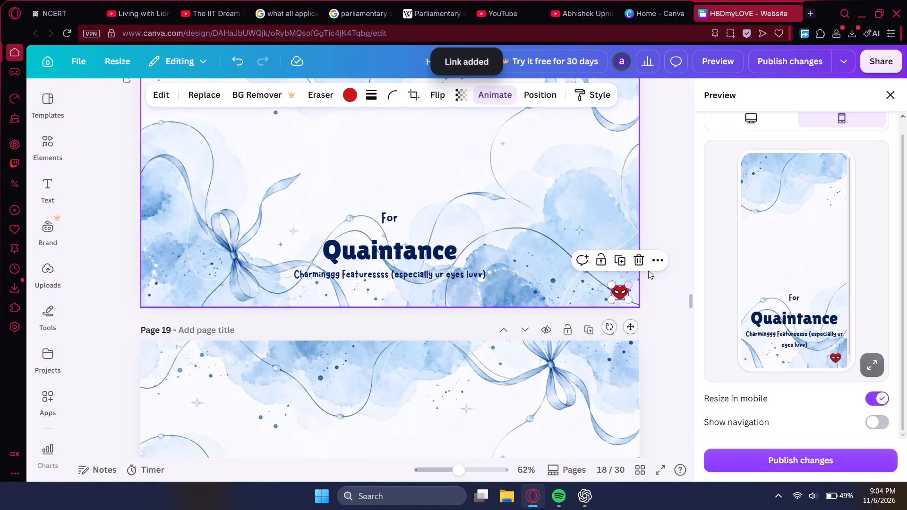
pyautogui.click(652, 262)
pyautogui.scroll(-5, 690, 319)
pyautogui.click(693, 324)
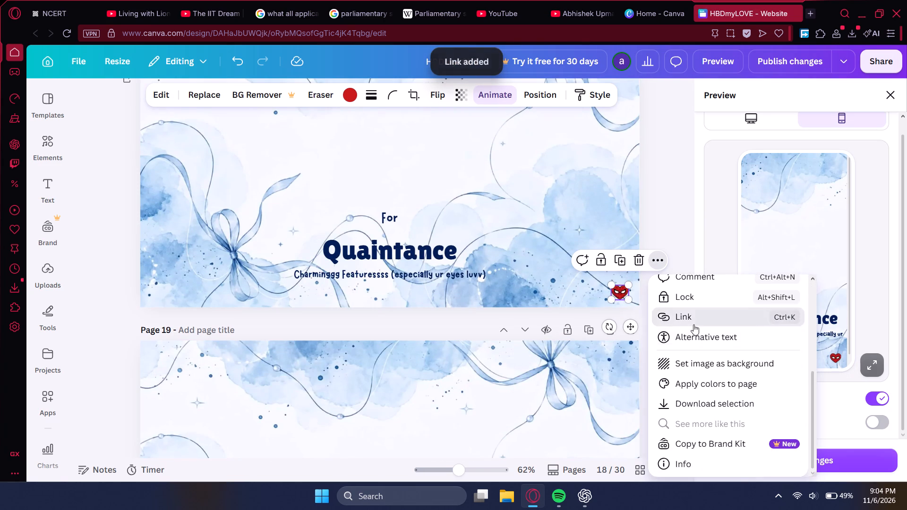
pyautogui.scroll(-6, 713, 359)
pyautogui.scroll(-3, 739, 411)
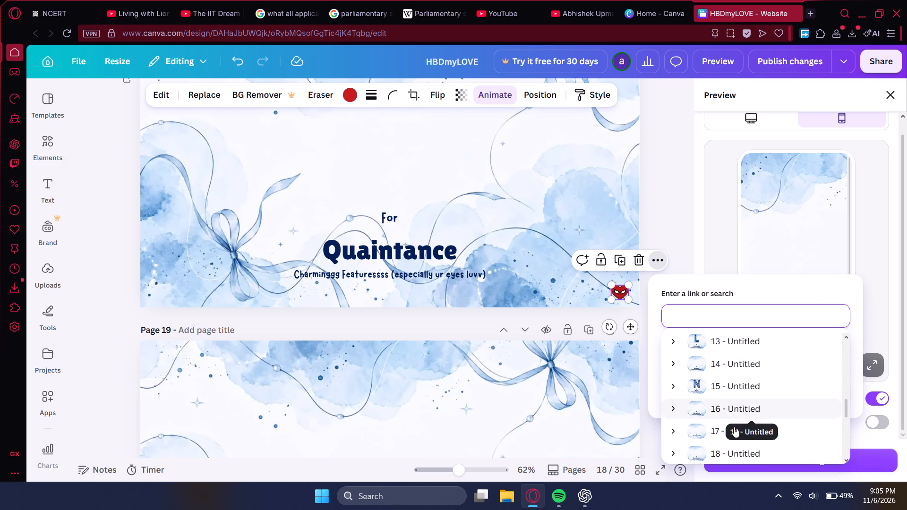
pyautogui.scroll(-2, 720, 438)
pyautogui.click(727, 360)
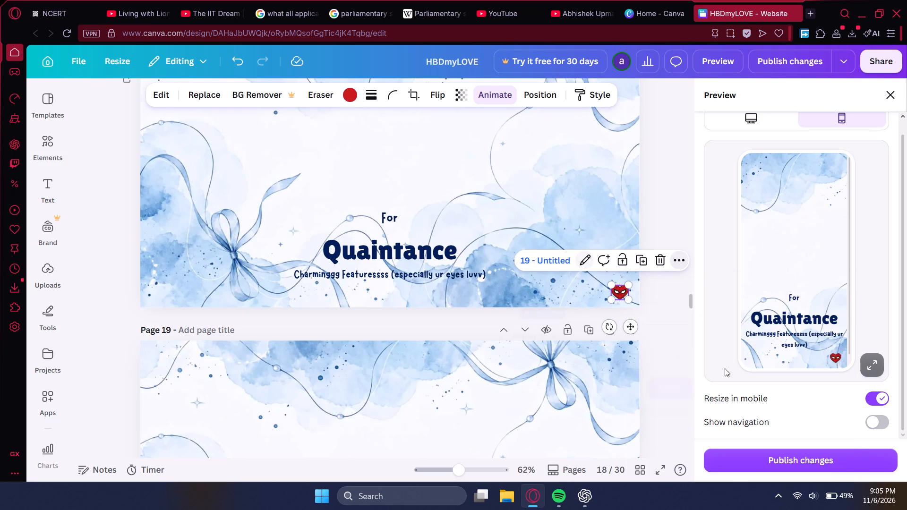
pyautogui.click(676, 388)
# Link the red heart mask icon on page 19 (Reassuring) to page 20 of the document.
pyautogui.scroll(-5, 672, 383)
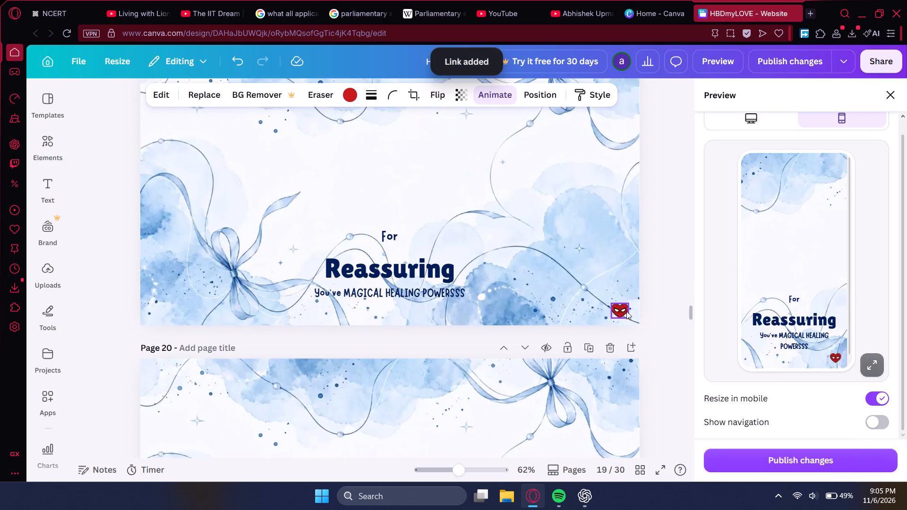
pyautogui.scroll(-2, 628, 311)
pyautogui.click(614, 198)
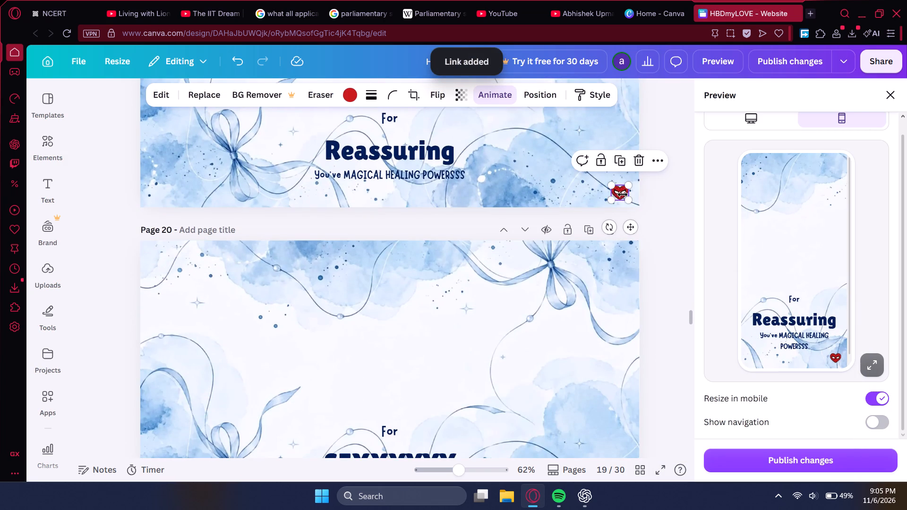
pyautogui.click(659, 159)
pyautogui.scroll(-2, 715, 281)
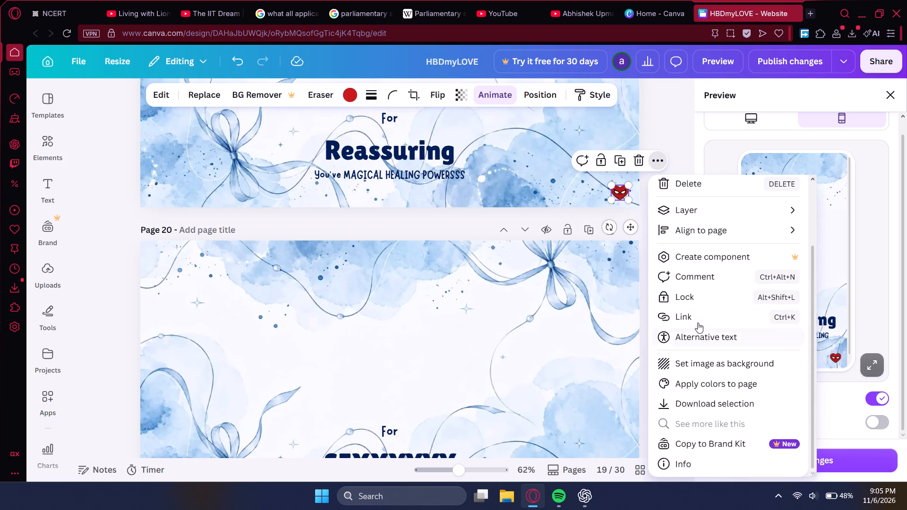
pyautogui.click(702, 314)
pyautogui.scroll(-8, 725, 340)
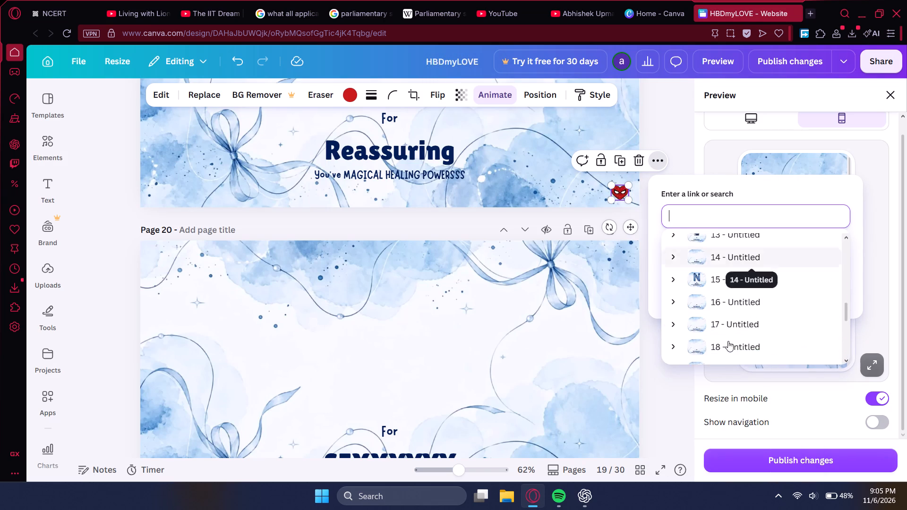
pyautogui.click(721, 351)
pyautogui.click(682, 291)
# Link the red heart mask icon on page 20 (SEXXYYYY) to page 21 of the document.
pyautogui.scroll(-5, 685, 292)
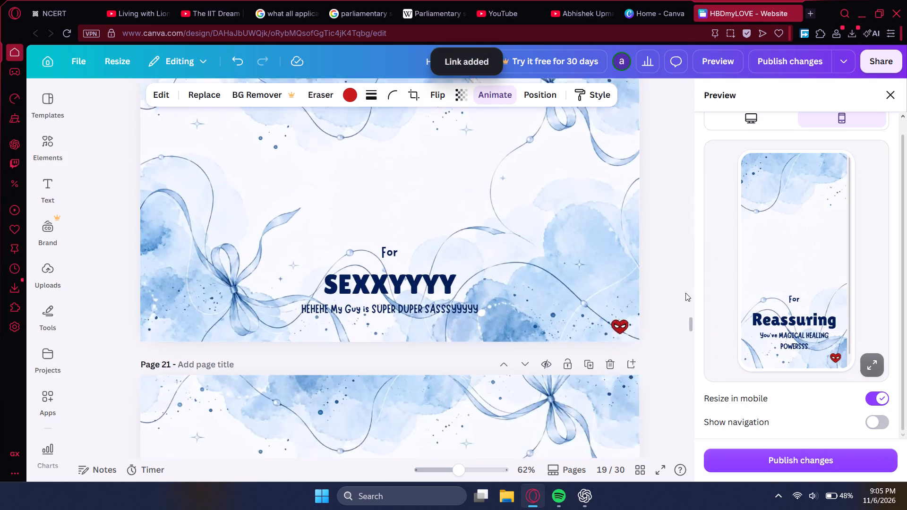
pyautogui.click(614, 209)
pyautogui.click(653, 182)
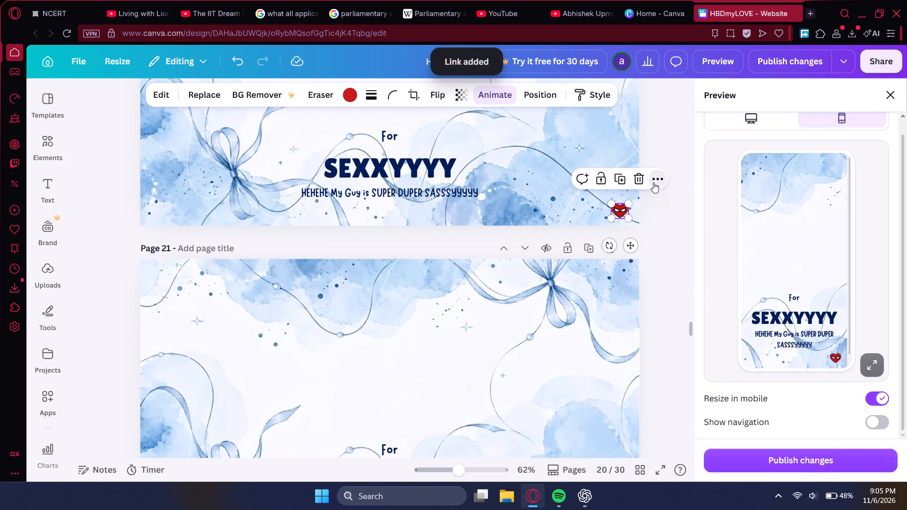
pyautogui.scroll(-5, 728, 305)
pyautogui.click(693, 315)
pyautogui.scroll(-2, 736, 355)
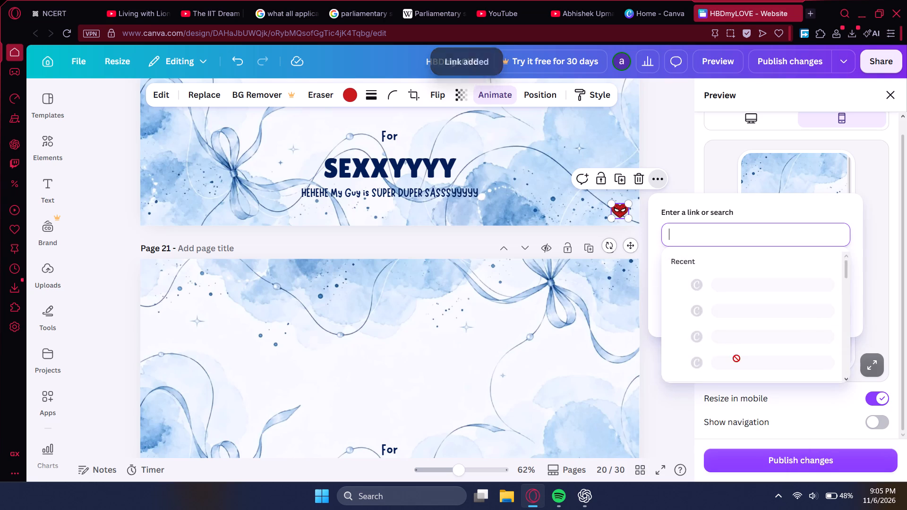
pyautogui.scroll(-9, 736, 358)
pyautogui.scroll(1, 724, 281)
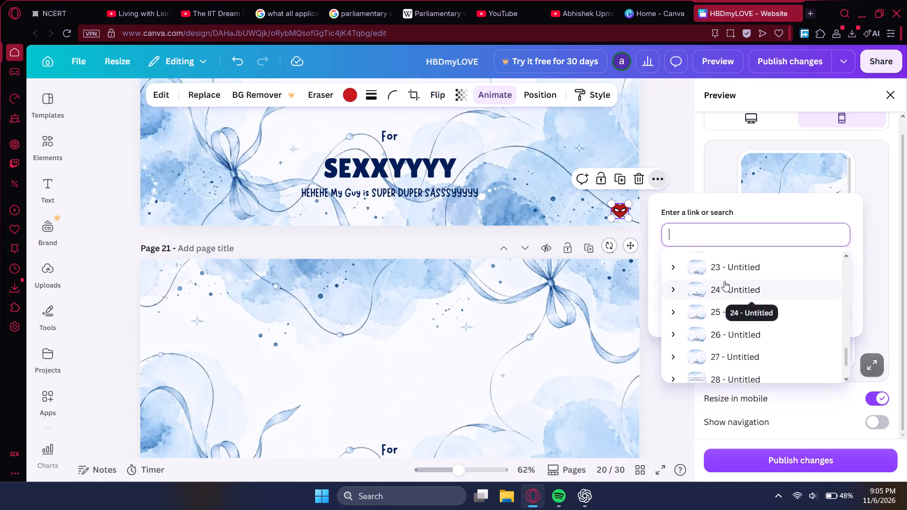
pyautogui.click(728, 273)
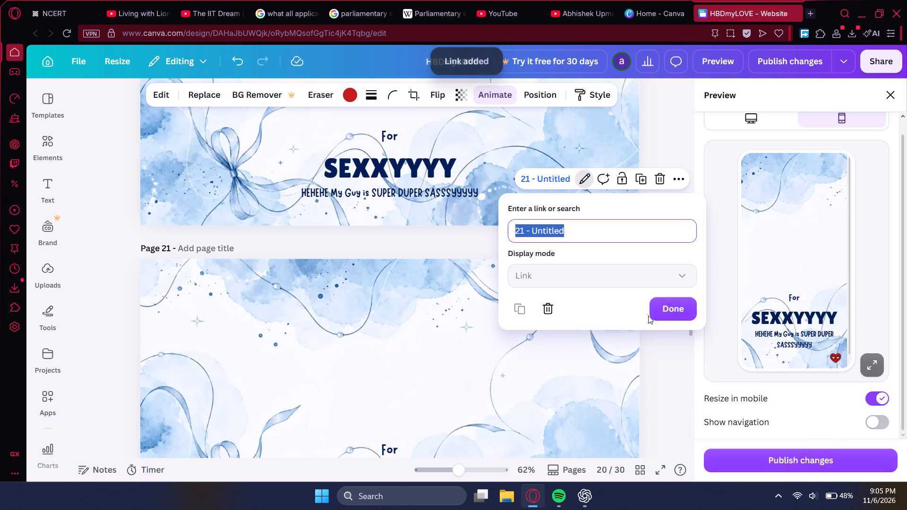
pyautogui.click(670, 306)
# Link the red heart mask icon on page 21 (Talontedd) to page 22 of the document.
pyautogui.scroll(-3, 668, 306)
pyautogui.click(613, 348)
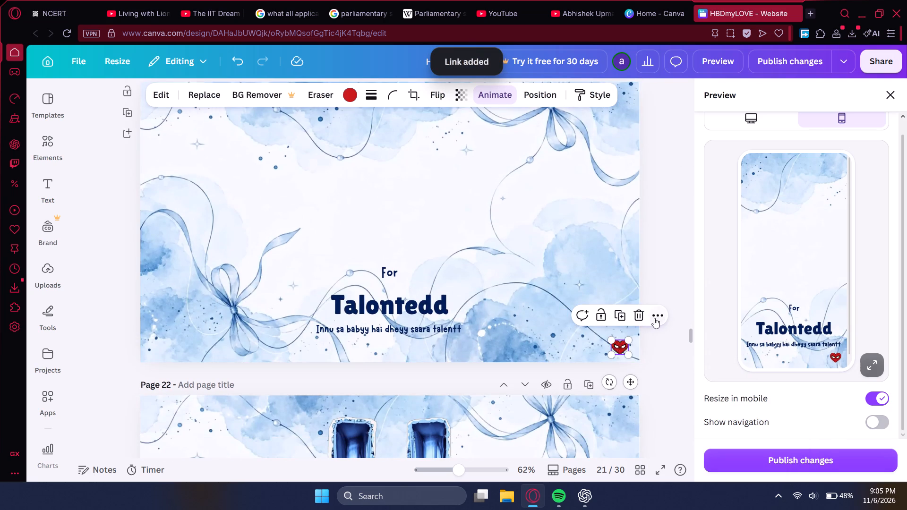
pyautogui.click(655, 318)
pyautogui.click(708, 275)
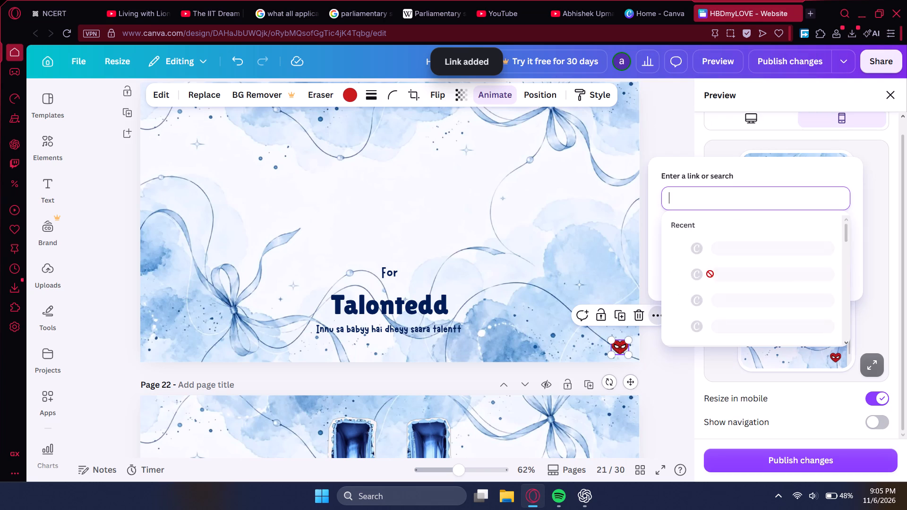
pyautogui.scroll(-12, 710, 275)
pyautogui.scroll(1, 719, 249)
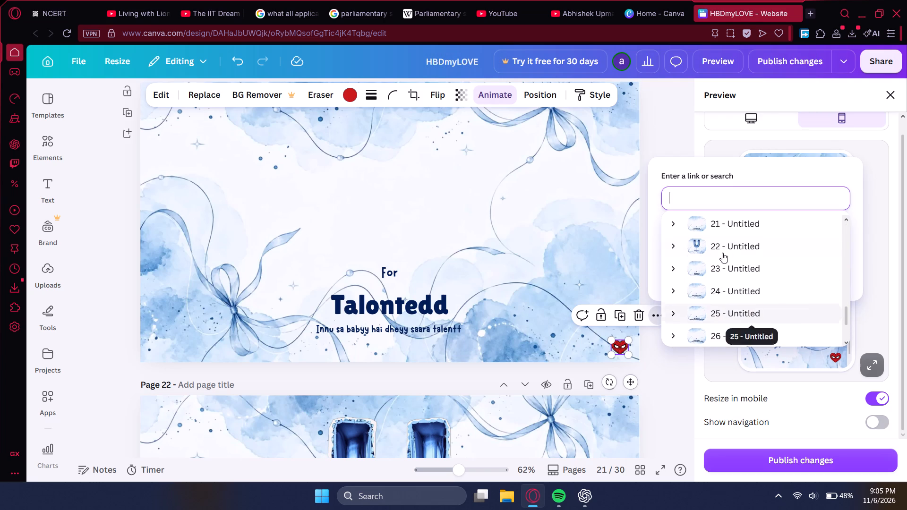
pyautogui.click(731, 250)
pyautogui.click(681, 436)
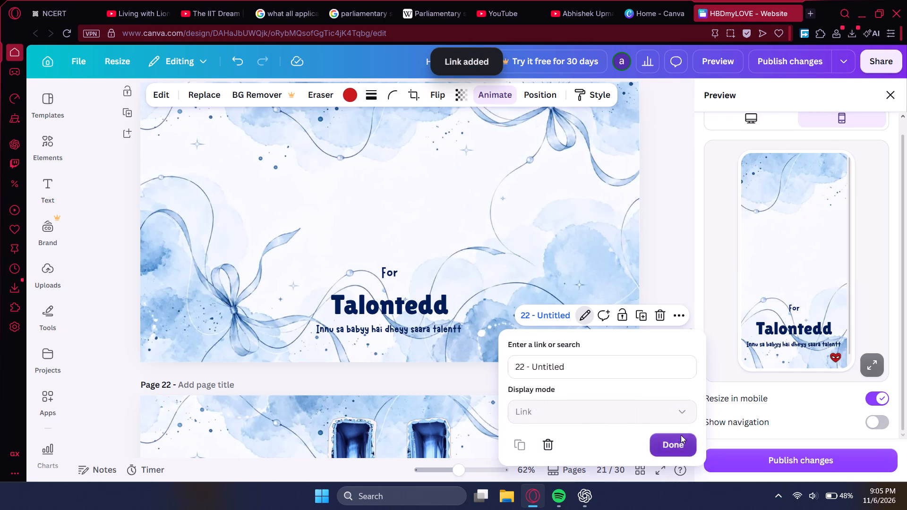
# Link the red heart mask icon on page 22 (Uniquee) to page 23 of the document.
pyautogui.scroll(-5, 659, 352)
pyautogui.click(609, 368)
pyautogui.click(615, 366)
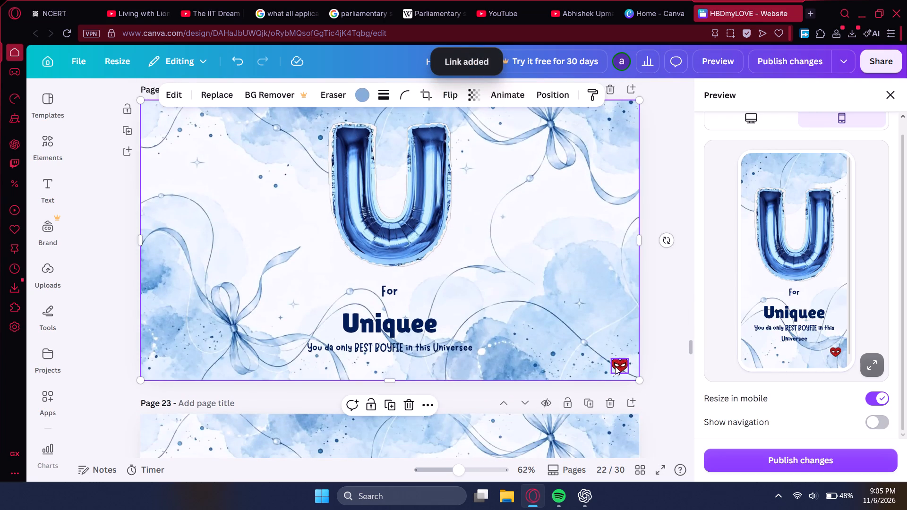
pyautogui.click(657, 337)
pyautogui.click(693, 274)
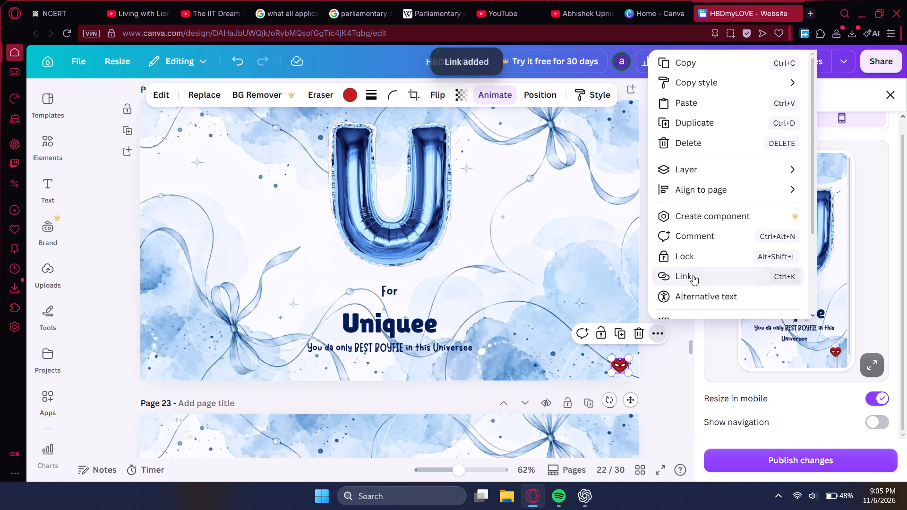
pyautogui.scroll(-12, 726, 298)
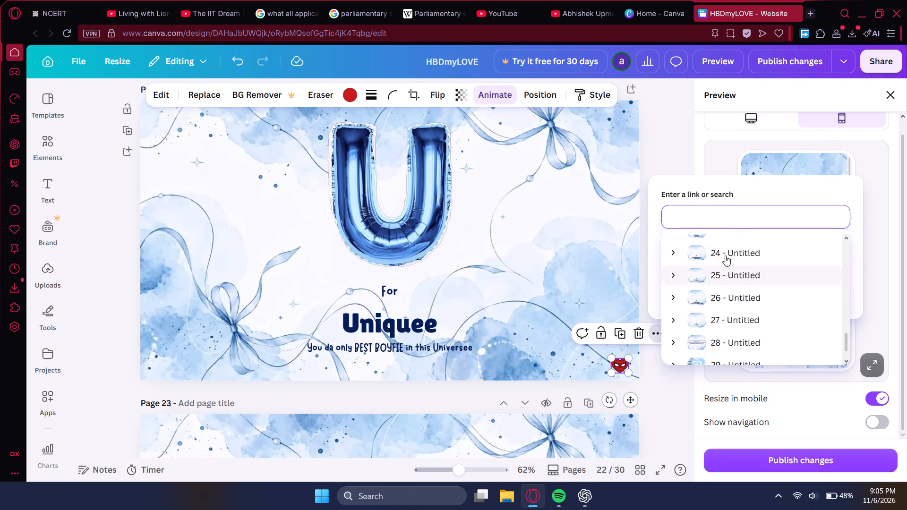
pyautogui.scroll(1, 726, 253)
pyautogui.click(725, 289)
pyautogui.click(673, 294)
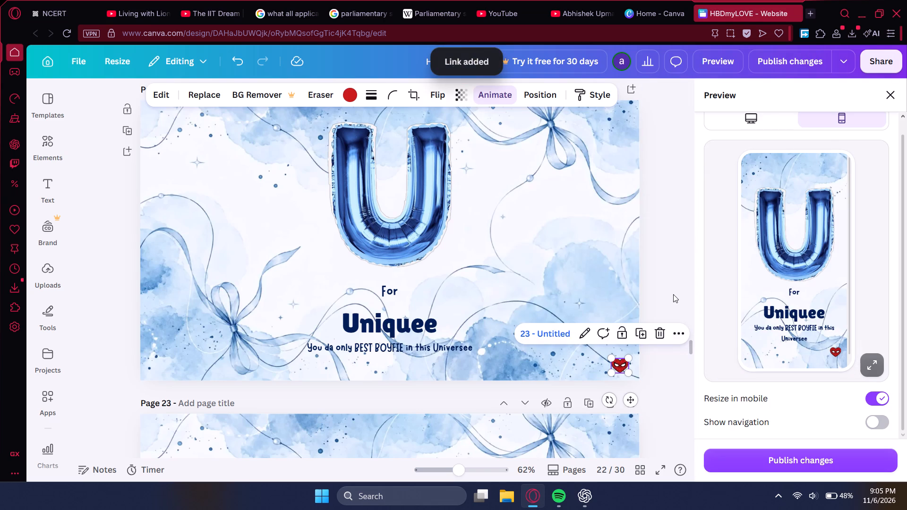
# Link the red heart mask icon on page 23 (Valuable) to page 24 of the document.
pyautogui.scroll(-5, 673, 295)
pyautogui.scroll(-2, 648, 323)
pyautogui.click(618, 262)
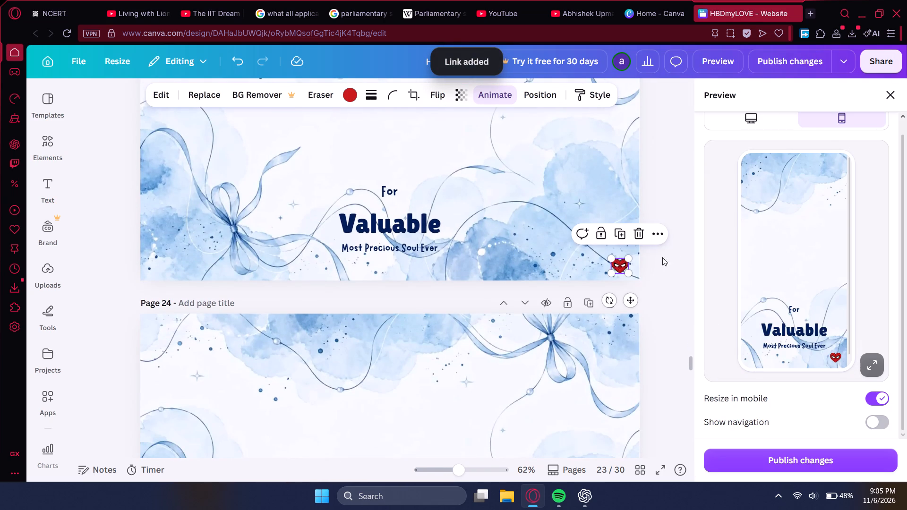
pyautogui.click(654, 234)
pyautogui.click(703, 469)
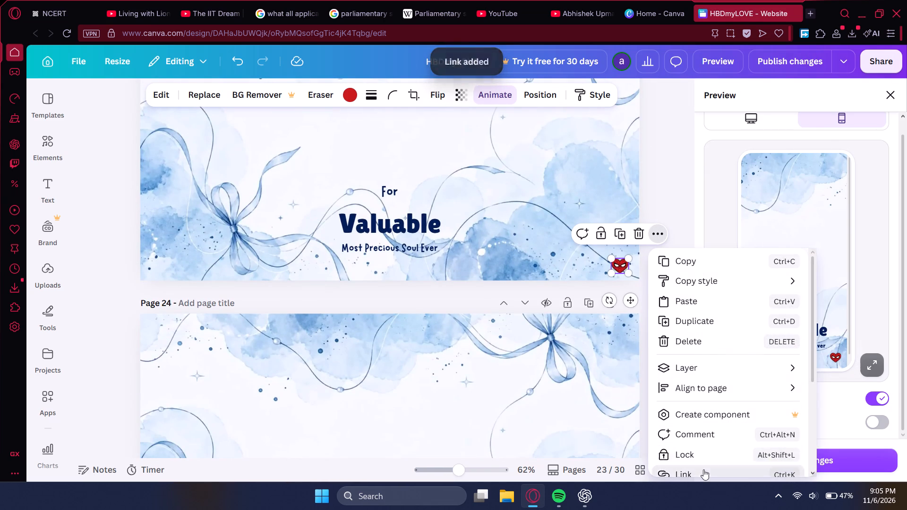
pyautogui.scroll(-8, 710, 376)
pyautogui.scroll(-3, 738, 404)
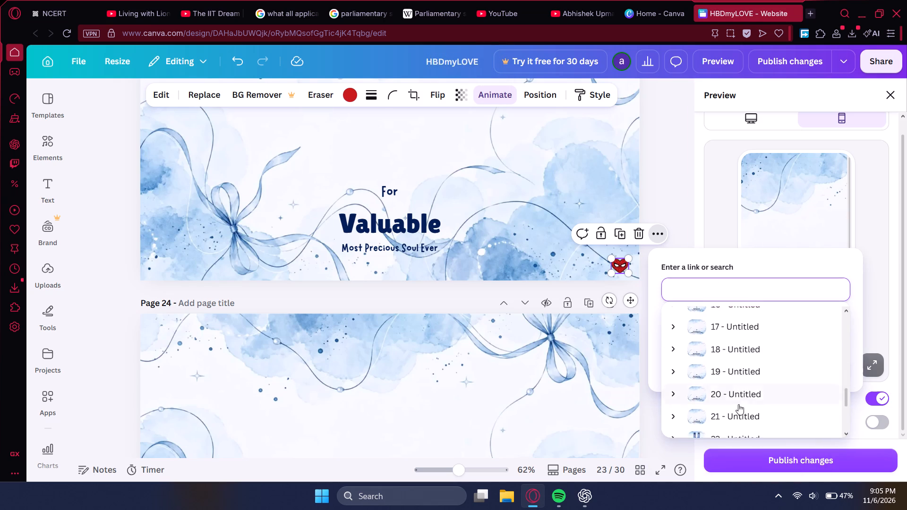
pyautogui.click(718, 326)
pyautogui.click(671, 362)
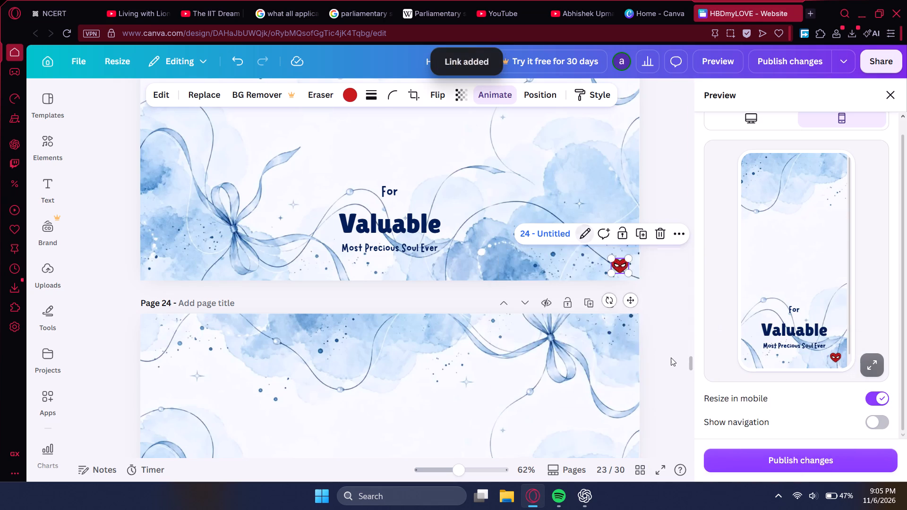
# Link the red heart mask icon on page 24 (Warmhearted) to page 25 of the document.
pyautogui.scroll(-6, 671, 357)
pyautogui.click(623, 228)
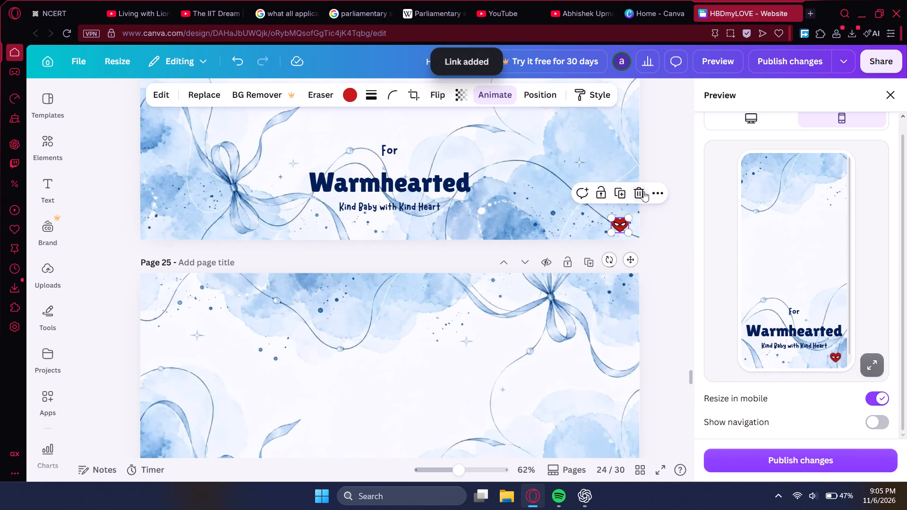
pyautogui.click(656, 189)
pyautogui.click(706, 427)
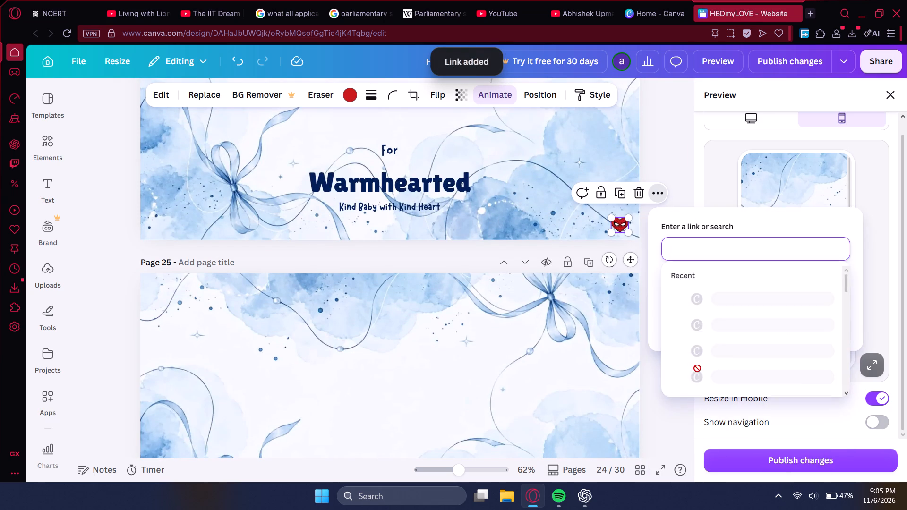
pyautogui.scroll(-12, 728, 356)
pyautogui.click(711, 310)
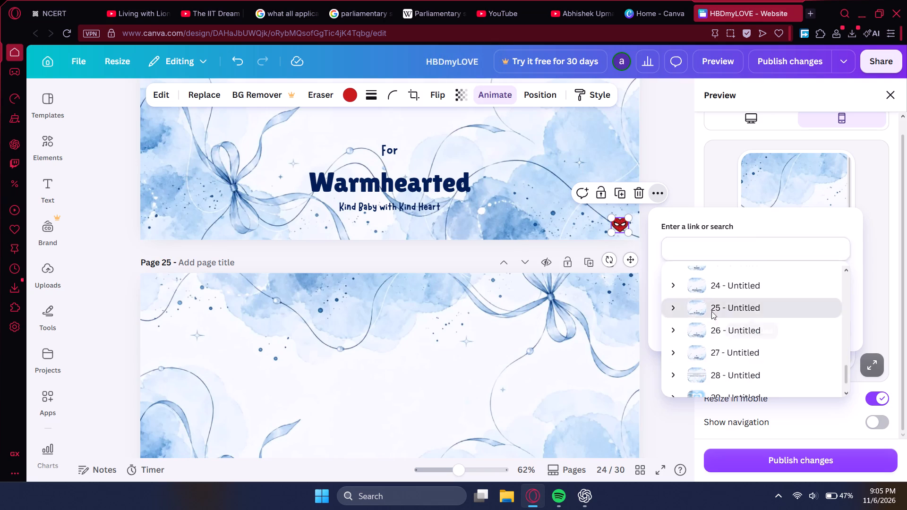
pyautogui.click(677, 323)
# Link the red heart mask icon on page 25 (X-Factor) to page 26 of the document.
pyautogui.scroll(-5, 676, 329)
pyautogui.click(619, 246)
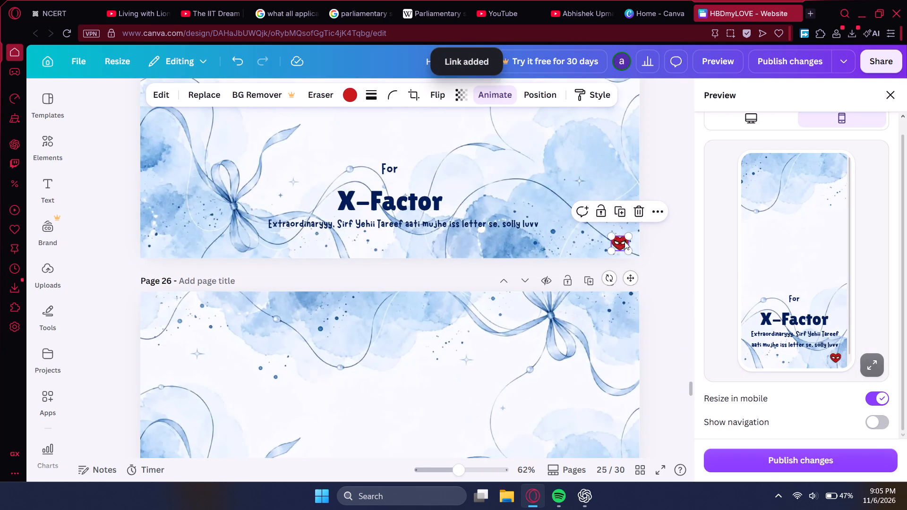
pyautogui.click(652, 209)
pyautogui.click(702, 460)
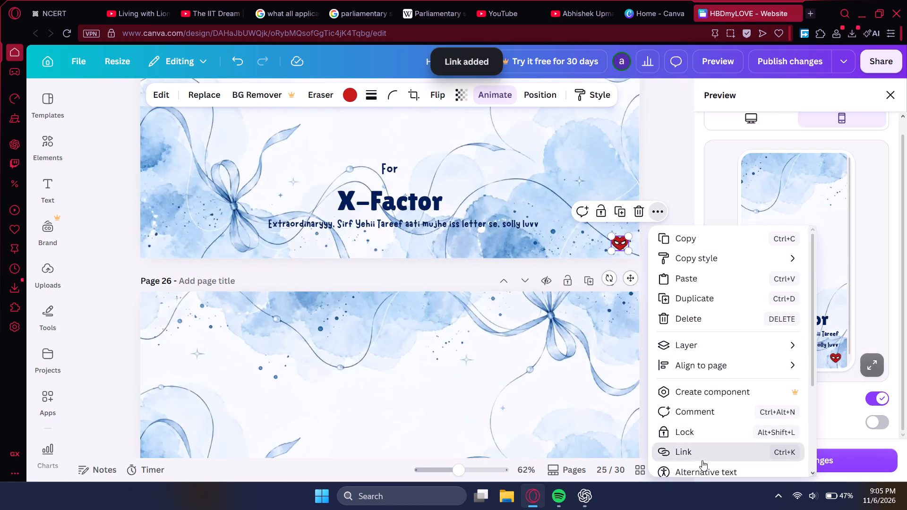
pyautogui.scroll(-12, 755, 374)
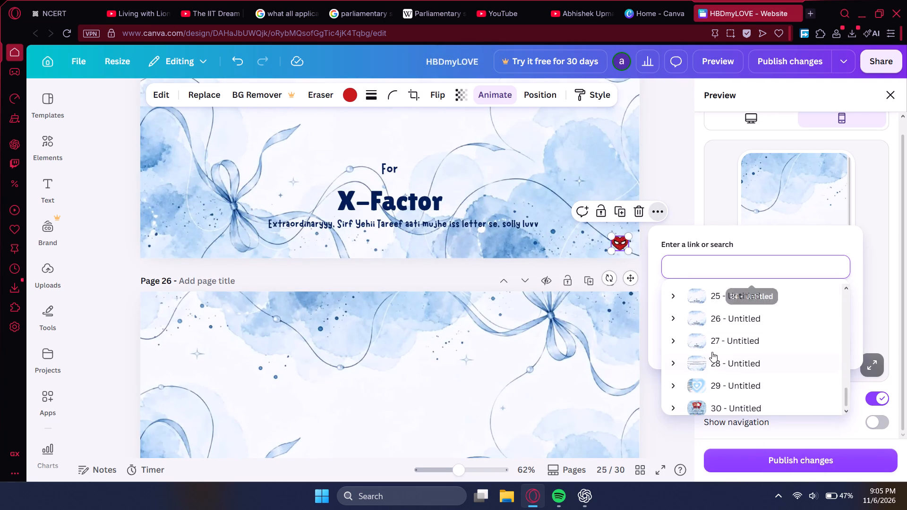
pyautogui.click(702, 309)
pyautogui.click(667, 344)
# Link the red heart mask icon on page 26 (Yearnable) to page 27 of the document.
pyautogui.scroll(-5, 668, 343)
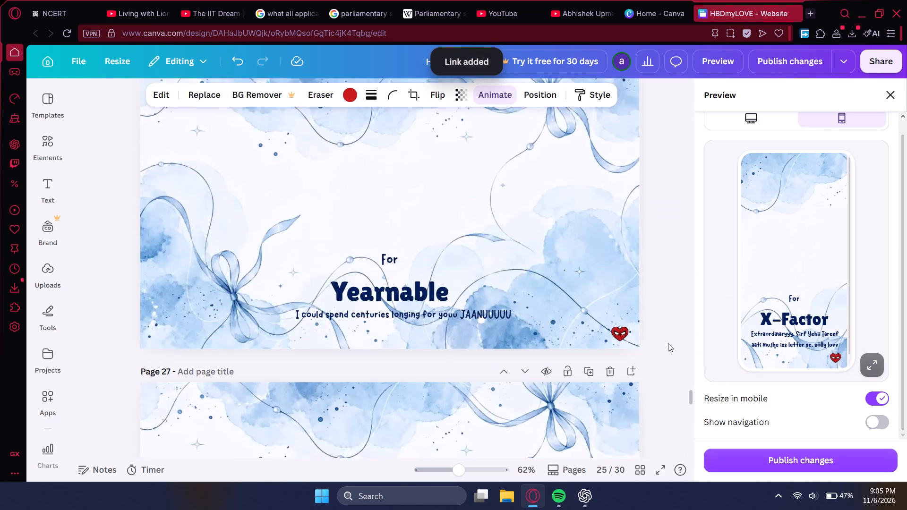
pyautogui.click(618, 261)
pyautogui.click(656, 226)
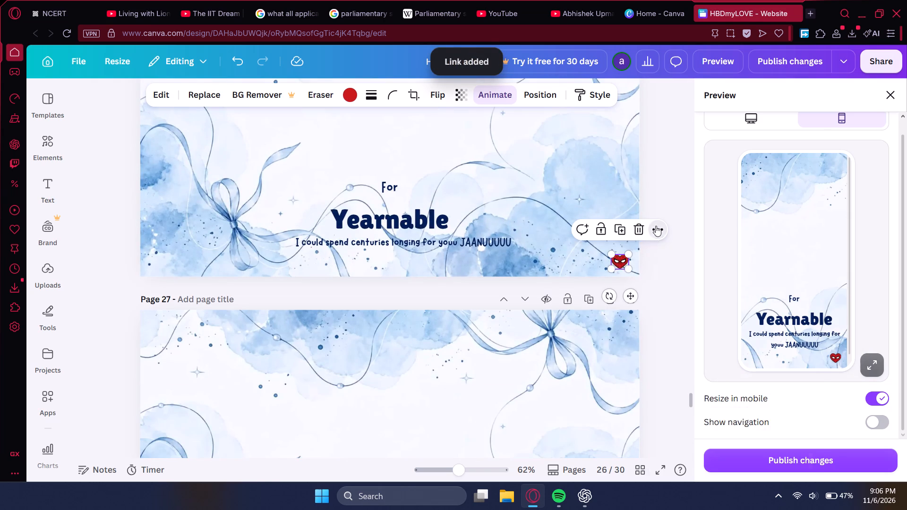
pyautogui.scroll(-6, 716, 324)
pyautogui.click(700, 315)
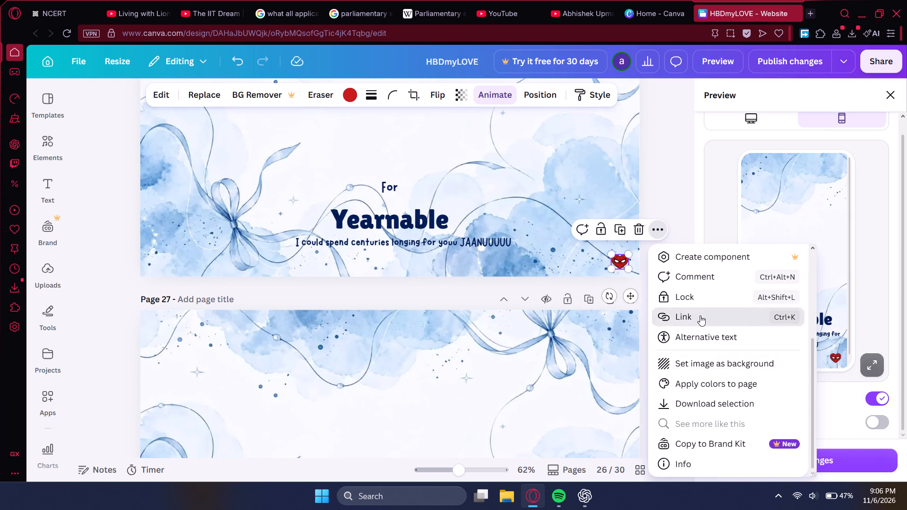
pyautogui.scroll(-12, 733, 351)
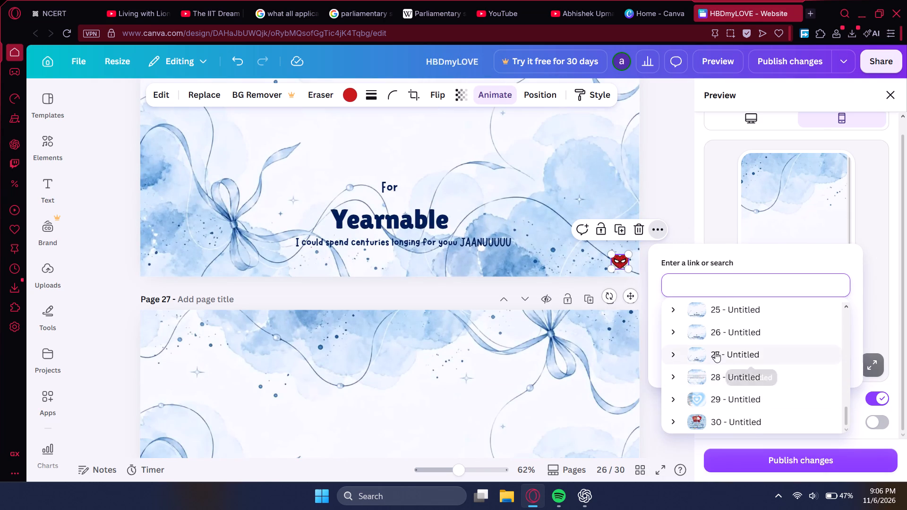
pyautogui.click(715, 352)
pyautogui.click(678, 351)
# Link the red heart mask icon on page 27 (Zestful) to page 28 of the document.
pyautogui.scroll(-6, 678, 354)
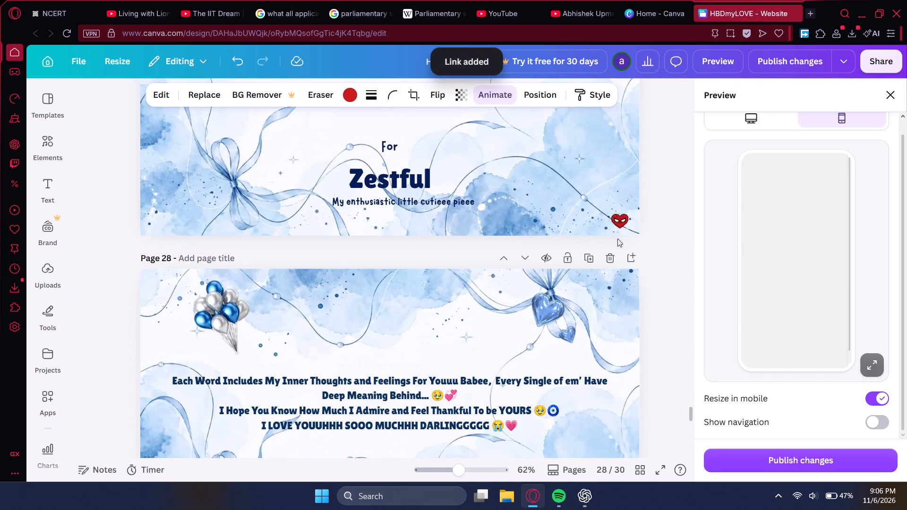
pyautogui.click(616, 224)
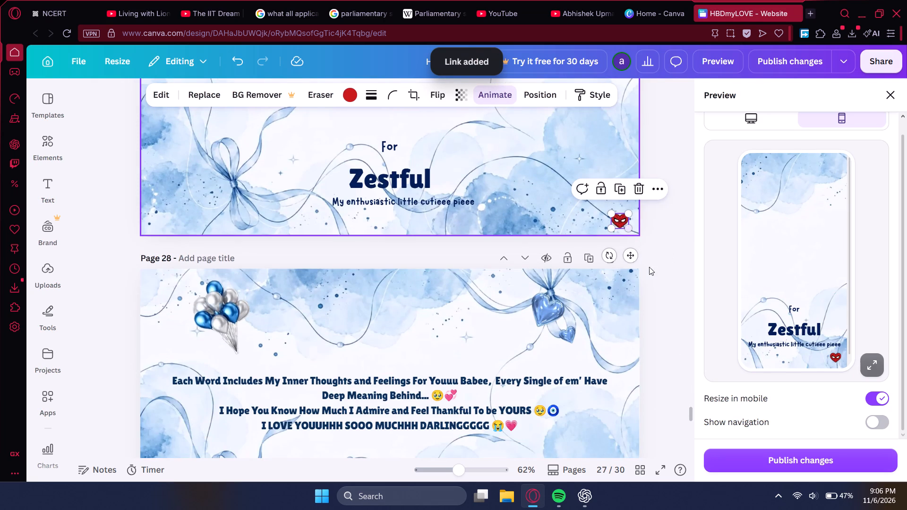
pyautogui.click(658, 193)
pyautogui.scroll(-8, 694, 270)
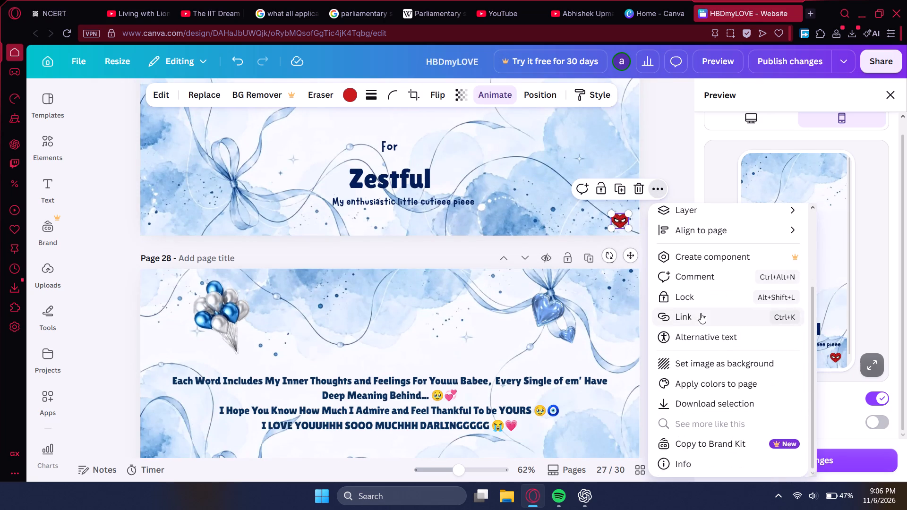
pyautogui.click(701, 313)
pyautogui.scroll(-13, 724, 352)
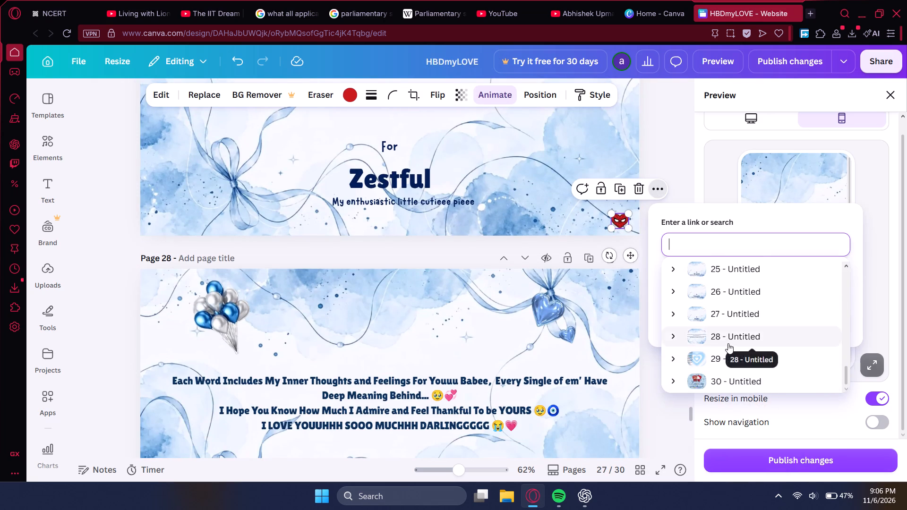
pyautogui.click(728, 343)
pyautogui.click(673, 315)
# Link the Next Page label and its background shape on page 28 to page 29 of the document.
pyautogui.scroll(-4, 673, 315)
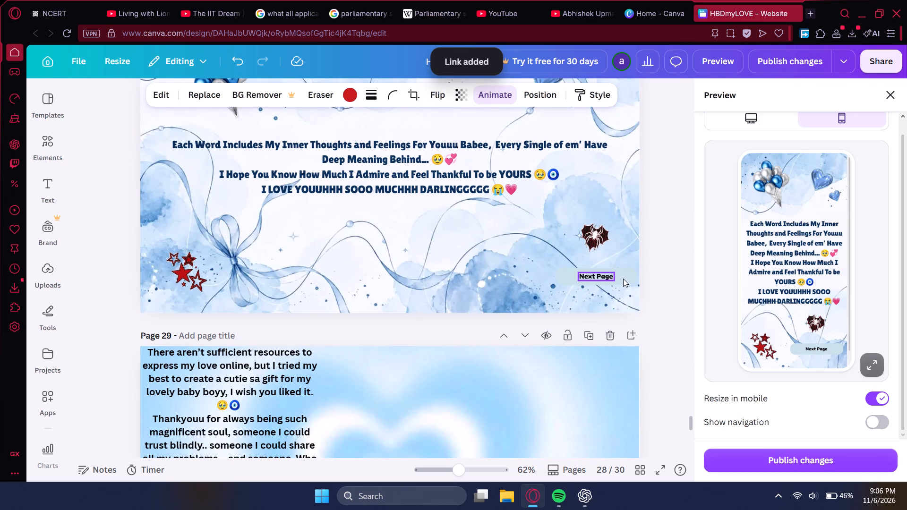
pyautogui.keyDown('shift'); pyautogui.click(623, 279); pyautogui.keyUp('shift')
pyautogui.keyDown('shift'); pyautogui.click(606, 279); pyautogui.keyUp('shift')
pyautogui.click(640, 246)
pyautogui.scroll(-7, 666, 297)
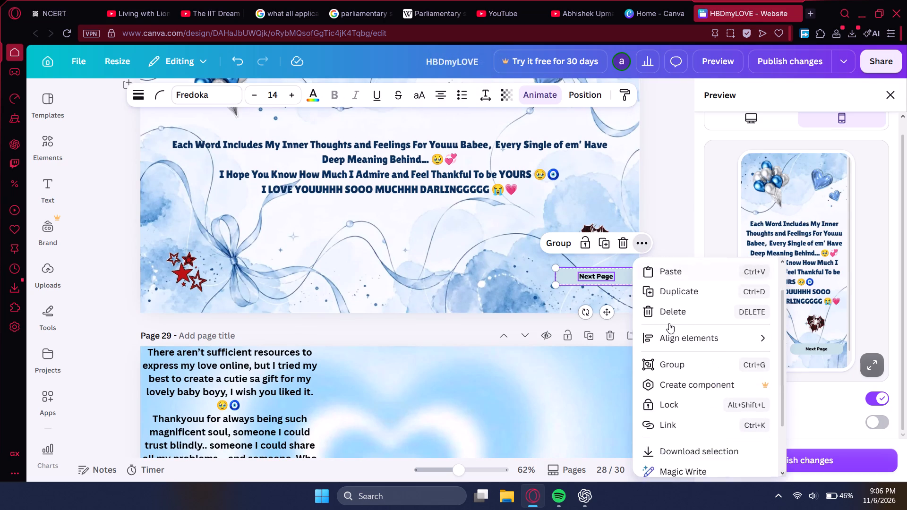
pyautogui.click(679, 355)
pyautogui.scroll(-6, 680, 355)
pyautogui.scroll(-1, 690, 303)
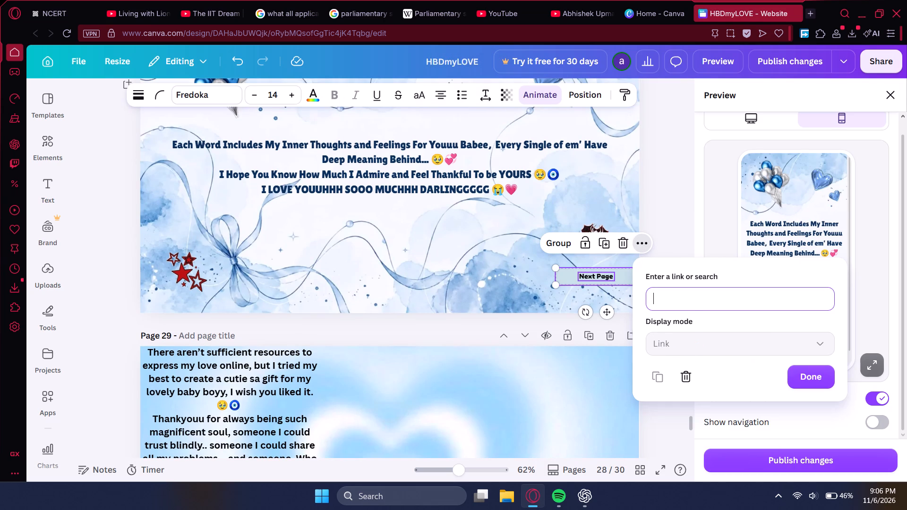
pyautogui.write('29')
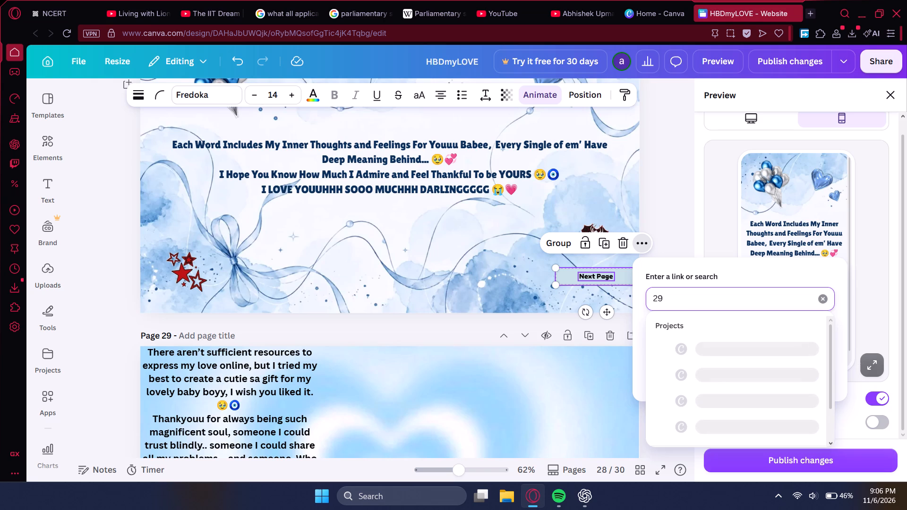
pyautogui.click(711, 348)
pyautogui.click(676, 374)
# Link the "Last.. But Not The Least" label and its background shape on page 29 to page 30 of the document.
pyautogui.scroll(-2, 670, 376)
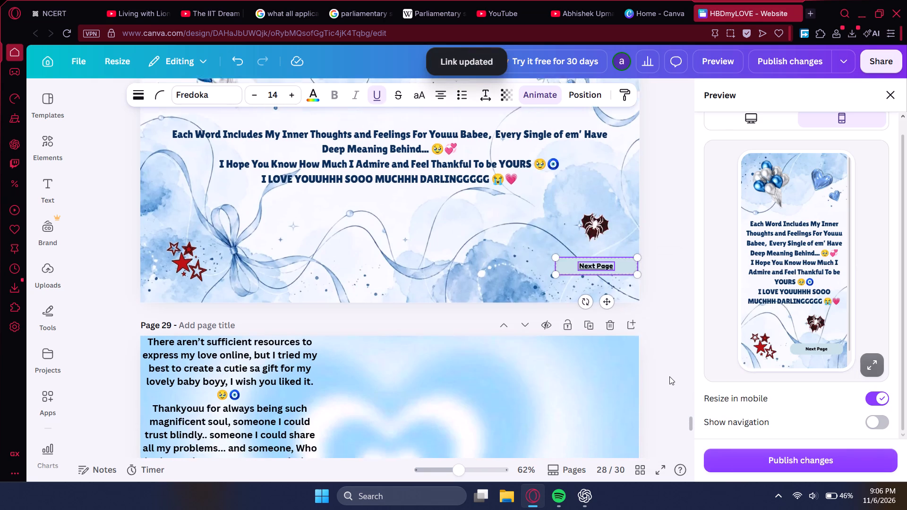
pyautogui.scroll(-2, 669, 376)
pyautogui.click(617, 359)
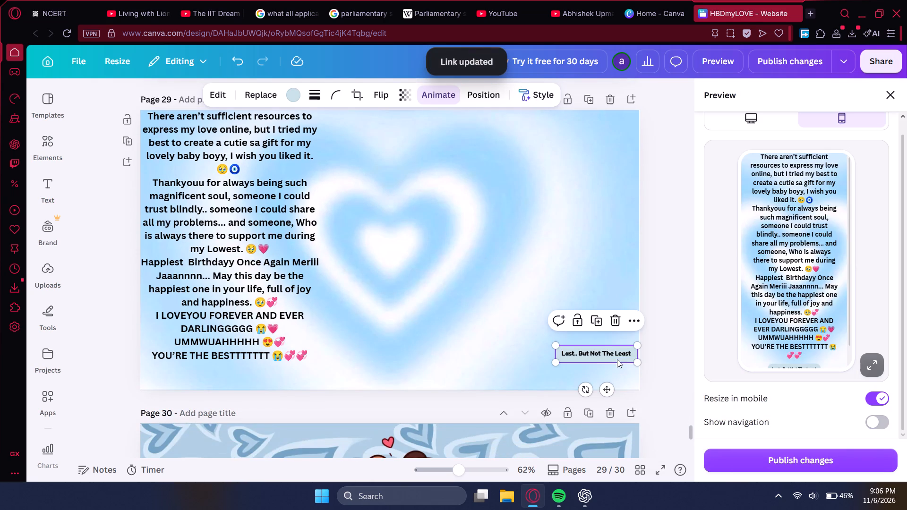
pyautogui.keyDown('shift'); pyautogui.click(609, 351); pyautogui.keyUp('shift')
pyautogui.click(638, 322)
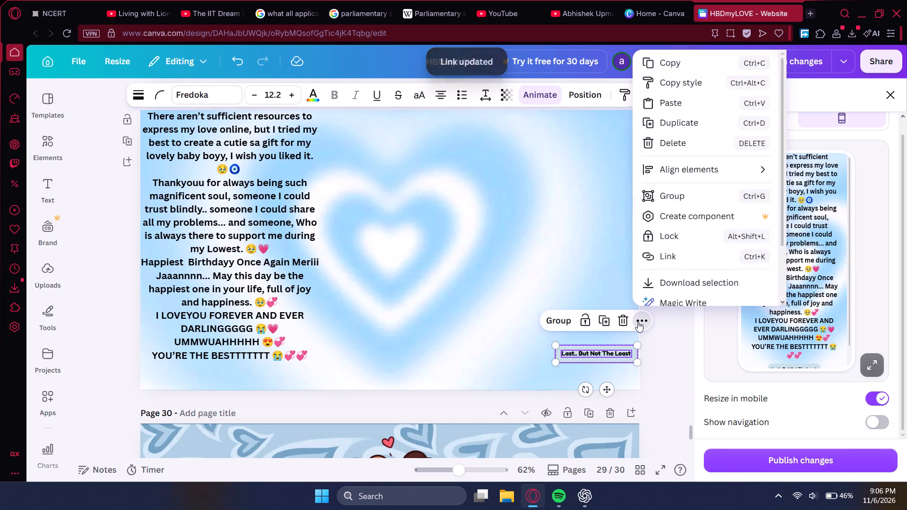
pyautogui.click(692, 252)
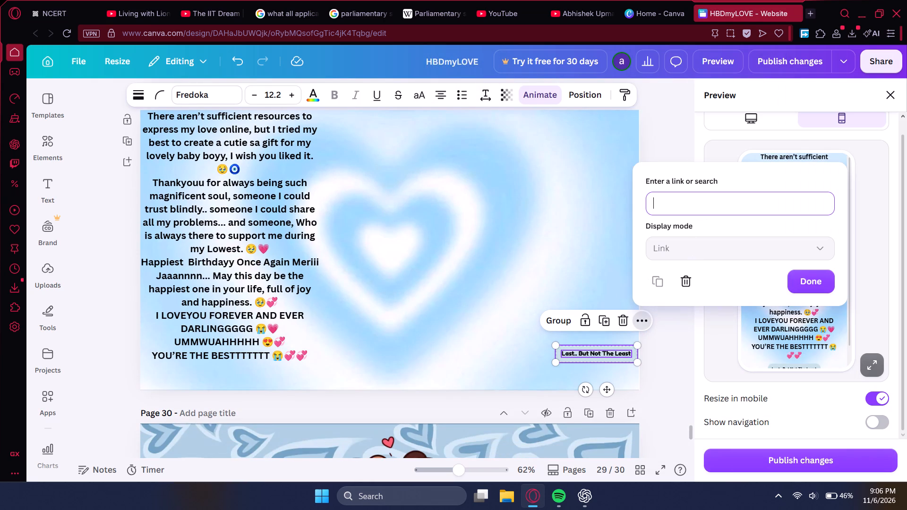
pyautogui.press('2')
pyautogui.press('BackSpace')
pyautogui.write('30')
pyautogui.click(719, 247)
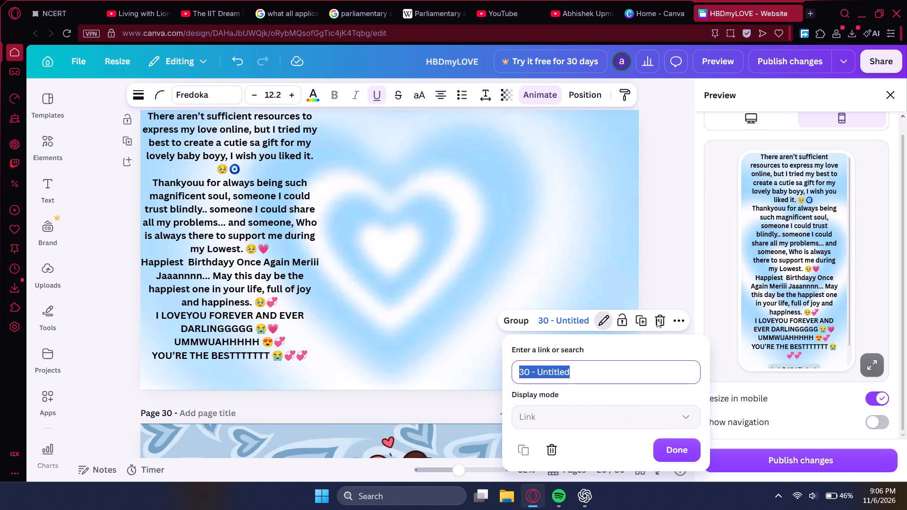
pyautogui.click(675, 450)
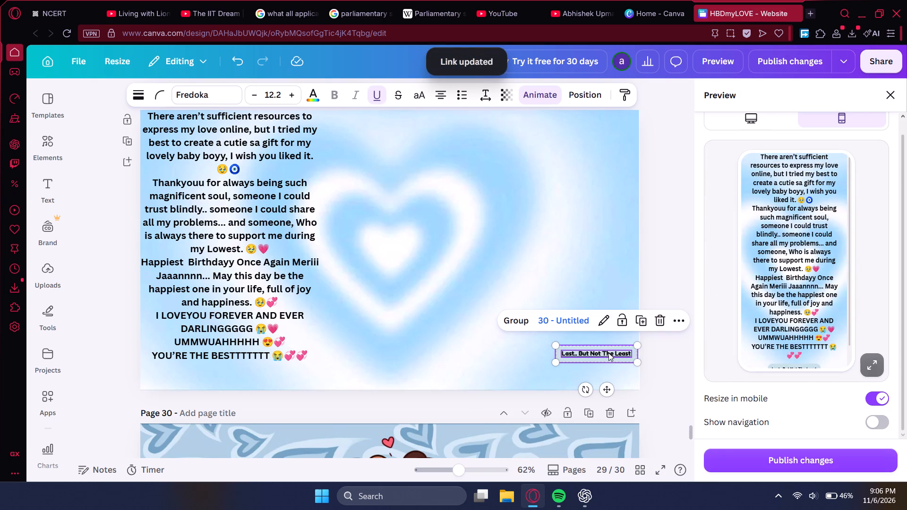
# Remove the underline from the "Last.. But Not The Least" text on page 29.
pyautogui.click(376, 101)
pyautogui.click(666, 356)
pyautogui.click(614, 356)
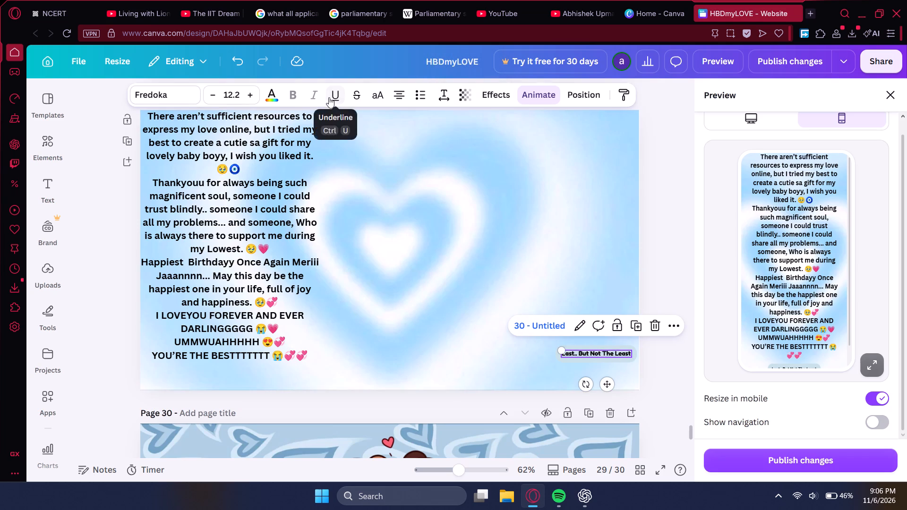
pyautogui.click(329, 97)
pyautogui.click(329, 97)
pyautogui.click(659, 375)
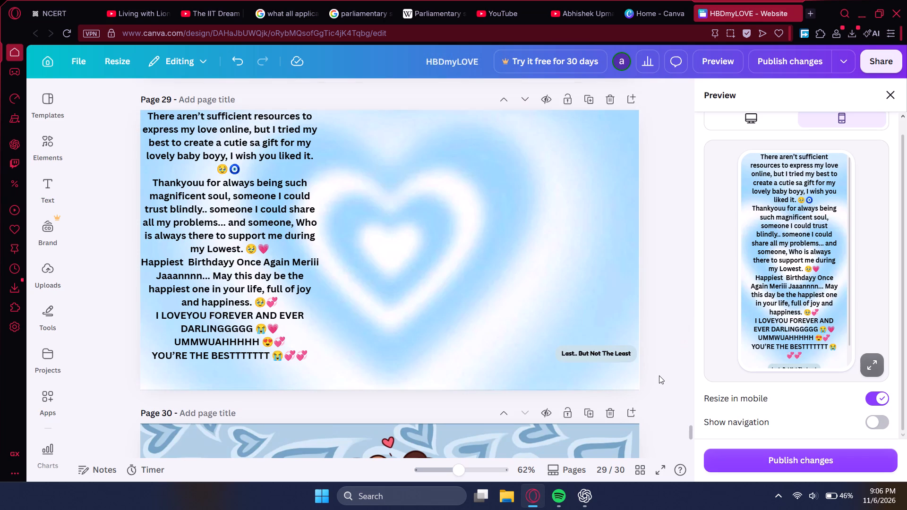
# Look over the final page and the earlier pages back to the beginning of the website.
pyautogui.scroll(-9, 658, 377)
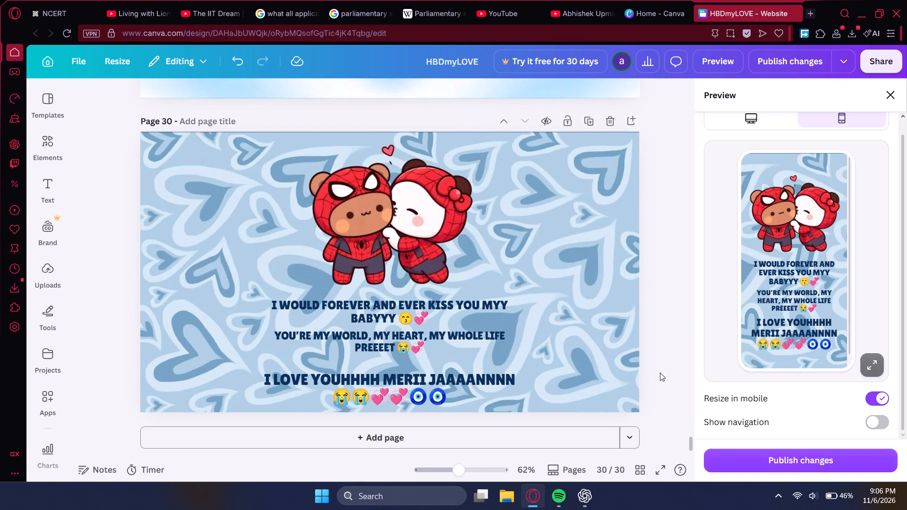
pyautogui.middleClick(685, 413)
pyautogui.scroll(-1, 685, 413)
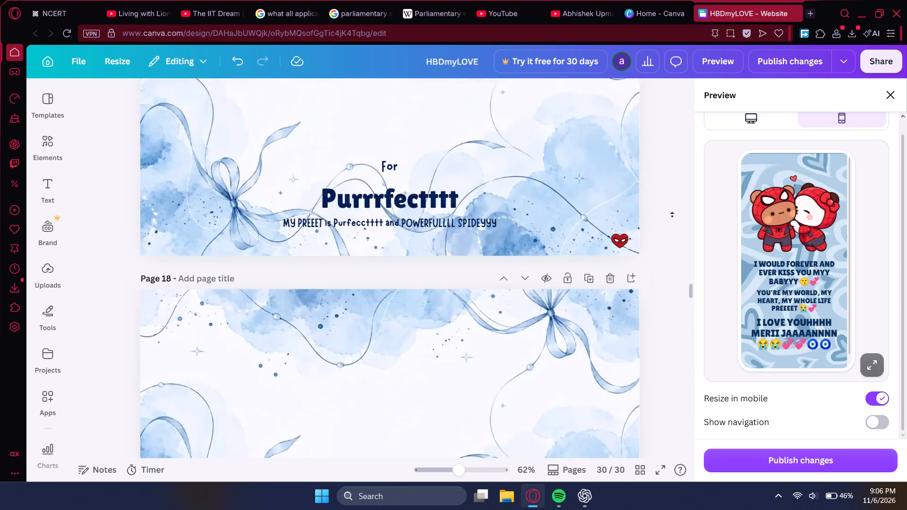
pyautogui.middleClick(672, 216)
pyautogui.scroll(-6, 679, 258)
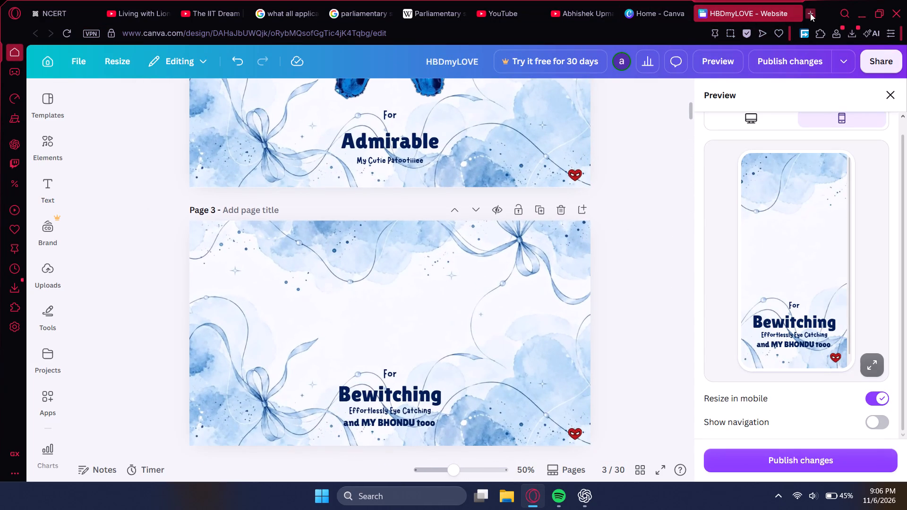
# Open Pinterest in a new tab and open the M balloon cutout in the blue M and O balloon collage.
pyautogui.click(810, 13)
pyautogui.press('p')
pyautogui.press('BackSpace')
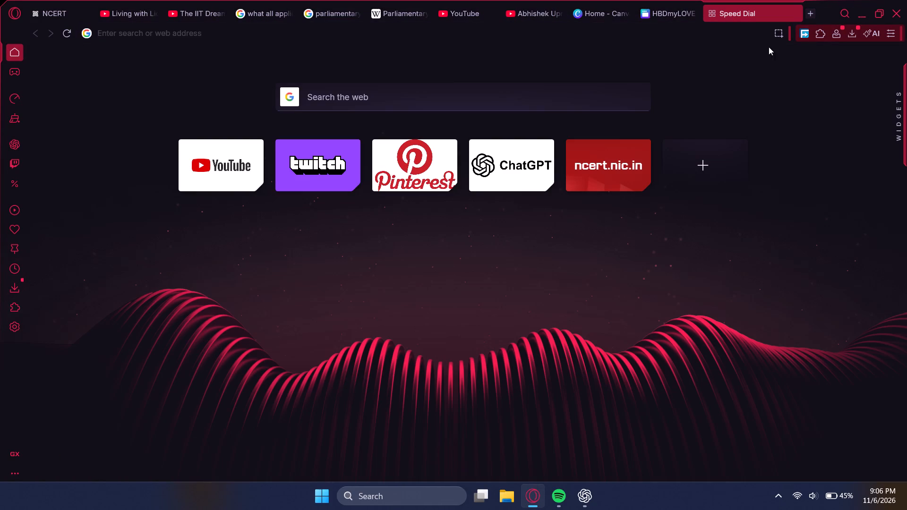
pyautogui.click(419, 183)
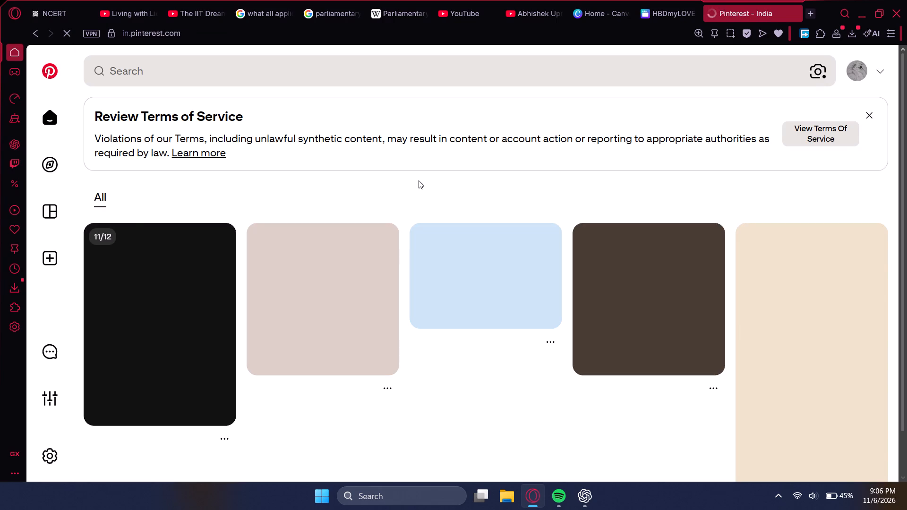
pyautogui.scroll(-8, 419, 180)
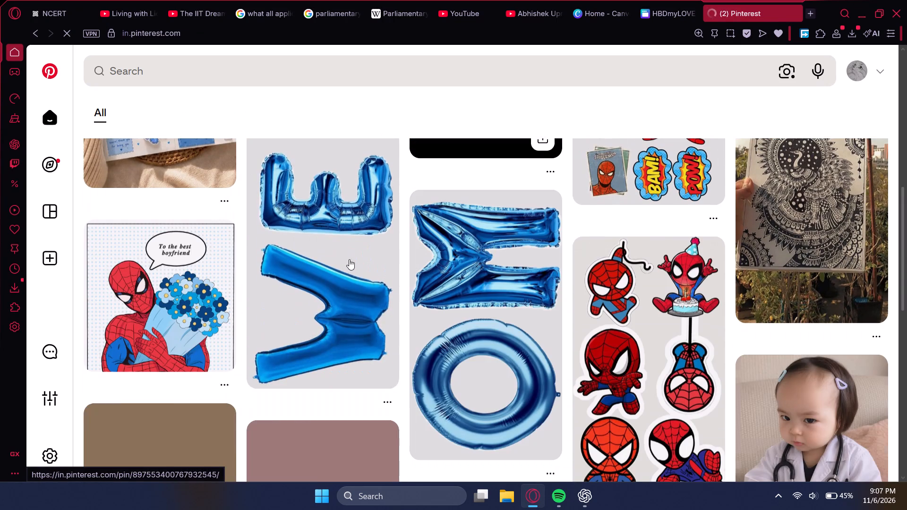
pyautogui.click(470, 272)
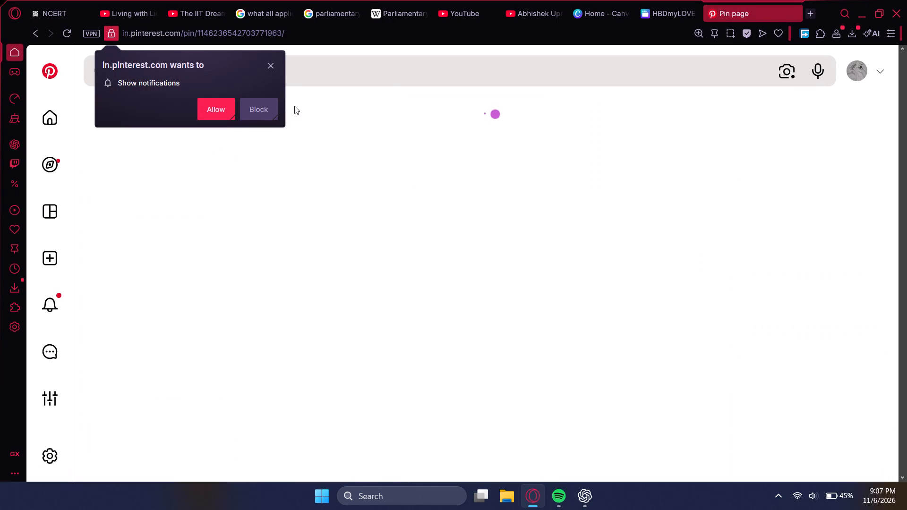
pyautogui.click(274, 69)
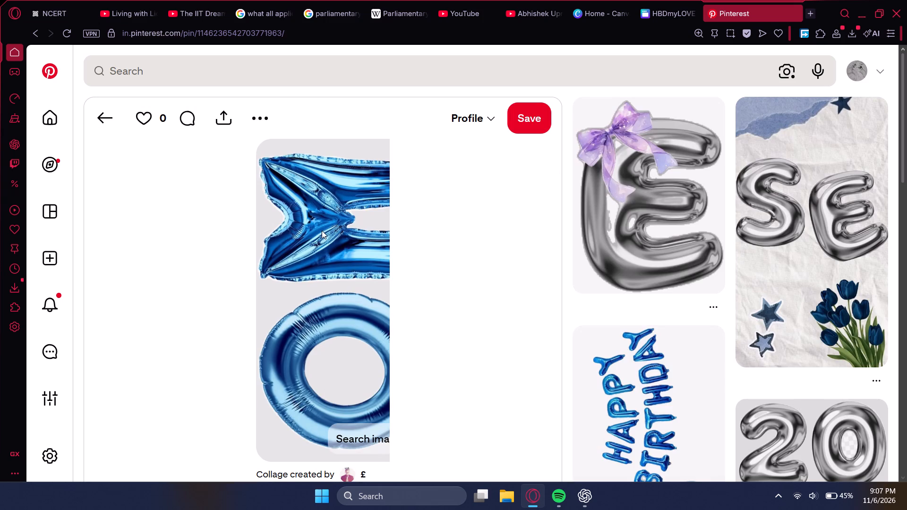
pyautogui.click(322, 230)
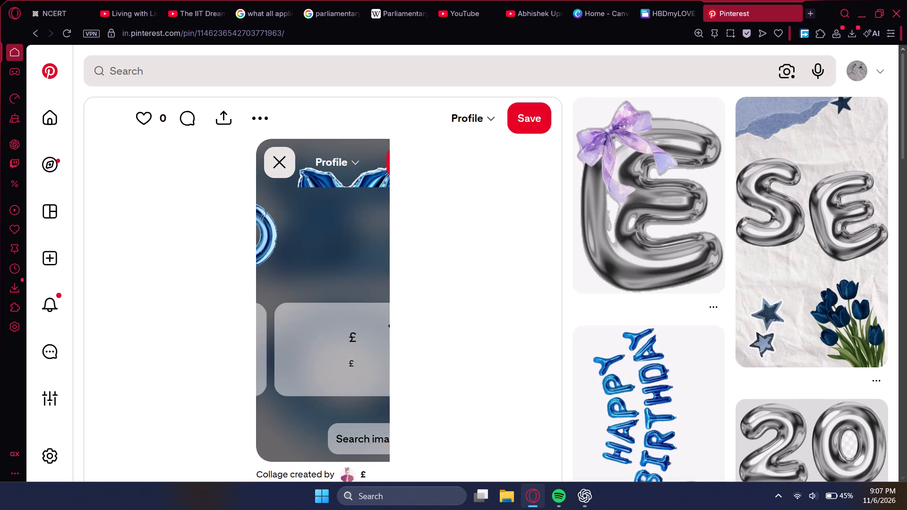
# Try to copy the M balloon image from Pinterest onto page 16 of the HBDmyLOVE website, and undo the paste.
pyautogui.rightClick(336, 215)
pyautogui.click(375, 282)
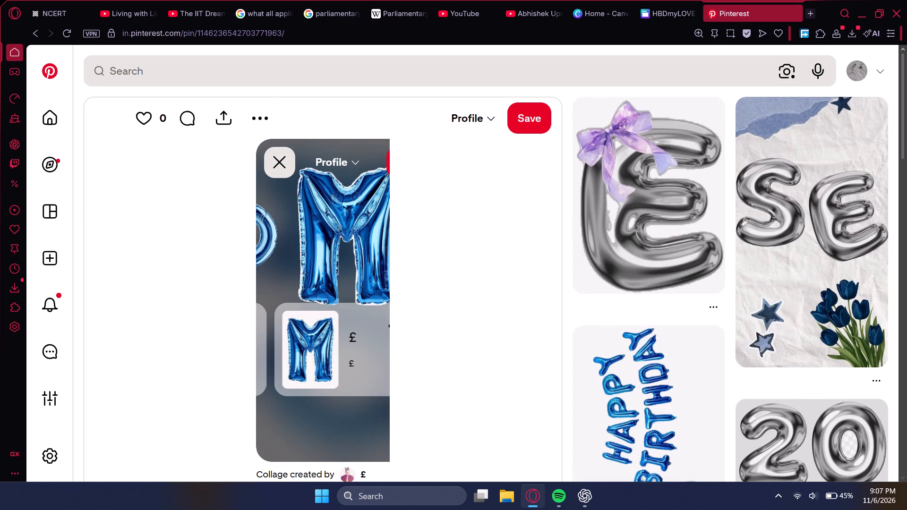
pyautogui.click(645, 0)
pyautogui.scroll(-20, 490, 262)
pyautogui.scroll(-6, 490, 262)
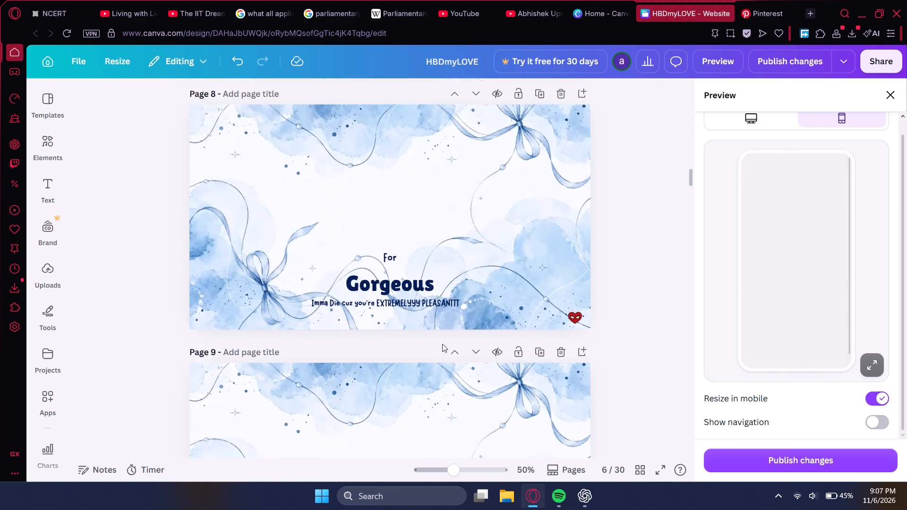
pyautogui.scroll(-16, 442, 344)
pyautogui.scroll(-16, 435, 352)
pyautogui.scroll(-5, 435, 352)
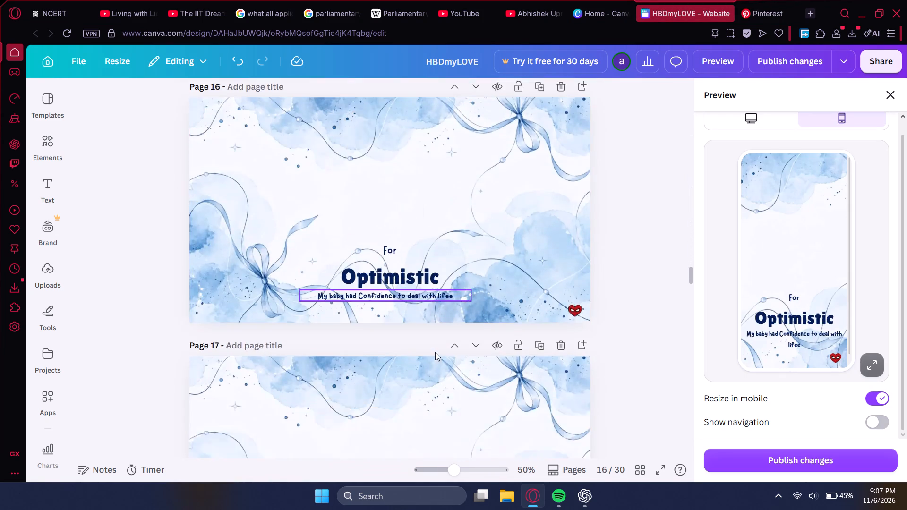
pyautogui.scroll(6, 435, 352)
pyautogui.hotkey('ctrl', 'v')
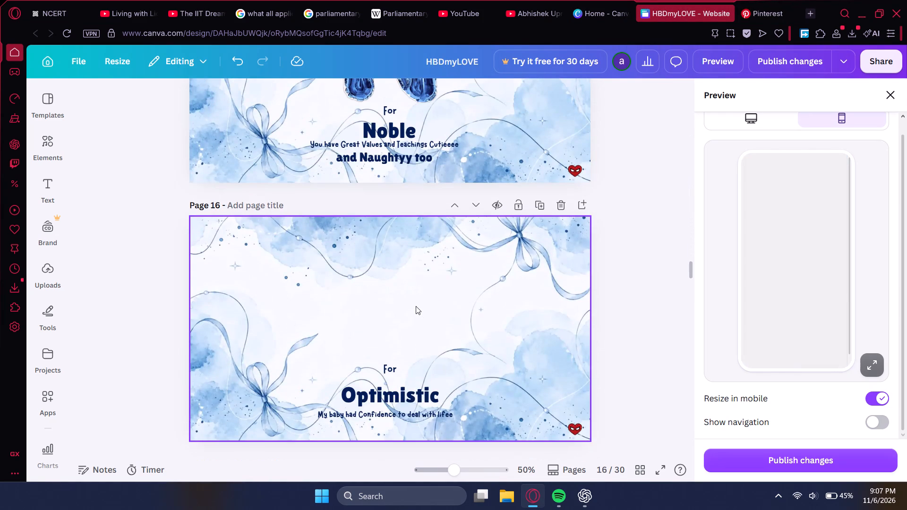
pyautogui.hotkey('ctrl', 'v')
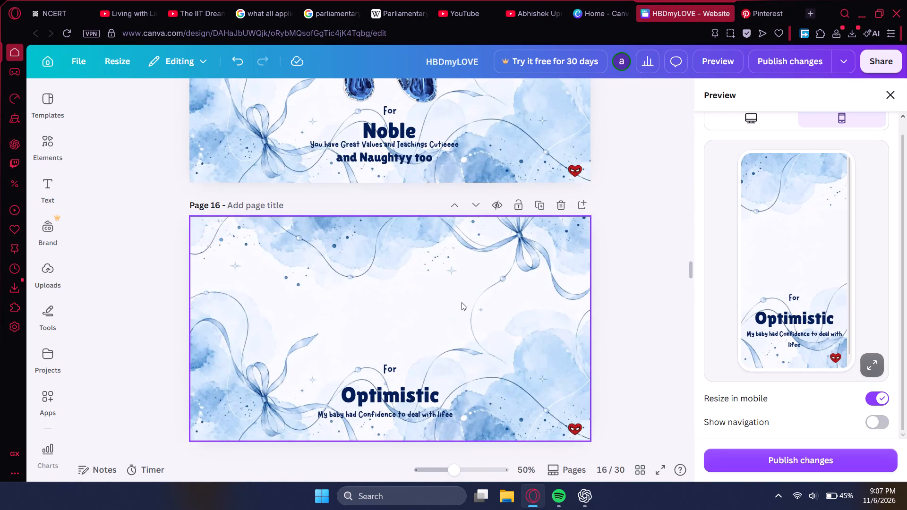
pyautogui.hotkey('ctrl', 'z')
# Copy the blue M balloon image from Pinterest again and place it centred above "For" on page 16 in Canva.
pyautogui.click(766, 0)
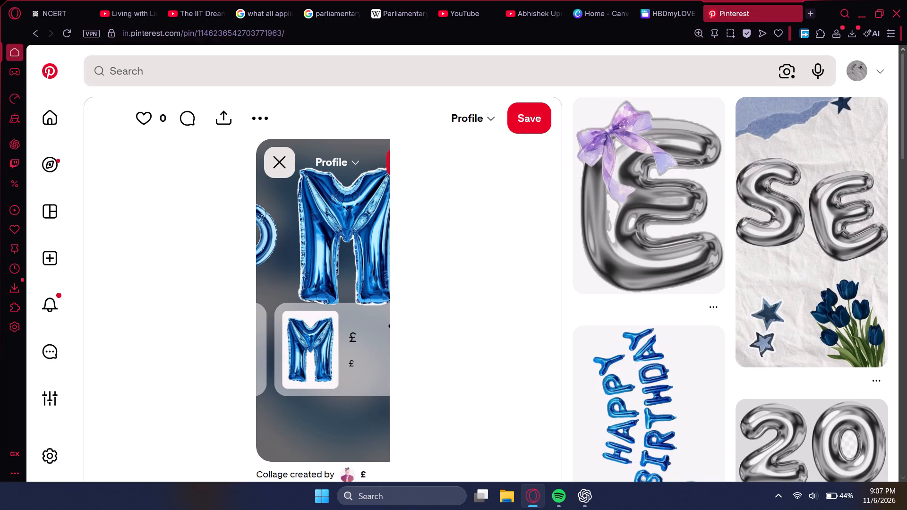
pyautogui.rightClick(352, 223)
pyautogui.click(395, 289)
pyautogui.click(618, 0)
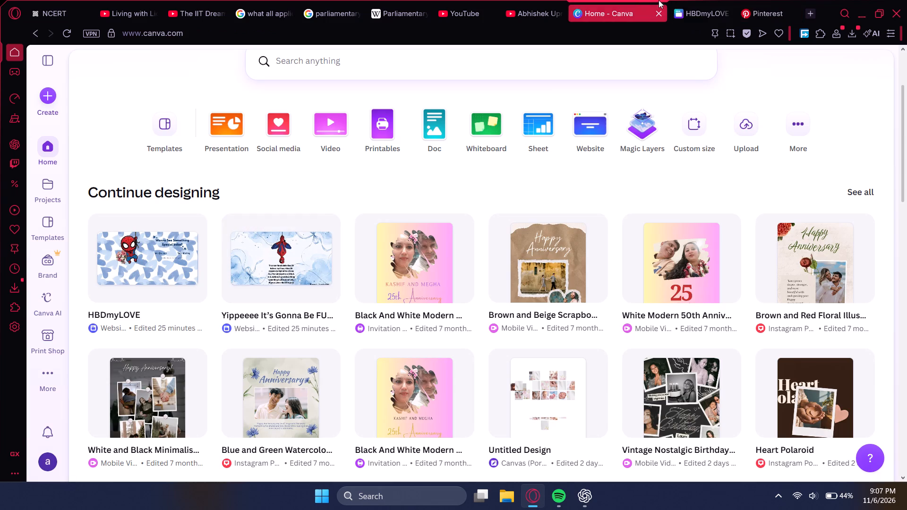
pyautogui.click(687, 0)
pyautogui.hotkey('ctrl', 'v')
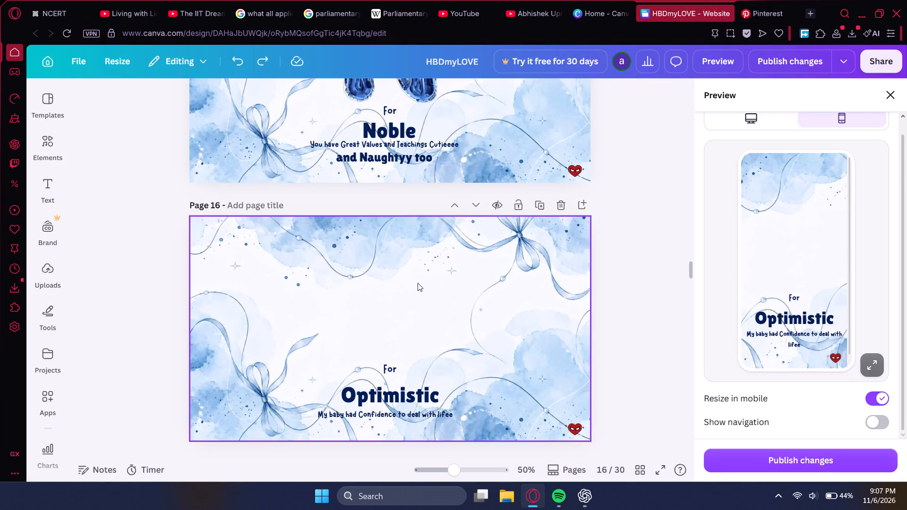
pyautogui.moveTo(408, 304); pyautogui.dragTo(409, 260)
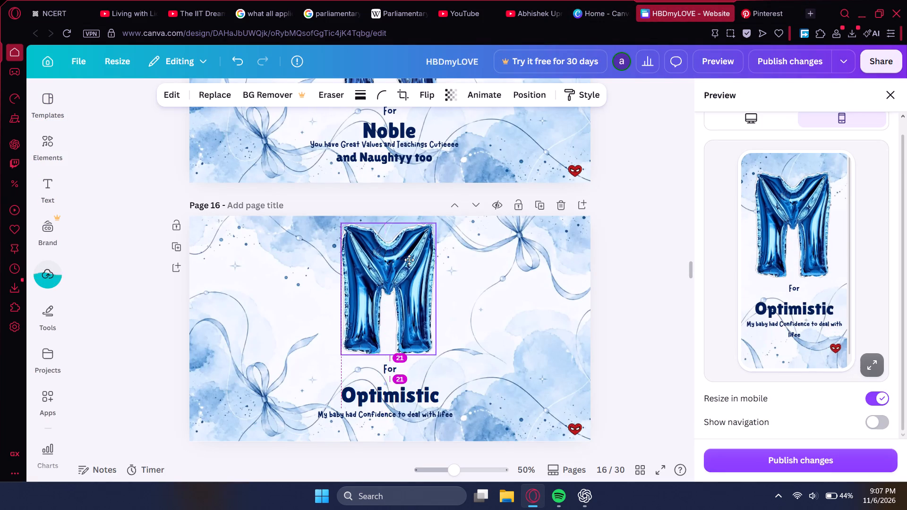
pyautogui.moveTo(409, 260); pyautogui.dragTo(409, 267)
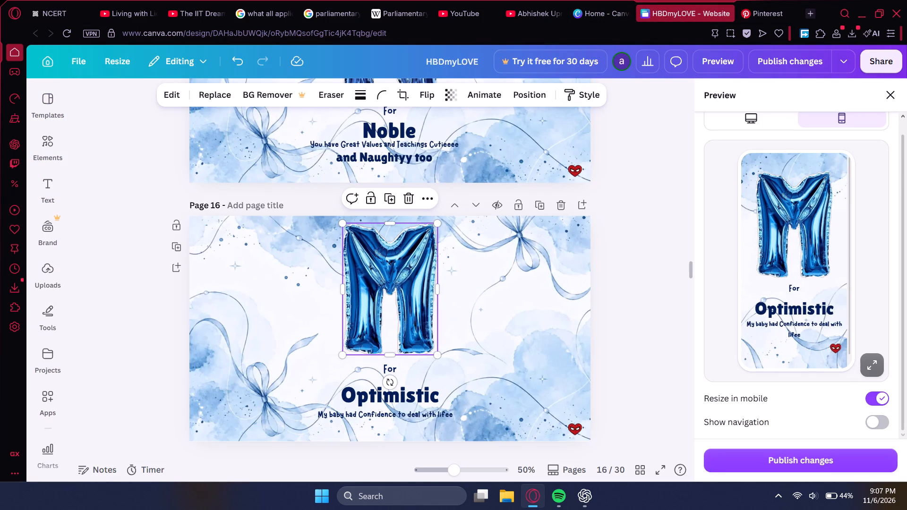
# Copy the blue O balloon image from the Pinterest collage and paste it beside the M balloon on page 16 in Canva.
pyautogui.click(768, 0)
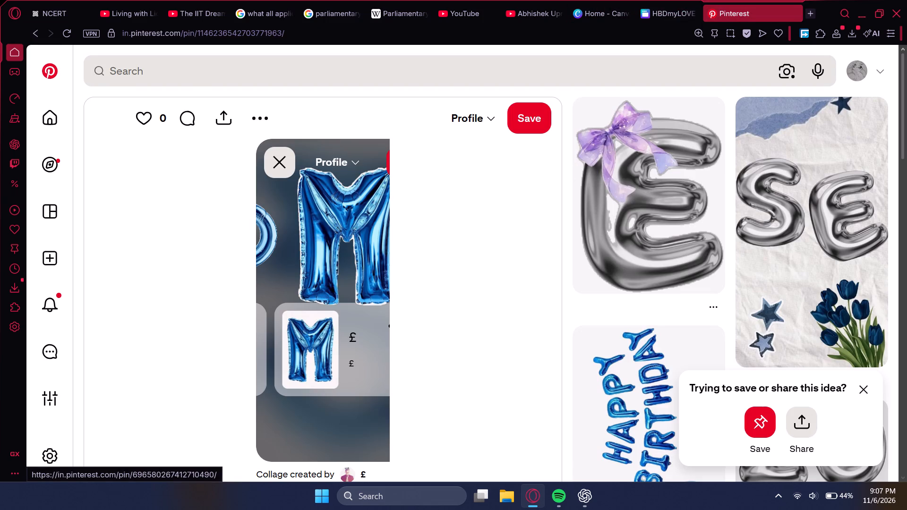
pyautogui.moveTo(305, 238); pyautogui.dragTo(379, 256)
pyautogui.rightClick(321, 234)
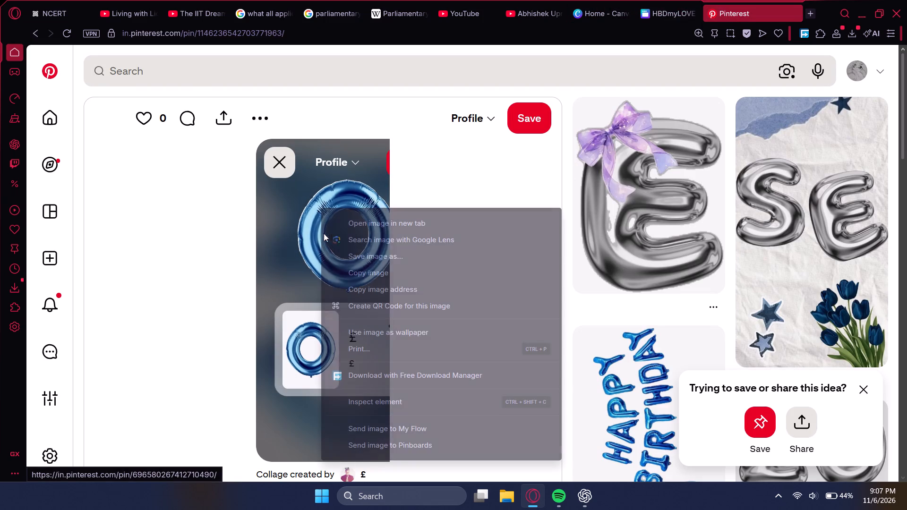
pyautogui.click(368, 278)
pyautogui.click(675, 0)
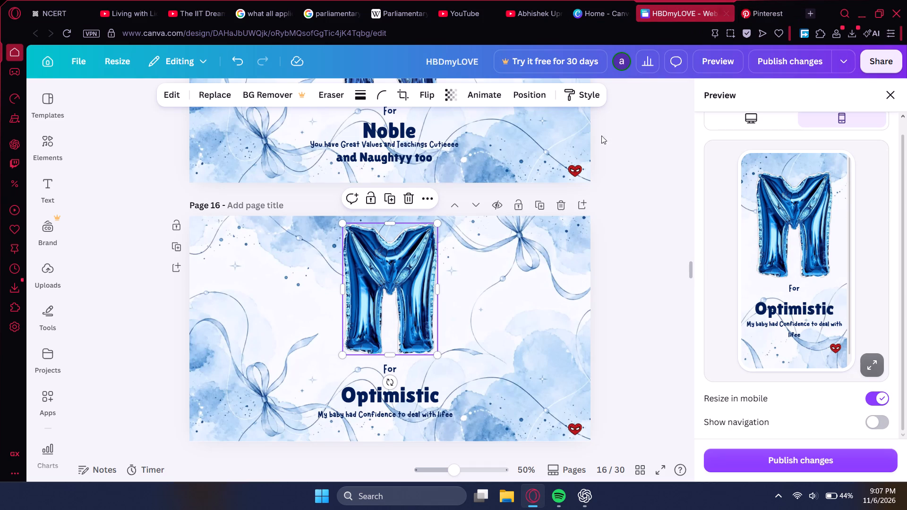
pyautogui.scroll(-8, 499, 221)
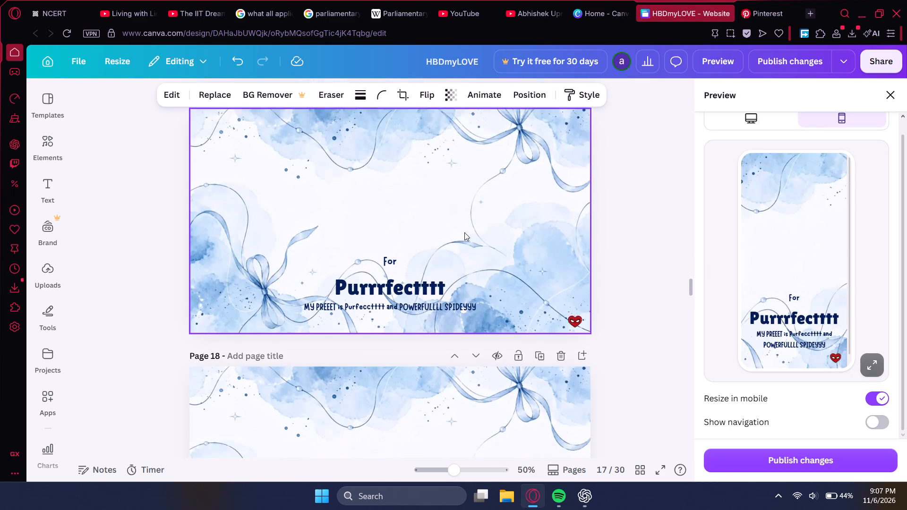
pyautogui.scroll(-3, 463, 233)
pyautogui.scroll(11, 463, 233)
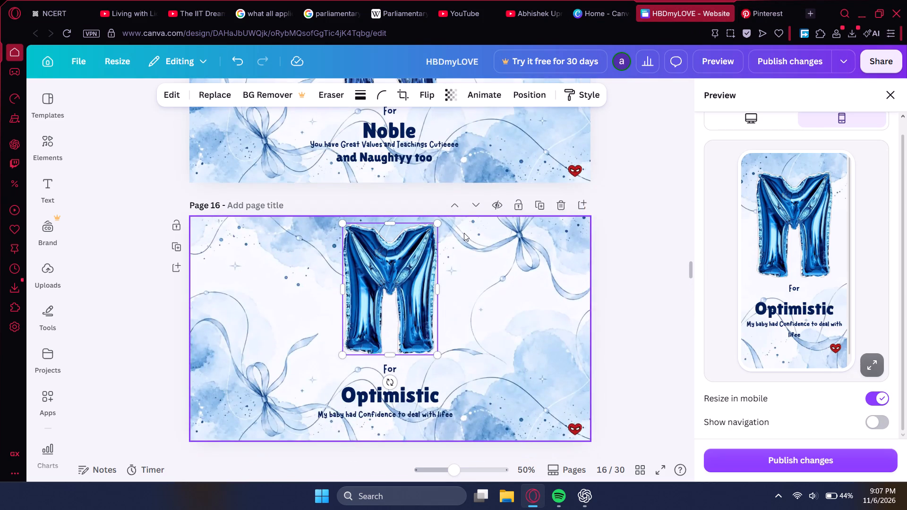
pyautogui.scroll(1, 464, 233)
pyautogui.scroll(-2, 464, 234)
pyautogui.hotkey('ctrl', 'v')
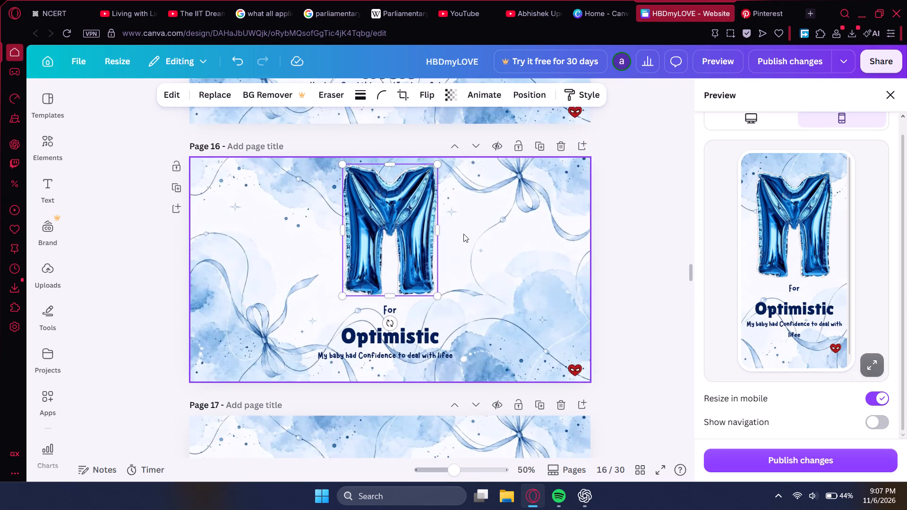
pyautogui.moveTo(419, 248); pyautogui.dragTo(504, 216)
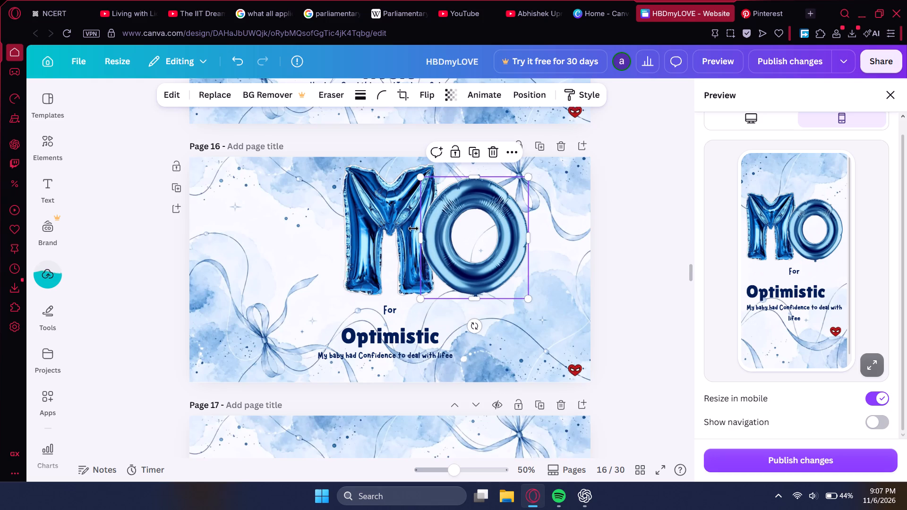
# Move the M balloon from page 16 to page 14, above the "For MINEEE" text.
pyautogui.scroll(1, 407, 229)
pyautogui.click(385, 257)
pyautogui.hotkey('ctrl', 'x')
pyautogui.scroll(9, 385, 257)
pyautogui.hotkey('ctrl', 'v')
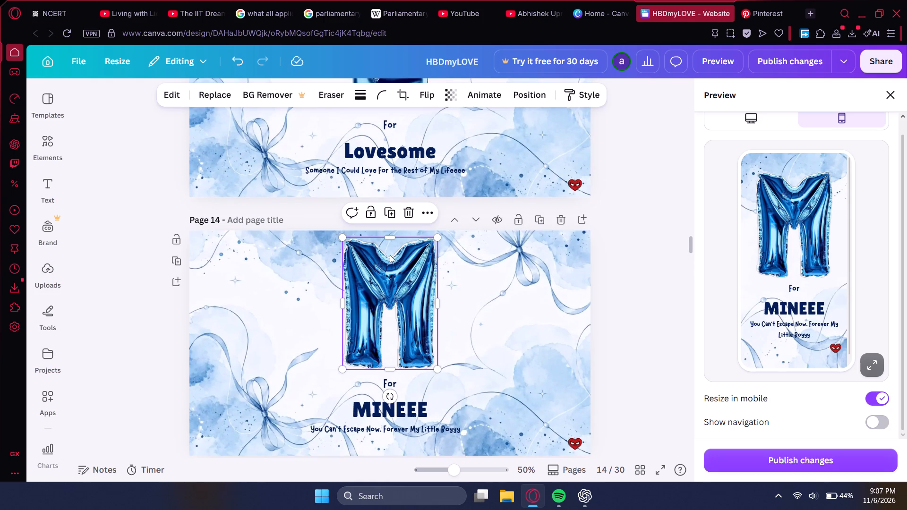
pyautogui.click(412, 272)
# Centre the O balloon above the "For Optimistic" text on page 16.
pyautogui.scroll(-7, 412, 274)
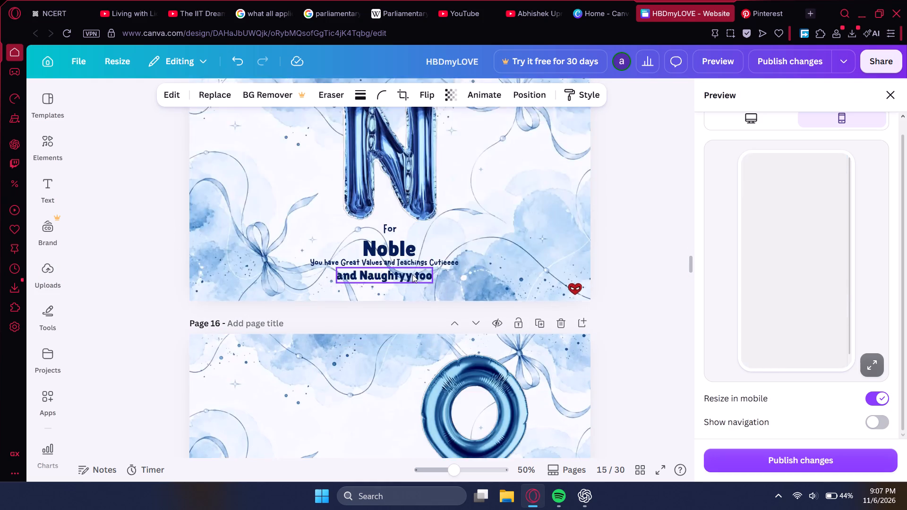
pyautogui.scroll(-4, 412, 274)
pyautogui.scroll(1, 412, 267)
pyautogui.moveTo(433, 280); pyautogui.dragTo(353, 269)
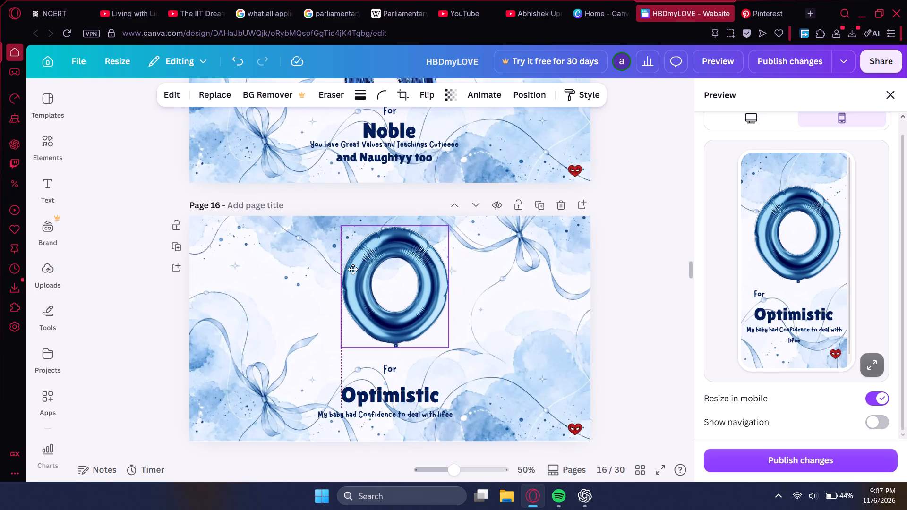
pyautogui.moveTo(353, 269); pyautogui.dragTo(350, 269)
# Open the blue "Happy Birthday 31" balloon collage on Pinterest and examine its individual cutouts for usable letters.
pyautogui.click(762, 1)
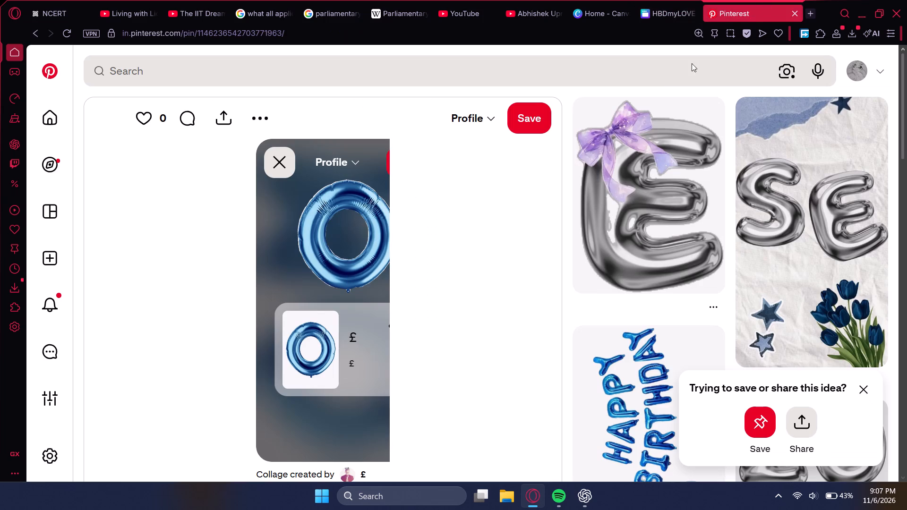
pyautogui.click(289, 173)
pyautogui.scroll(-4, 299, 195)
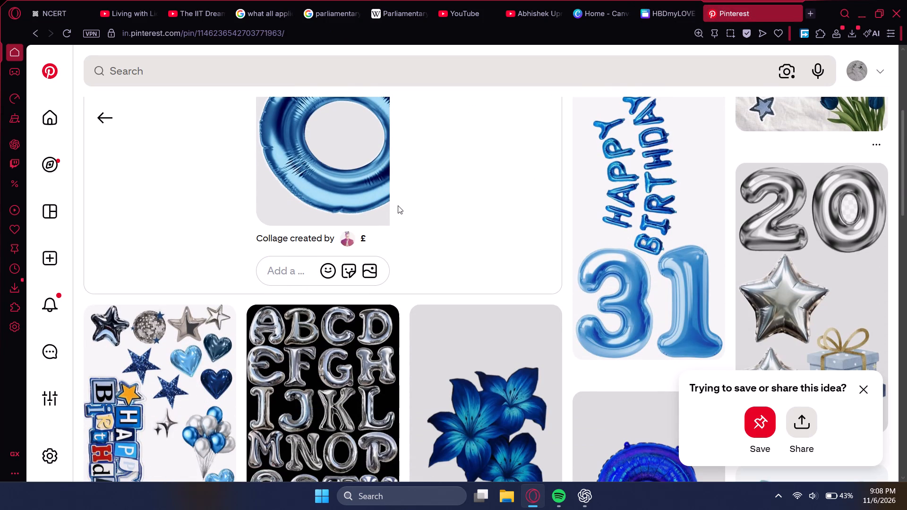
pyautogui.click(662, 186)
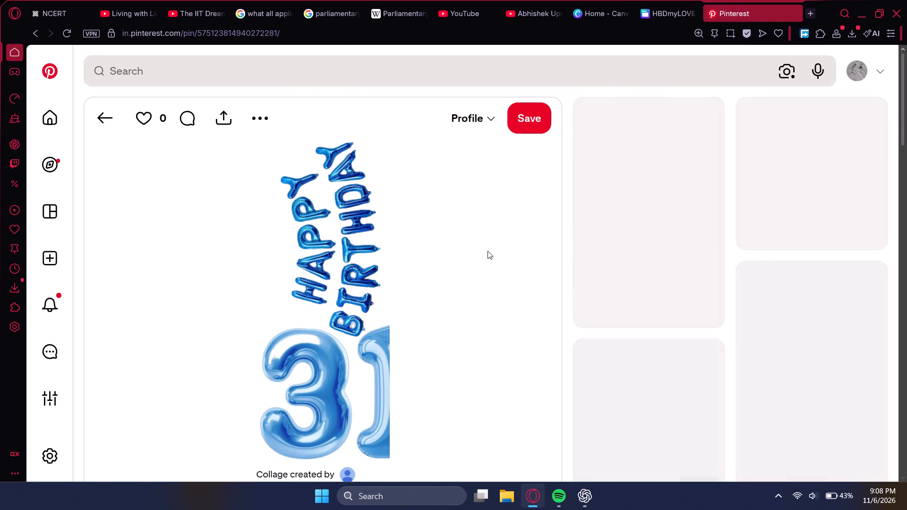
pyautogui.click(362, 279)
pyautogui.moveTo(311, 255); pyautogui.dragTo(317, 256)
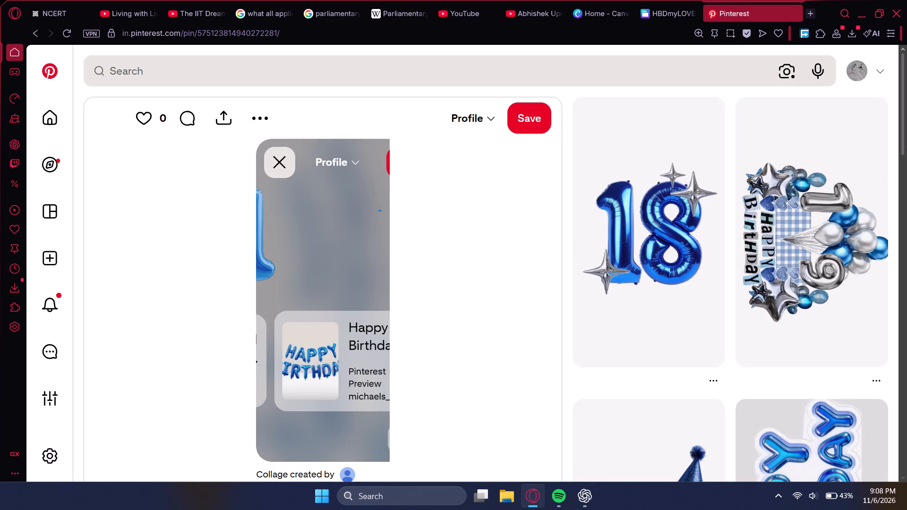
pyautogui.moveTo(317, 256); pyautogui.dragTo(363, 263)
pyautogui.moveTo(326, 259); pyautogui.dragTo(371, 258)
pyautogui.moveTo(326, 255); pyautogui.dragTo(391, 260)
pyautogui.moveTo(331, 259); pyautogui.dragTo(375, 258)
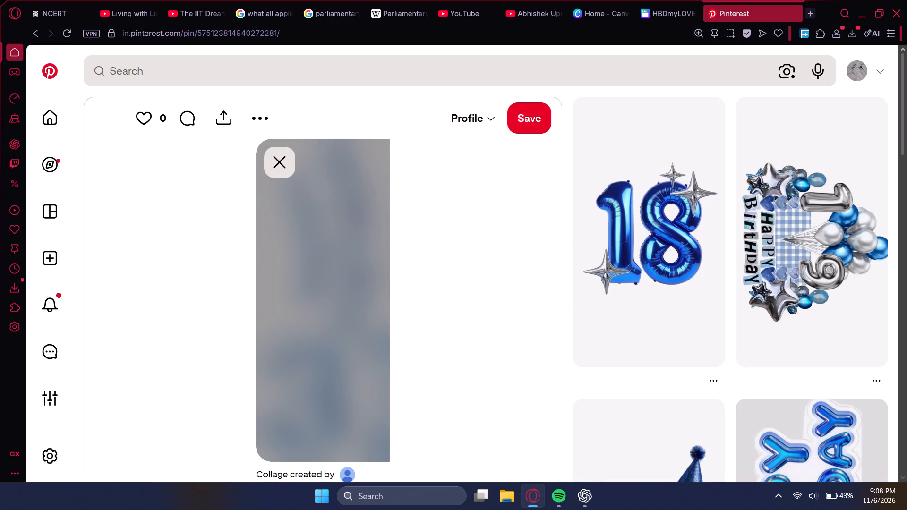
pyautogui.moveTo(375, 258); pyautogui.dragTo(401, 259)
pyautogui.moveTo(313, 261); pyautogui.dragTo(369, 264)
pyautogui.moveTo(338, 258); pyautogui.dragTo(258, 232)
pyautogui.moveTo(332, 246); pyautogui.dragTo(282, 248)
pyautogui.moveTo(380, 260); pyautogui.dragTo(346, 264)
pyautogui.moveTo(360, 259); pyautogui.dragTo(307, 262)
pyautogui.click(278, 164)
# Look through the related birthday pins on Pinterest for usable blue letter balloons.
pyautogui.scroll(-6, 292, 210)
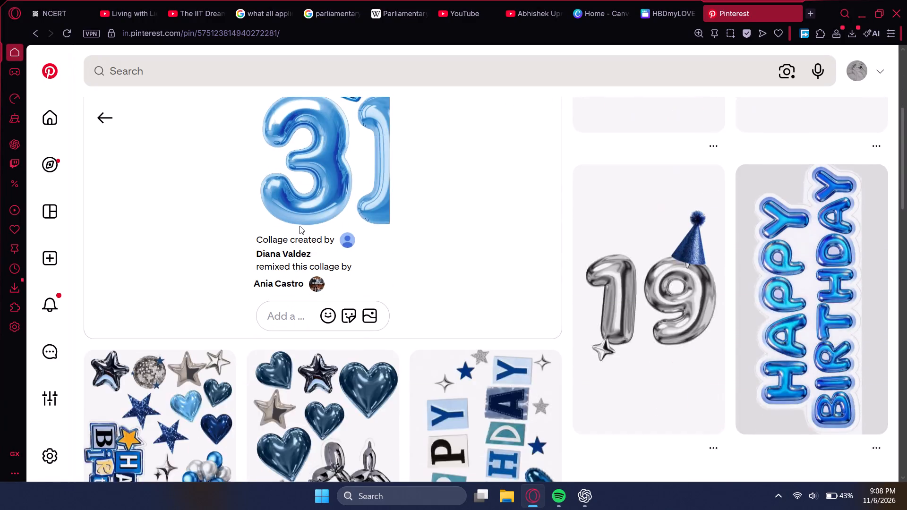
pyautogui.scroll(-6, 302, 240)
pyautogui.click(94, 123)
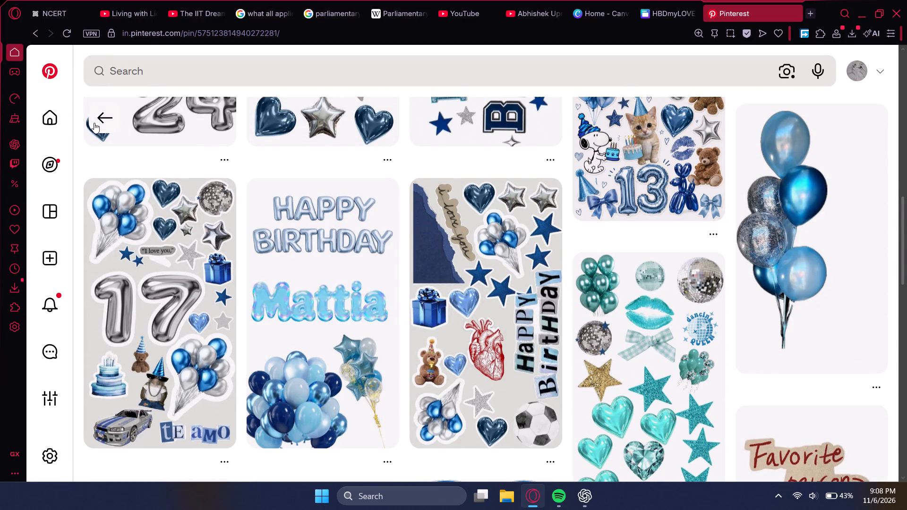
pyautogui.scroll(-12, 314, 237)
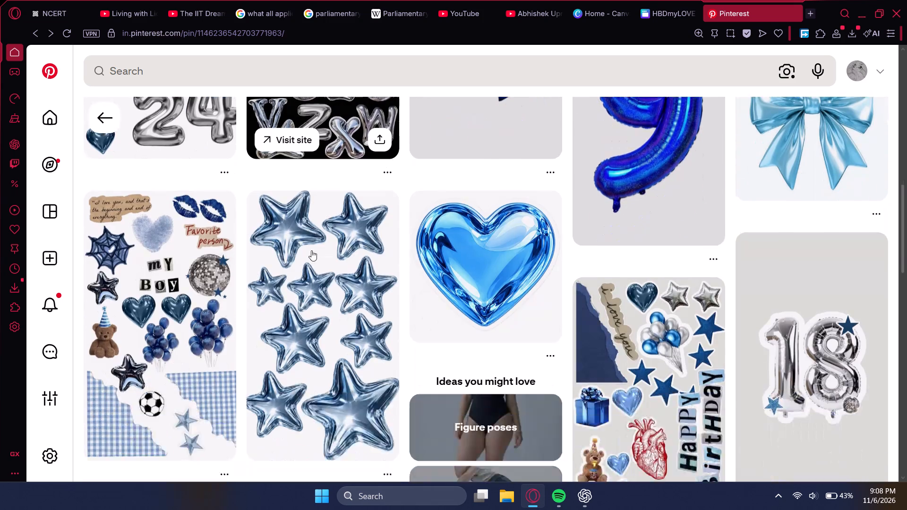
pyautogui.scroll(-12, 311, 250)
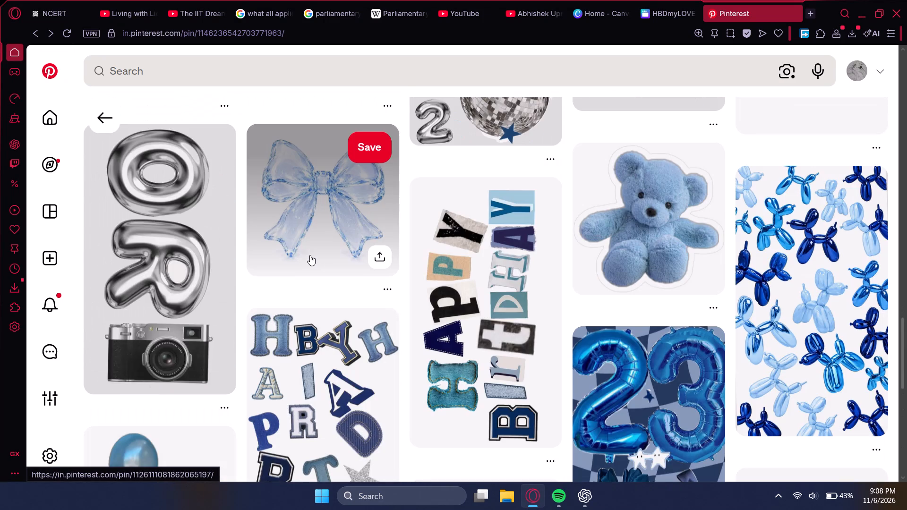
pyautogui.scroll(-11, 309, 256)
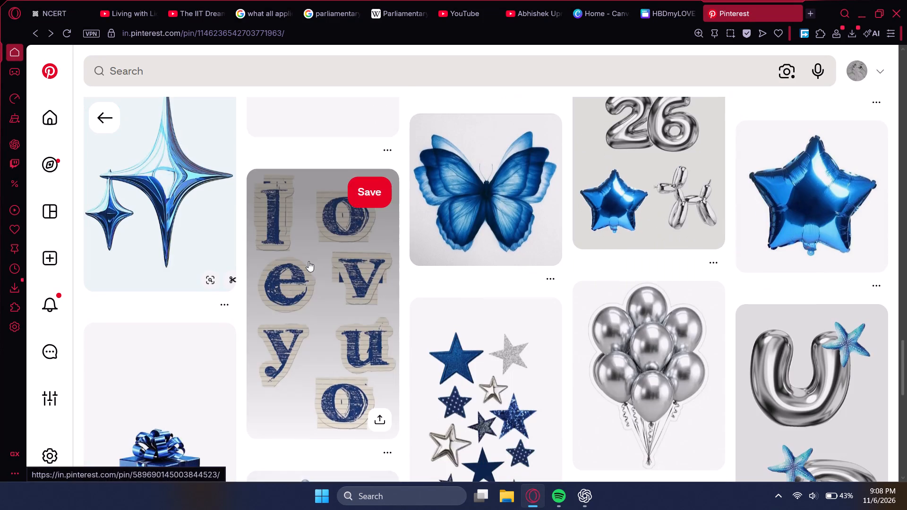
pyautogui.scroll(-5, 308, 262)
pyautogui.scroll(3, 308, 262)
pyautogui.scroll(-12, 308, 262)
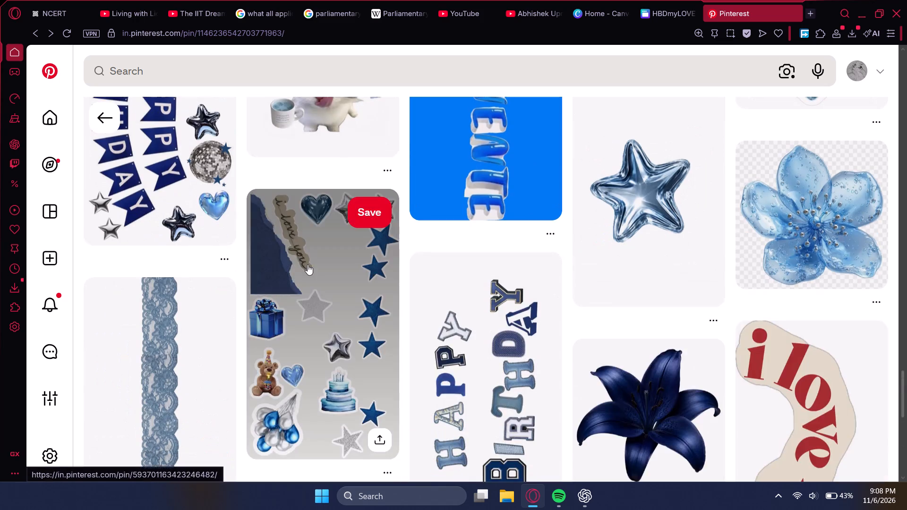
pyautogui.scroll(-7, 308, 264)
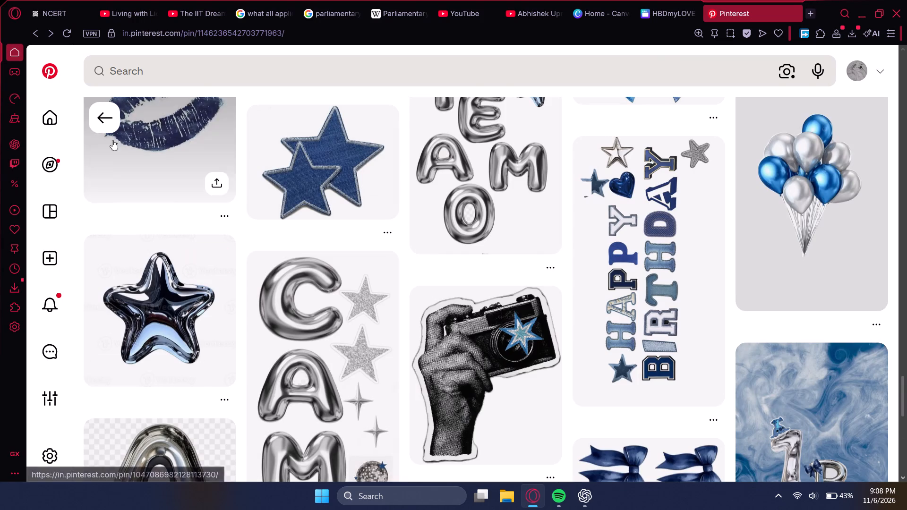
# Search Pinterest for "blue balloons letter" and open the blue foil balloon collage containing the letters A and E.
pyautogui.click(163, 72)
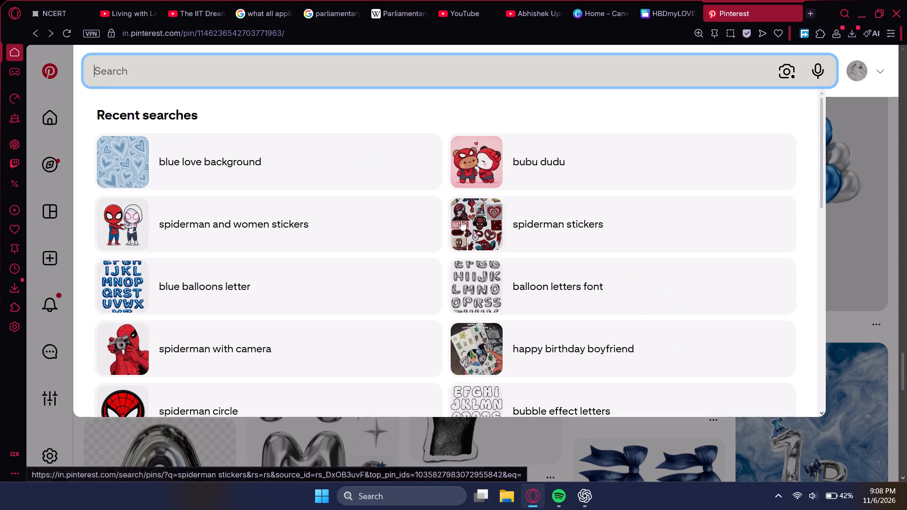
pyautogui.click(255, 282)
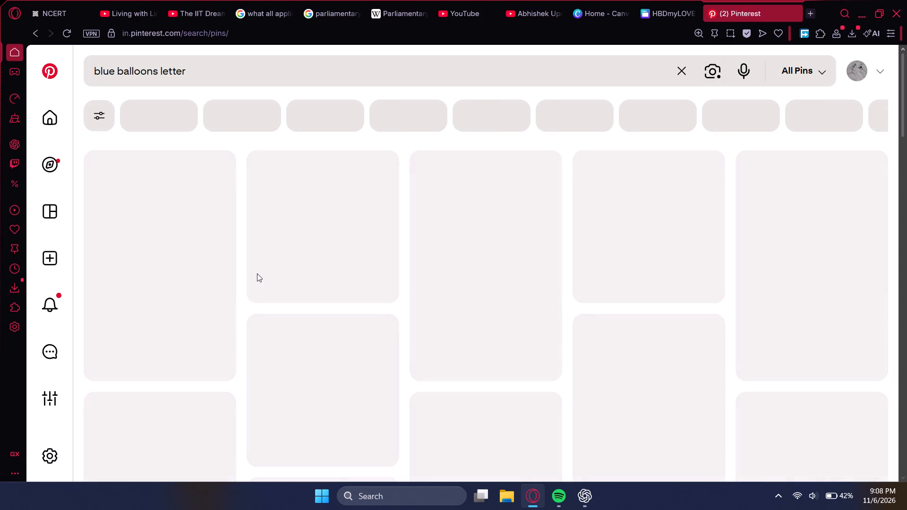
pyautogui.click(357, 319)
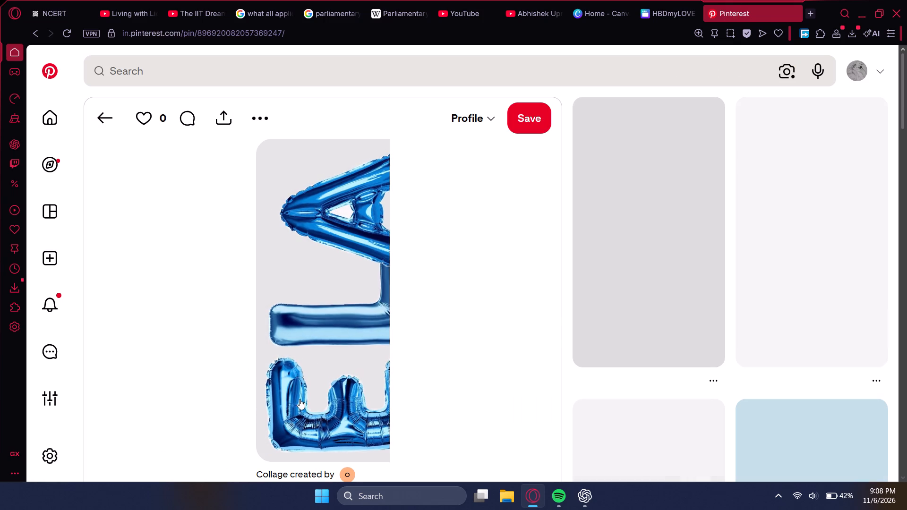
# Switch to the HBDmyLOVE design in Canva and review pages 13 back to 5 for missing letter balloons.
pyautogui.click(646, 0)
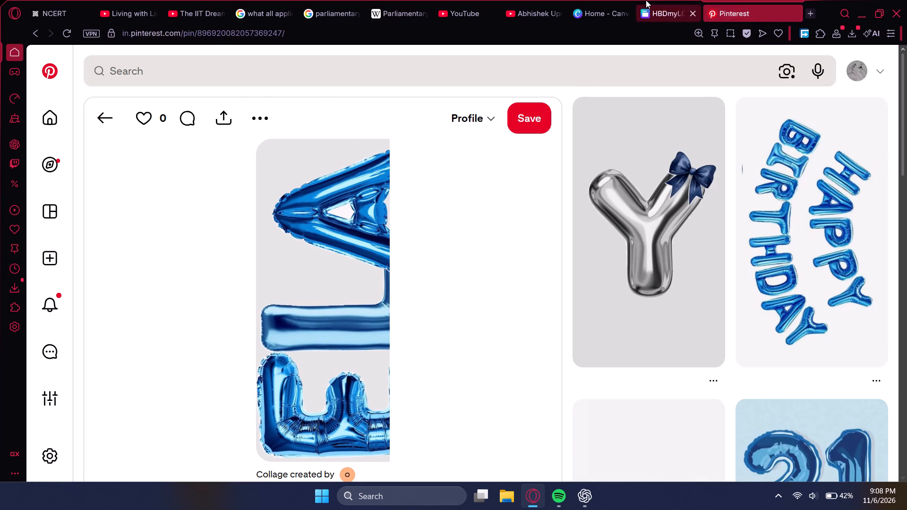
pyautogui.scroll(-6, 393, 284)
pyautogui.scroll(14, 362, 295)
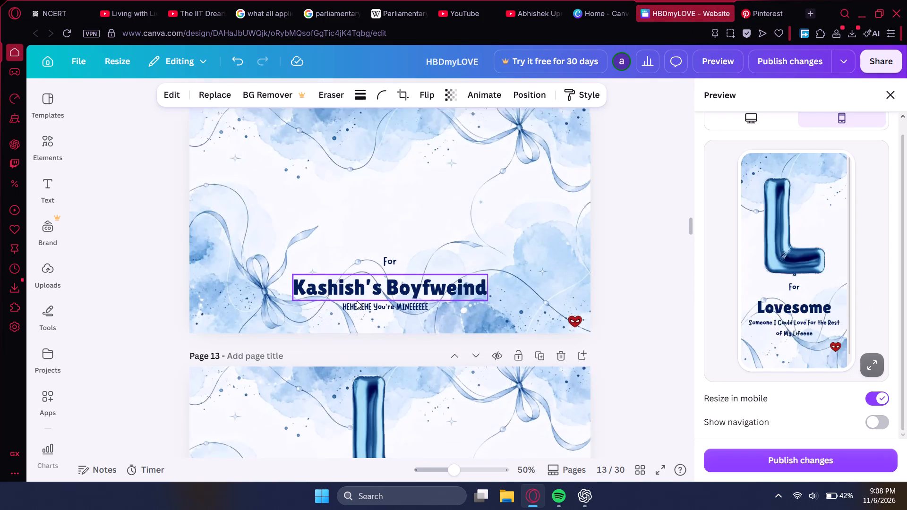
pyautogui.scroll(-4, 356, 302)
pyautogui.scroll(18, 356, 303)
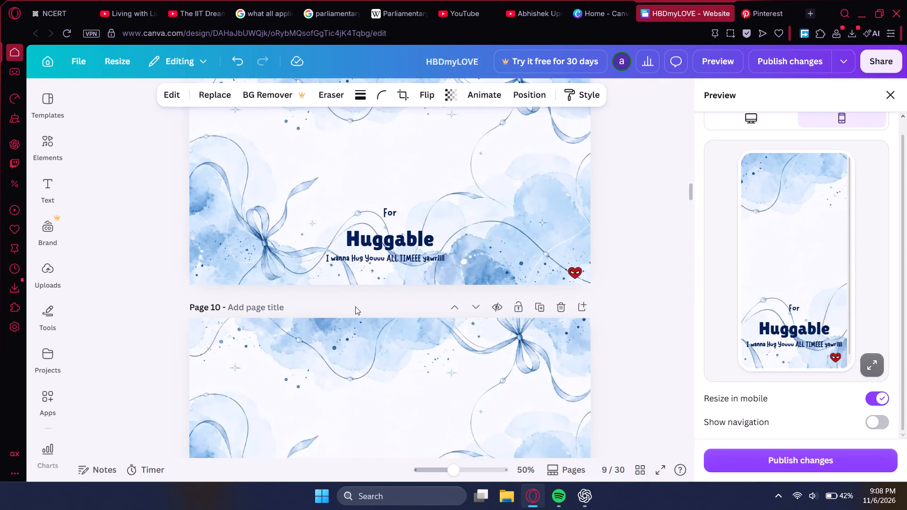
pyautogui.scroll(14, 355, 306)
pyautogui.scroll(-2, 355, 306)
pyautogui.scroll(3, 355, 306)
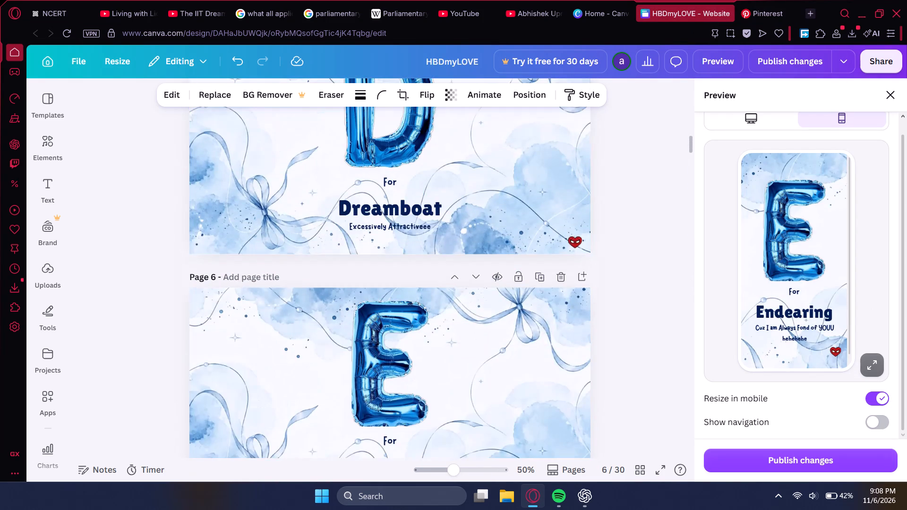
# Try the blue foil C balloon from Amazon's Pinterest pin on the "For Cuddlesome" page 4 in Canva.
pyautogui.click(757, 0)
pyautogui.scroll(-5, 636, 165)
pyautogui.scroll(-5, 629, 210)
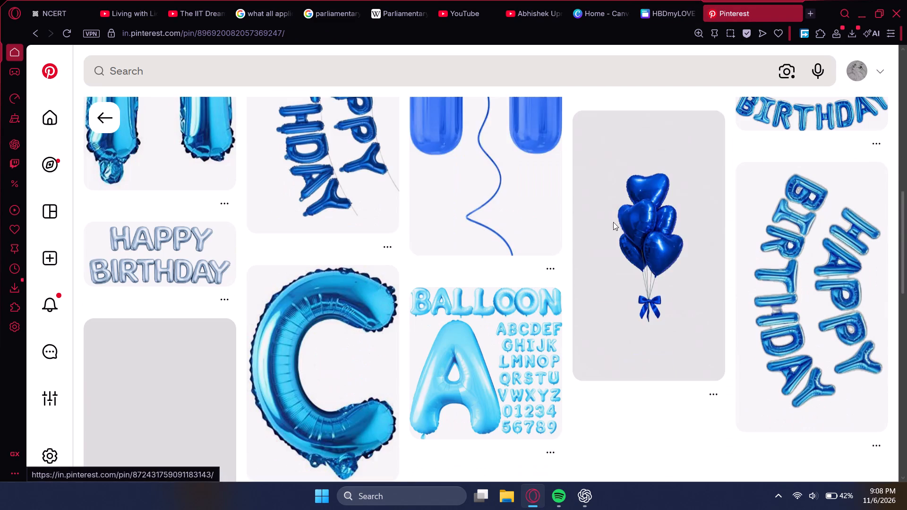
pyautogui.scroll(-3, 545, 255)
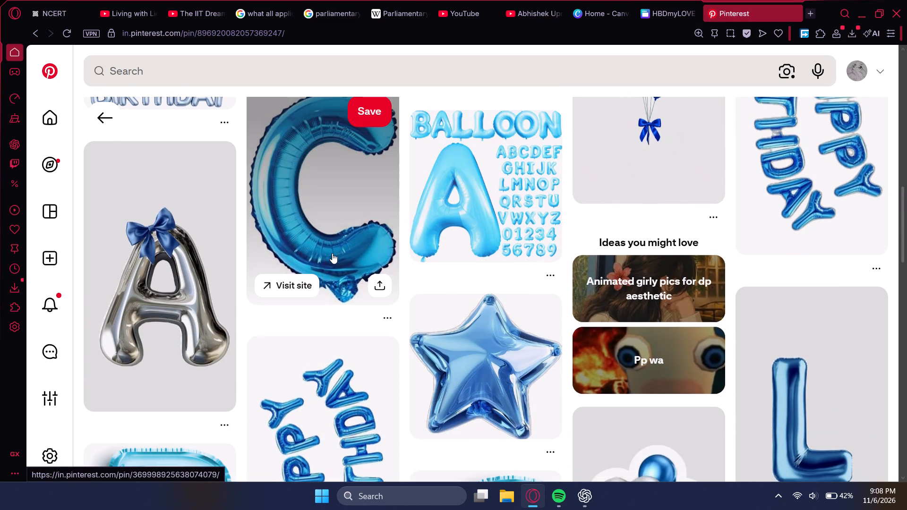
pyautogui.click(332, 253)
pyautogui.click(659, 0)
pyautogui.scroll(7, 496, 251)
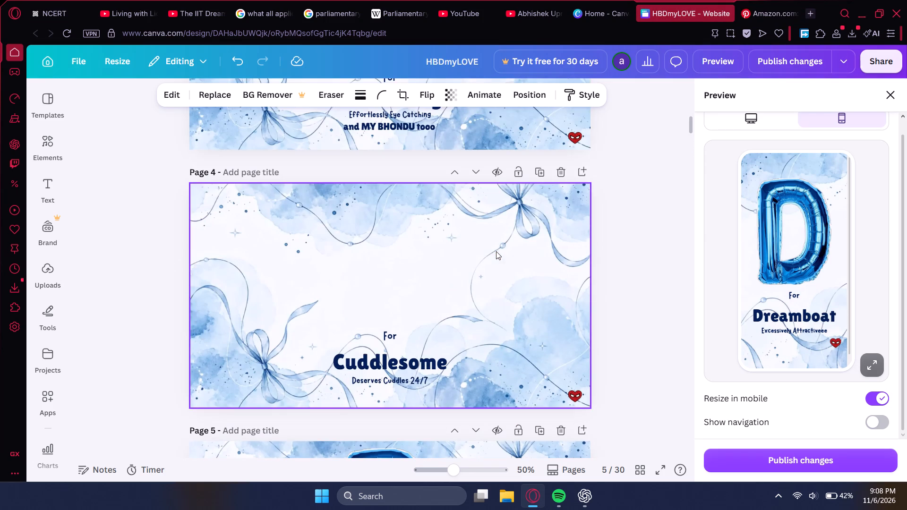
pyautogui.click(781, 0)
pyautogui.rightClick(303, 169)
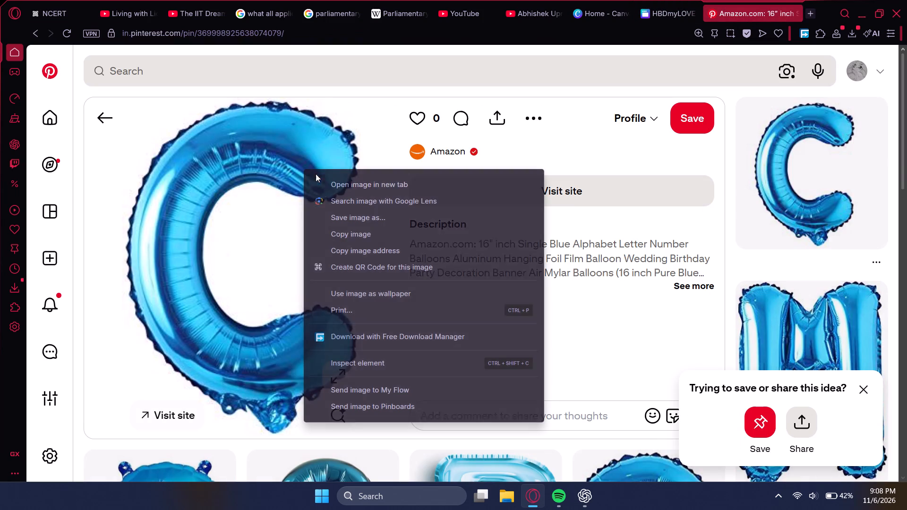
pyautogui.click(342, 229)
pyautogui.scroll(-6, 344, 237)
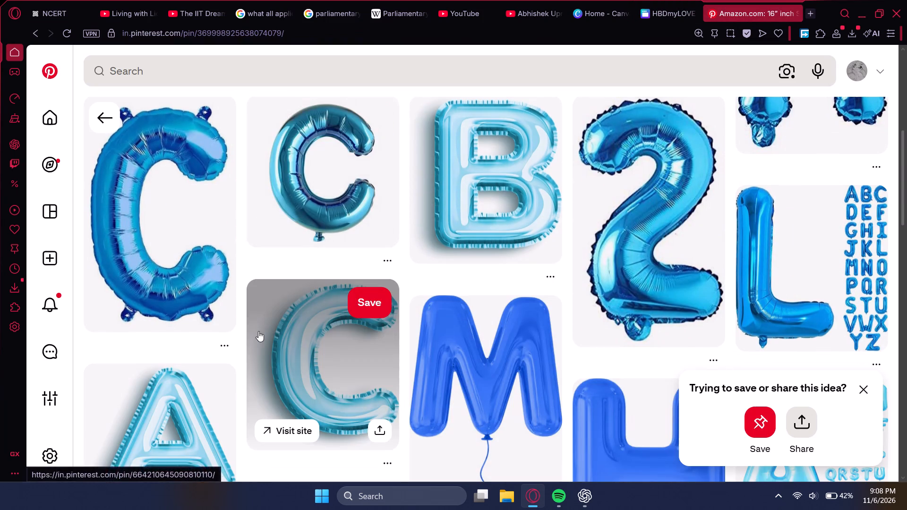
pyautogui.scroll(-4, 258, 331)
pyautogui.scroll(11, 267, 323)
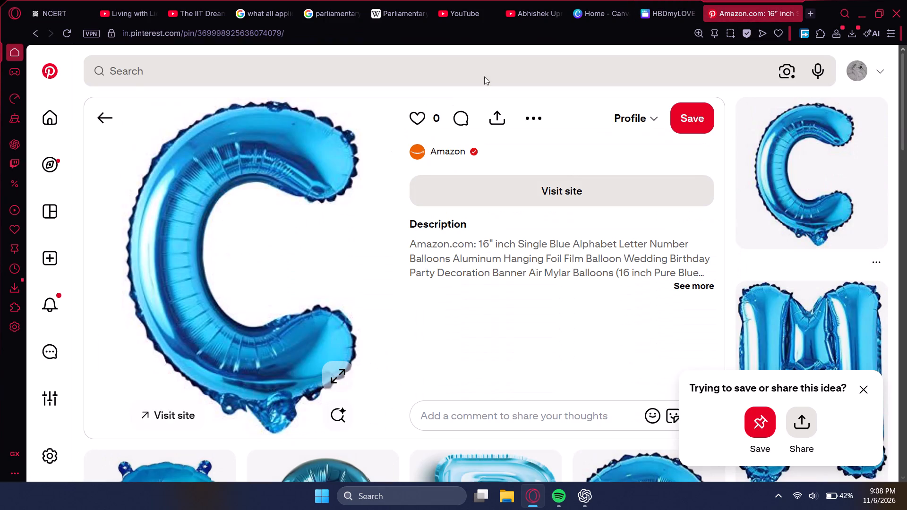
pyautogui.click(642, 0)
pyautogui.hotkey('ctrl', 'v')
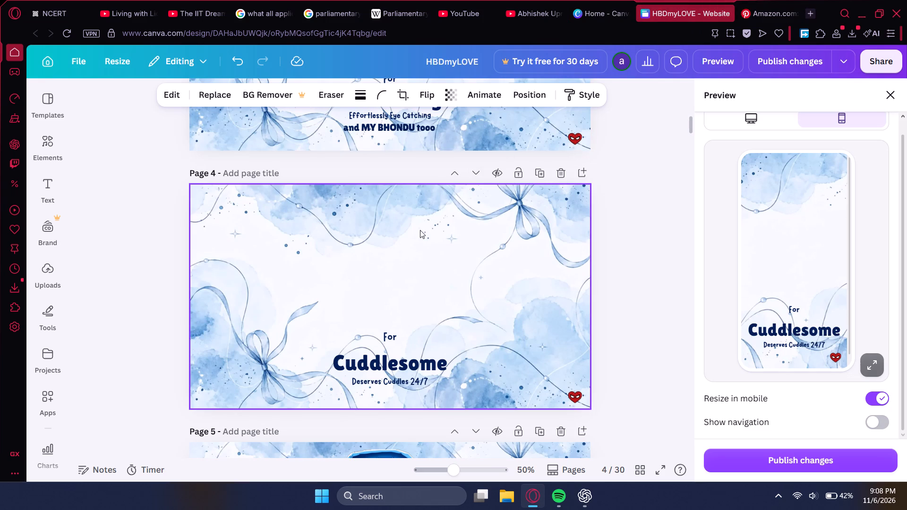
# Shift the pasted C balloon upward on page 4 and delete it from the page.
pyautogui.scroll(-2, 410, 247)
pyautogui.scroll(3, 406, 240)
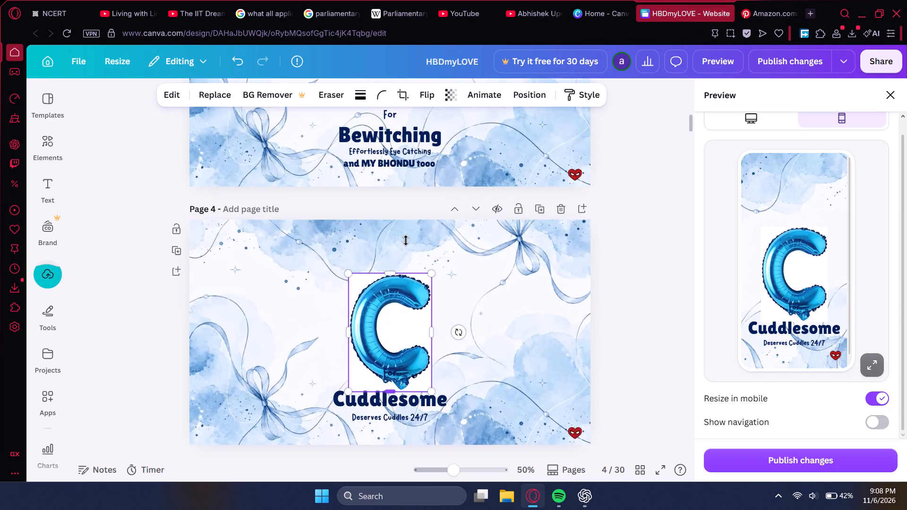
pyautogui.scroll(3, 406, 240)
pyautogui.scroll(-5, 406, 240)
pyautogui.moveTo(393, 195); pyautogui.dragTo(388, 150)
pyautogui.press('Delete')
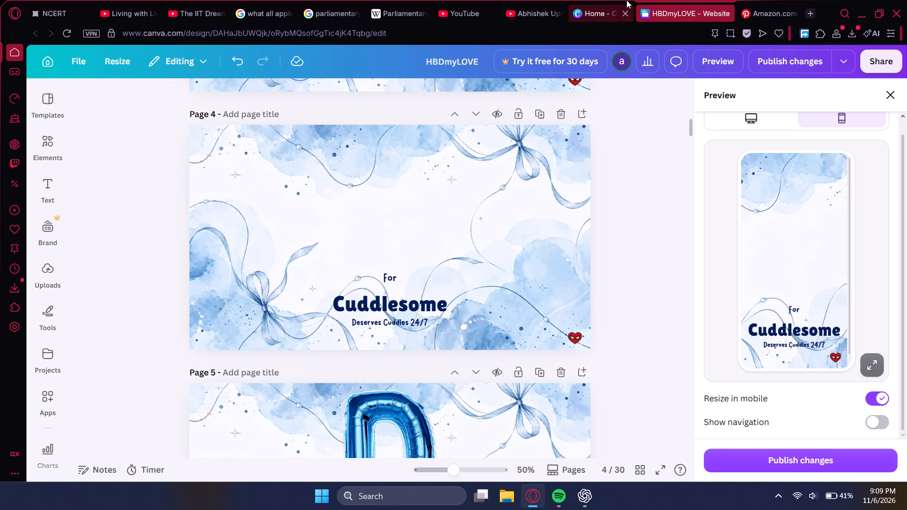
# Examine more related Pinterest pins for a better C balloon, including Canva's "L Font Blue Bloon 3D" pin.
pyautogui.click(788, 1)
pyautogui.scroll(-6, 565, 287)
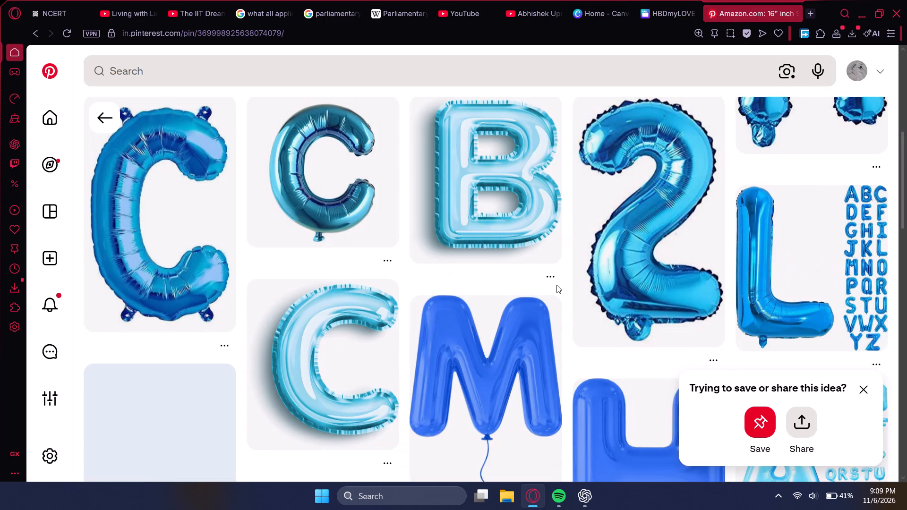
pyautogui.scroll(-11, 556, 285)
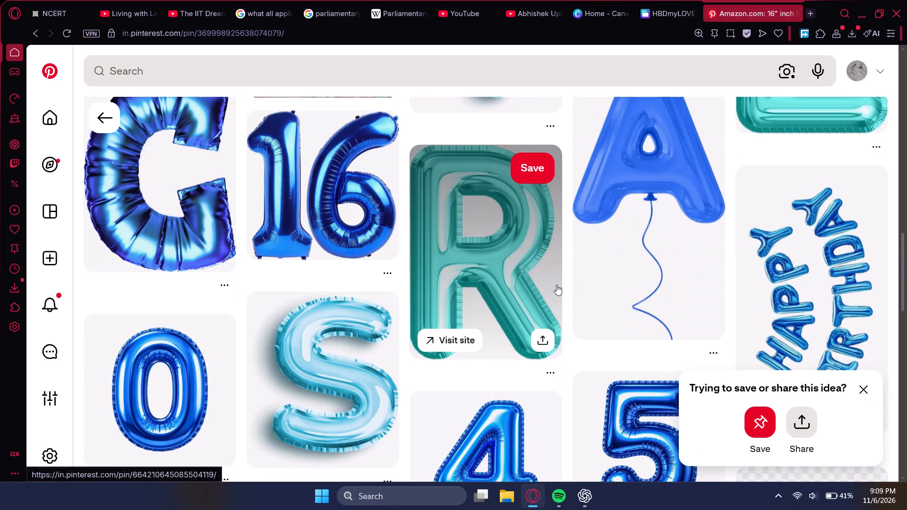
pyautogui.scroll(1, 196, 233)
pyautogui.click(145, 176)
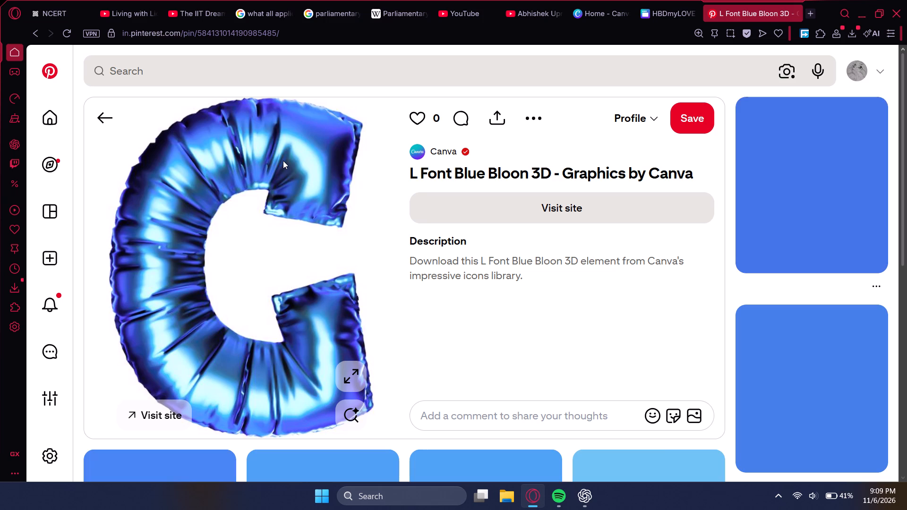
pyautogui.scroll(-9, 291, 167)
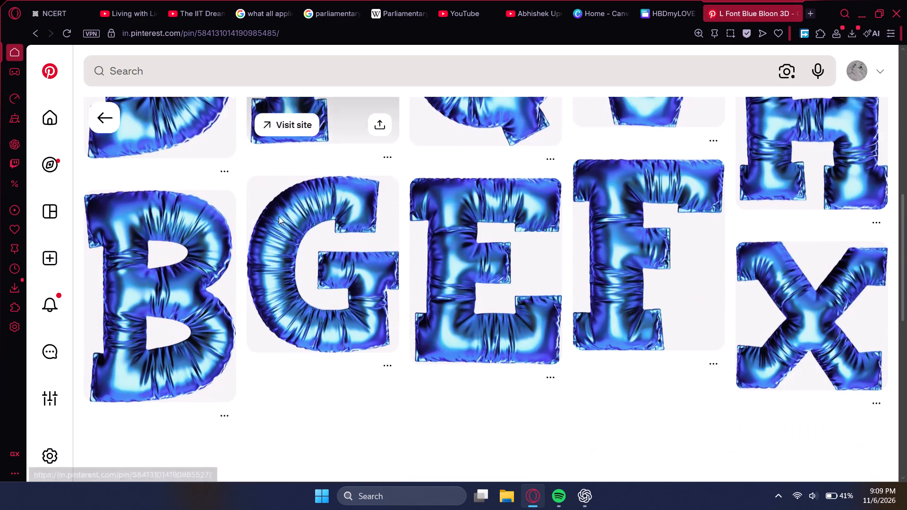
pyautogui.scroll(-3, 275, 226)
pyautogui.scroll(-9, 260, 297)
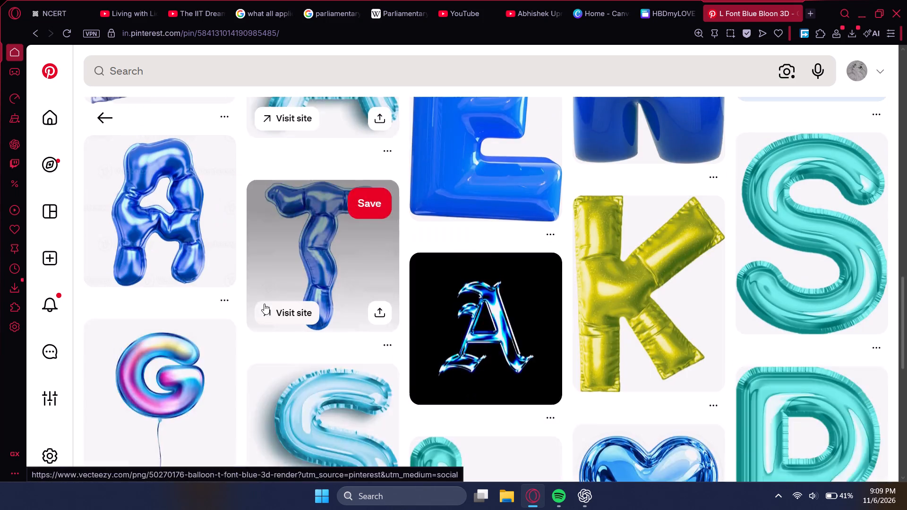
pyautogui.scroll(-10, 264, 304)
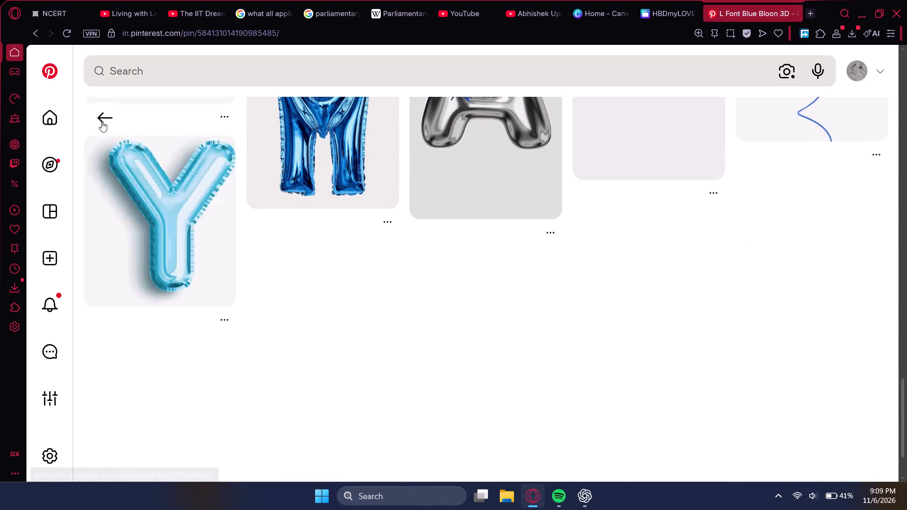
pyautogui.click(102, 121)
# Find the blue foil J balloon among the related Pinterest pins, open its pin and copy the image.
pyautogui.scroll(-4, 267, 255)
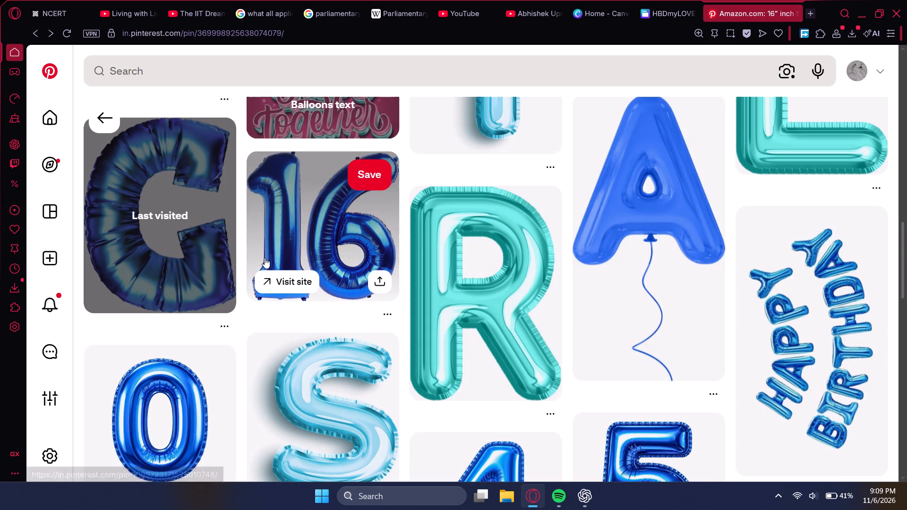
pyautogui.scroll(-2, 265, 258)
pyautogui.scroll(-13, 400, 290)
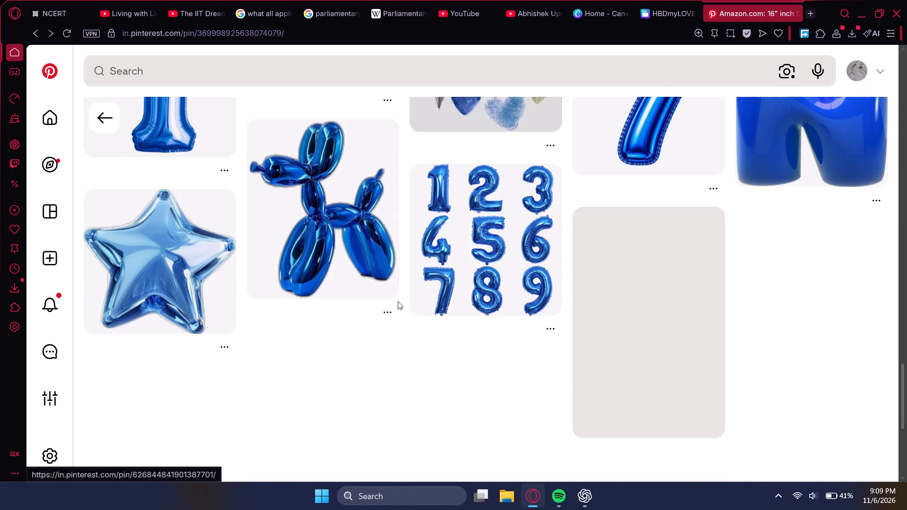
pyautogui.scroll(-14, 398, 301)
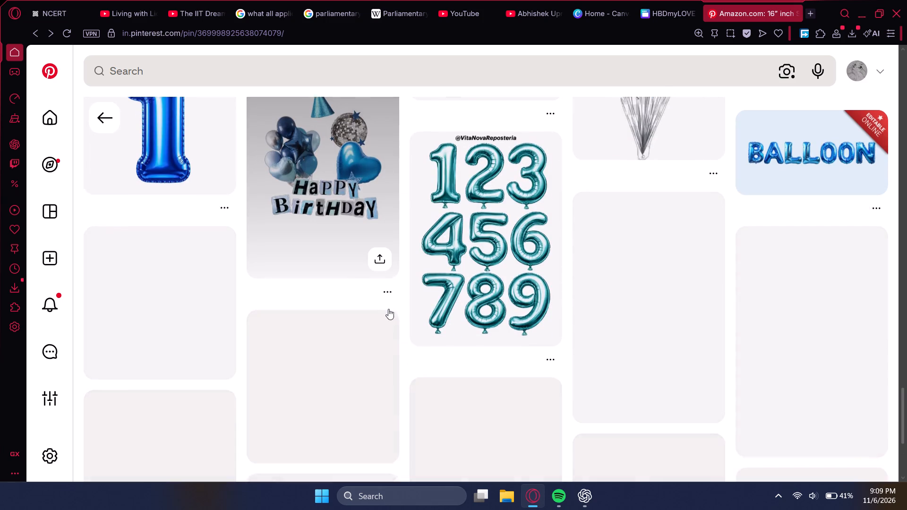
pyautogui.scroll(-2, 388, 309)
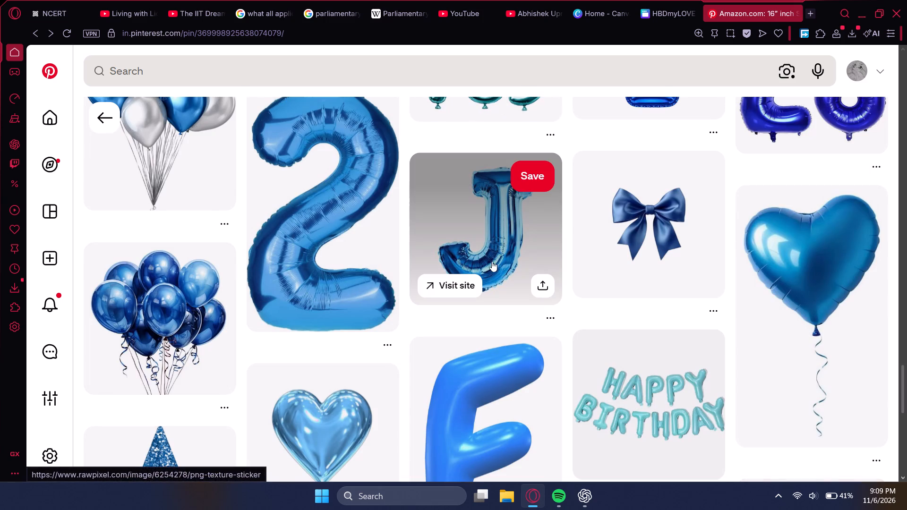
pyautogui.click(499, 246)
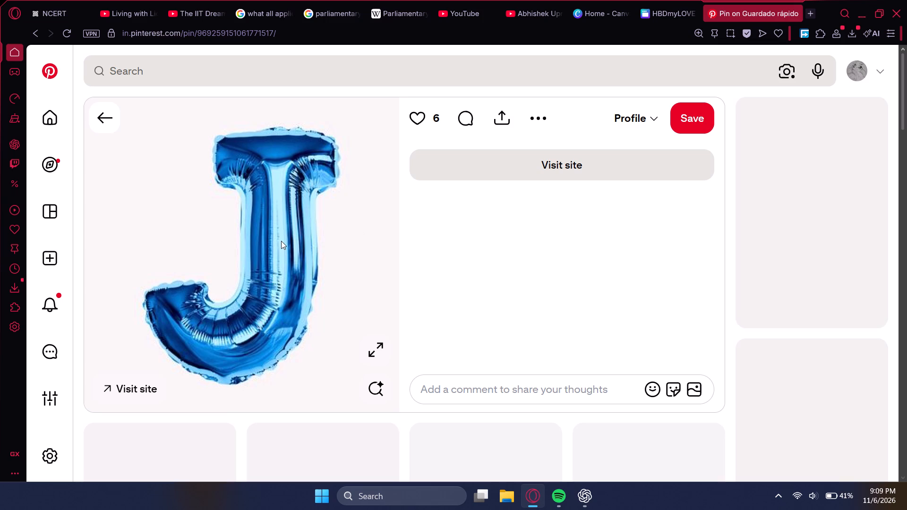
pyautogui.rightClick(281, 241)
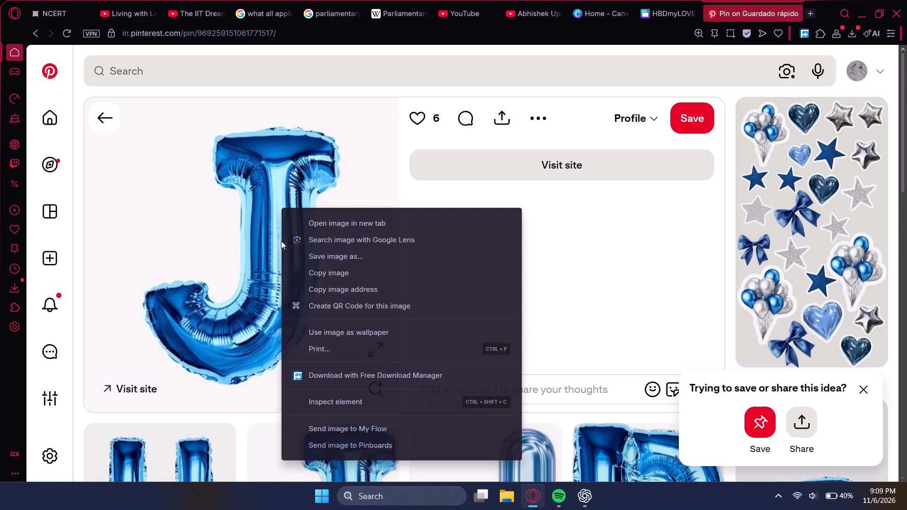
pyautogui.click(309, 276)
# Search the web for "remove bg" in a new tab and open the Remove.bg website.
pyautogui.click(813, 14)
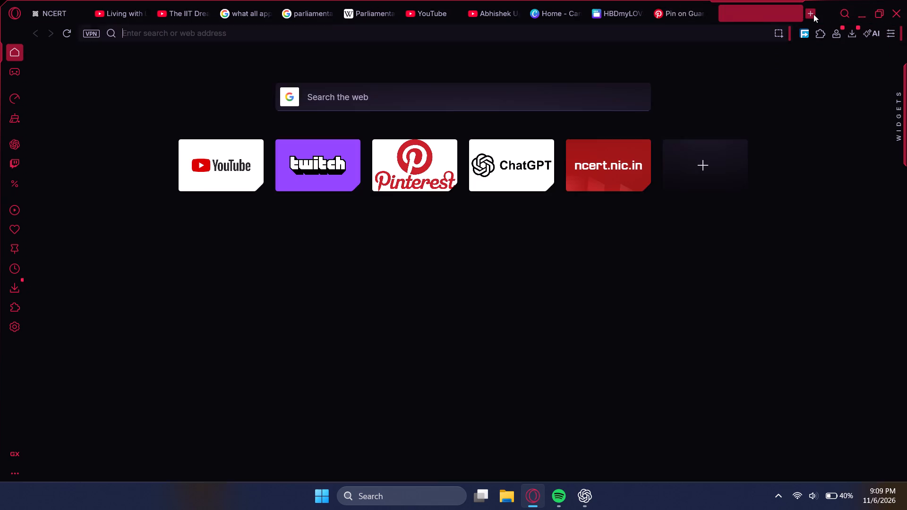
pyautogui.press('t')
pyautogui.press('BackSpace')
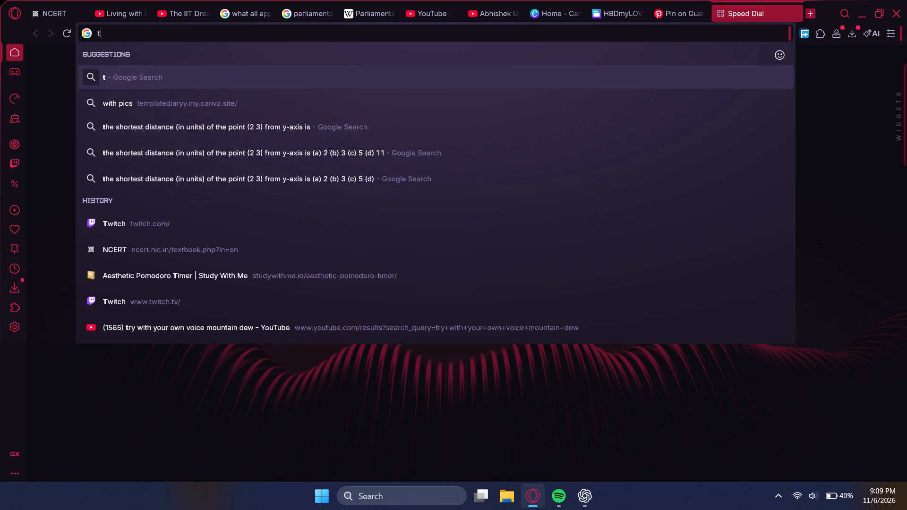
pyautogui.write('remo')
pyautogui.press('BackSpace')
pyautogui.press('BackSpace')
pyautogui.press('BackSpace')
pyautogui.press('BackSpace')
pyautogui.press('BackSpace')
pyautogui.press('BackSpace')
pyautogui.press('BackSpace')
pyautogui.press('BackSpace')
pyautogui.write('remo')
pyautogui.write('ve bg')
pyautogui.press('Return')
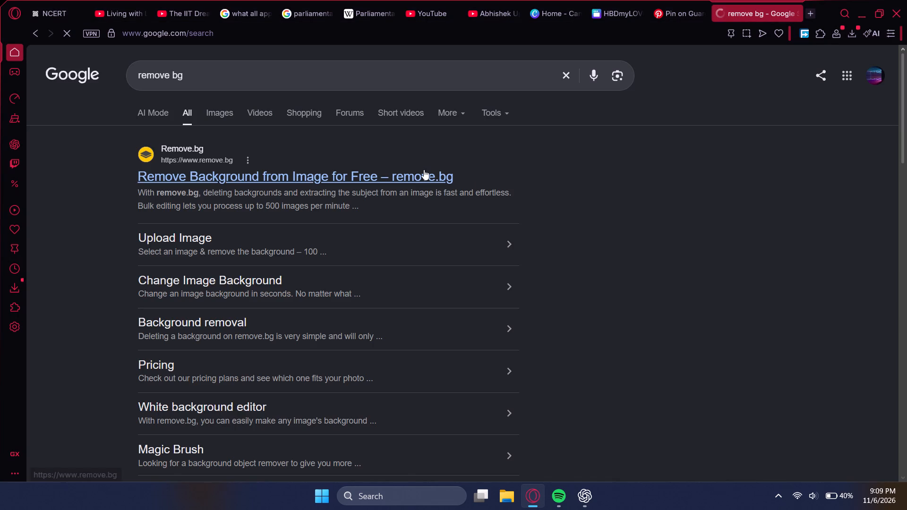
pyautogui.click(424, 170)
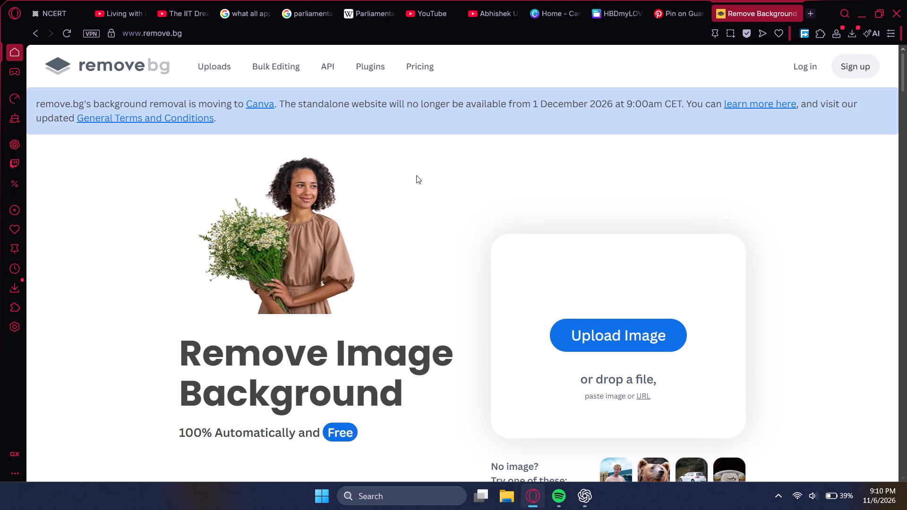
# Upload the copied J balloon image to Remove.bg and copy the version with its background removed.
pyautogui.click(562, 334)
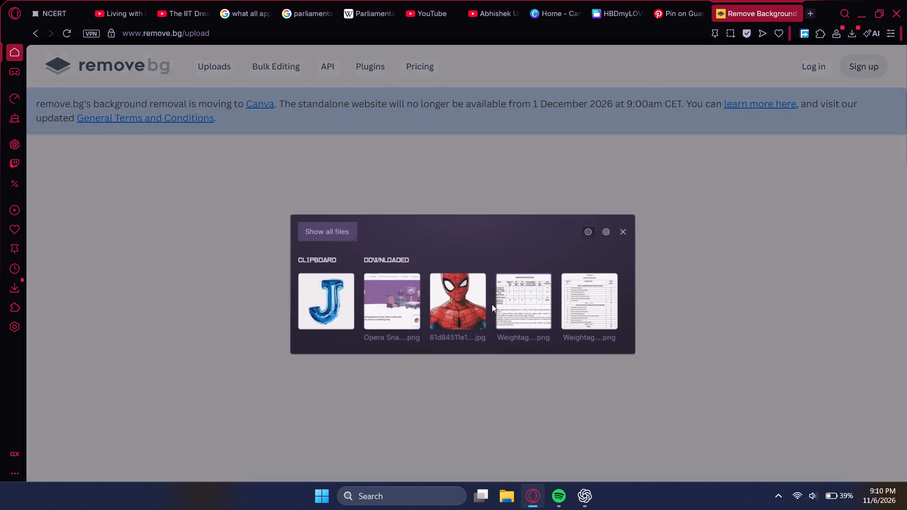
pyautogui.click(316, 297)
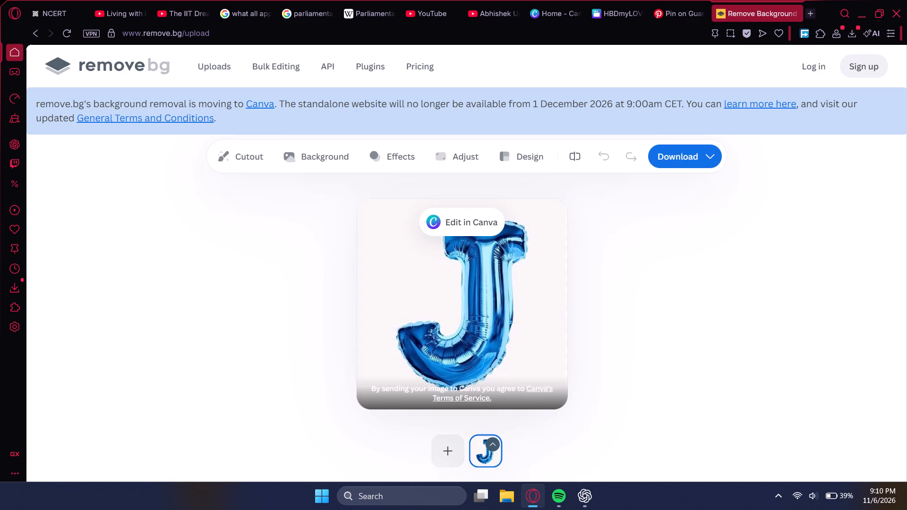
pyautogui.rightClick(478, 284)
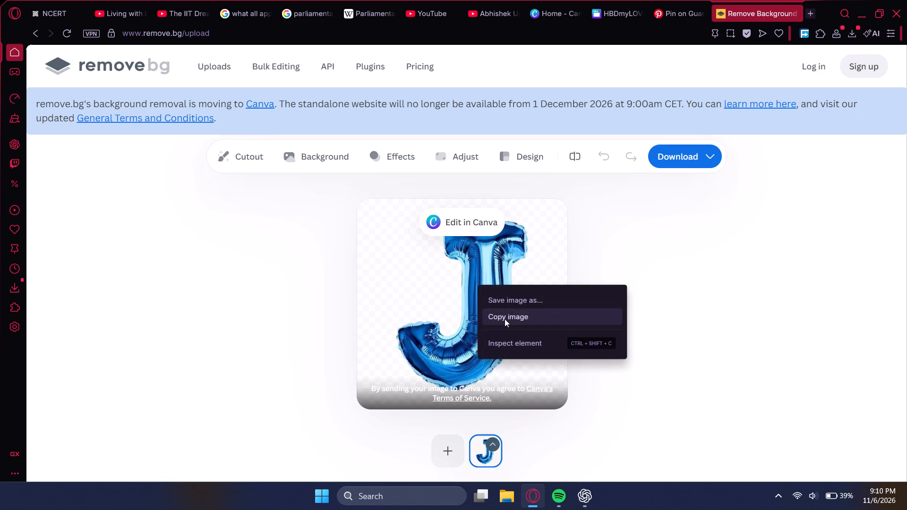
pyautogui.click(505, 319)
# Paste the cut-out J balloon onto the "For Joyous" page 11 in Canva and centre it above the text.
pyautogui.click(608, 0)
pyautogui.scroll(-6, 469, 244)
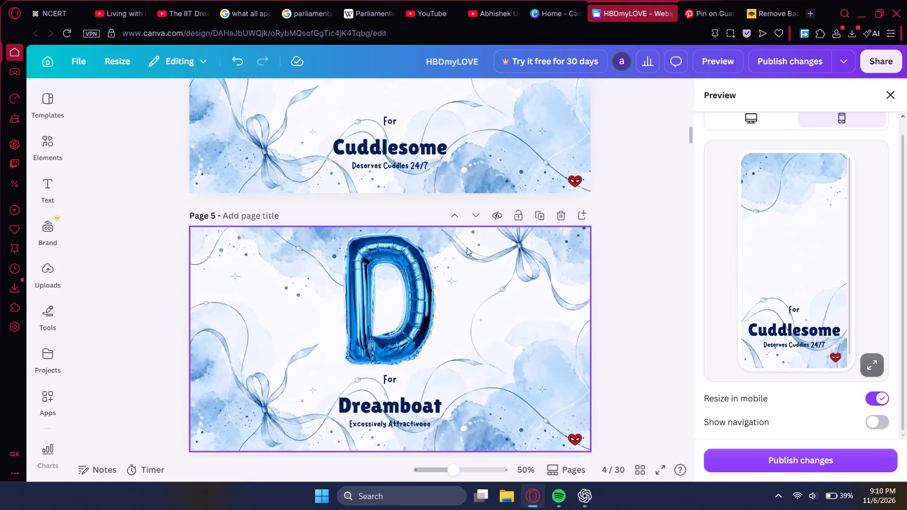
pyautogui.scroll(-8, 467, 247)
pyautogui.scroll(1, 464, 250)
pyautogui.scroll(-10, 464, 250)
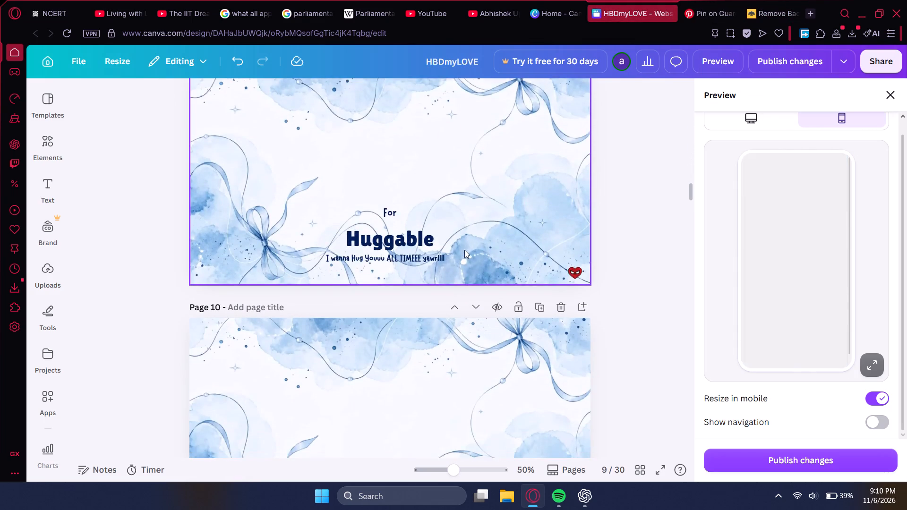
pyautogui.scroll(-7, 464, 250)
pyautogui.hotkey('ctrl', 'v')
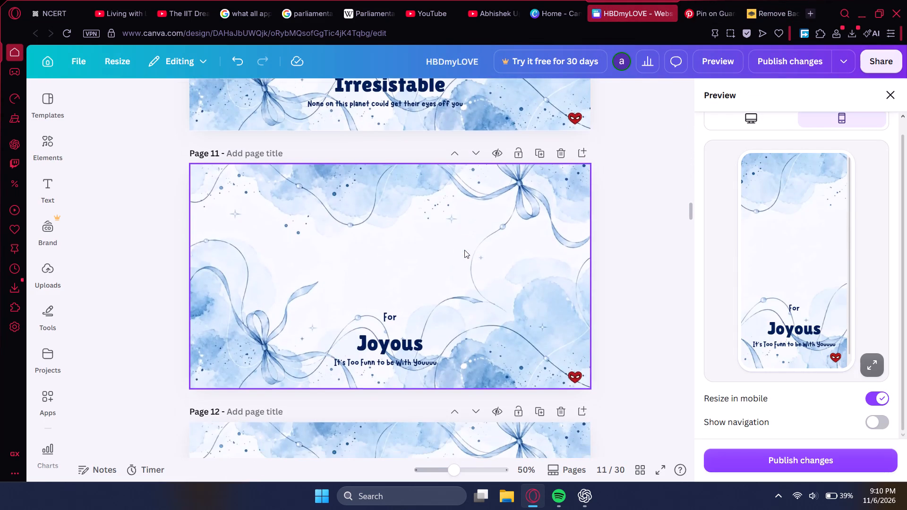
pyautogui.moveTo(410, 267); pyautogui.dragTo(405, 225)
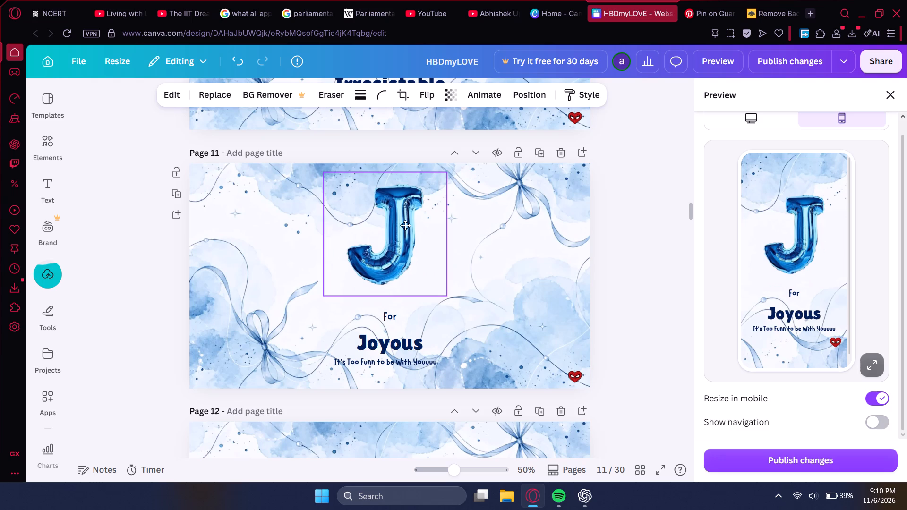
pyautogui.moveTo(405, 225); pyautogui.dragTo(402, 224)
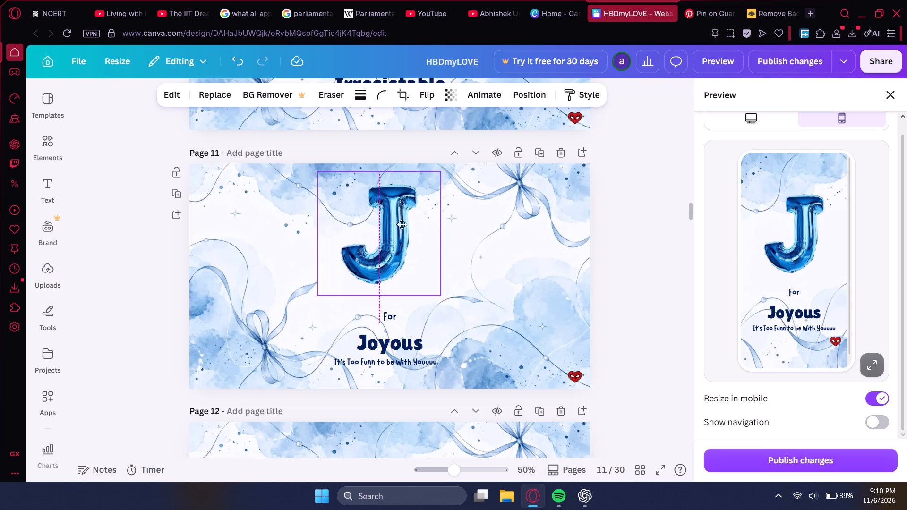
pyautogui.moveTo(402, 224); pyautogui.dragTo(409, 219)
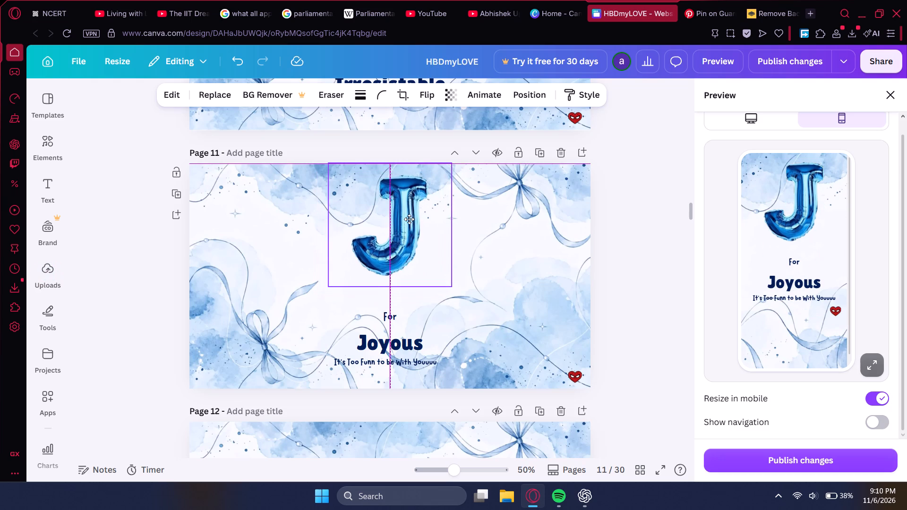
pyautogui.moveTo(409, 219); pyautogui.dragTo(408, 226)
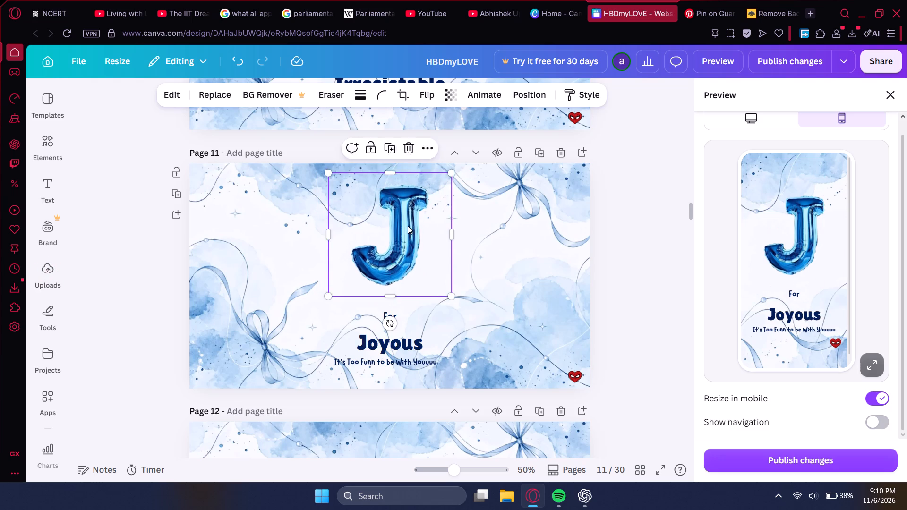
# Open rawpixel's blue foil P balloon pin from the J pin's related images on Pinterest and copy its image.
pyautogui.scroll(5, 408, 226)
pyautogui.scroll(-11, 408, 226)
pyautogui.scroll(1, 408, 226)
pyautogui.scroll(-1, 408, 226)
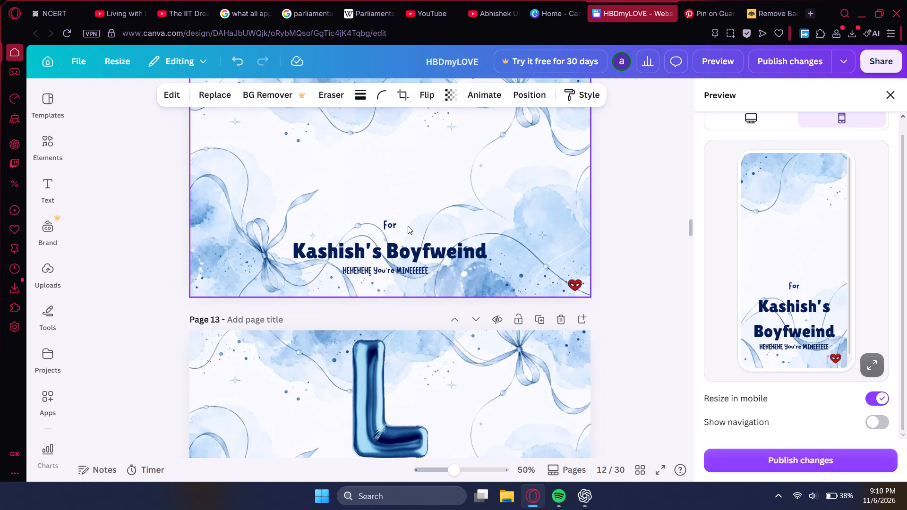
pyautogui.scroll(3, 418, 222)
pyautogui.click(745, 0)
pyautogui.scroll(-5, 623, 166)
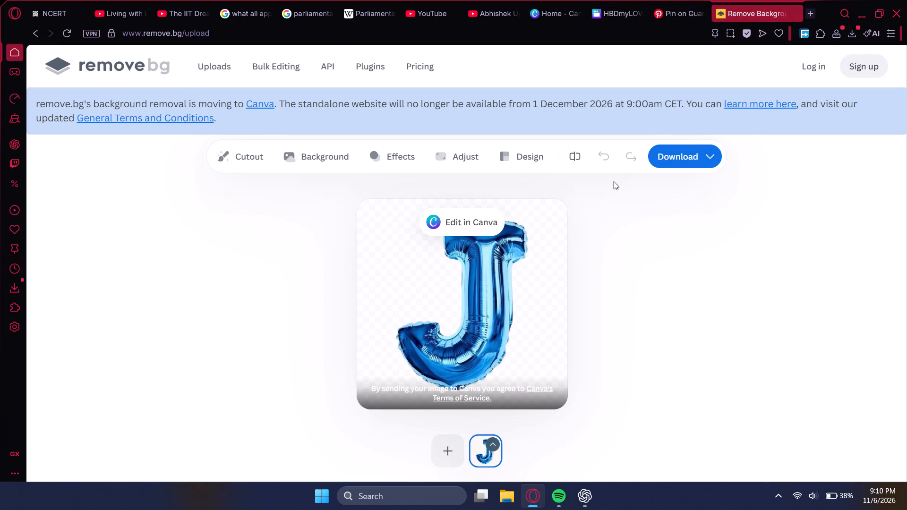
pyautogui.click(653, 0)
pyautogui.scroll(-4, 624, 215)
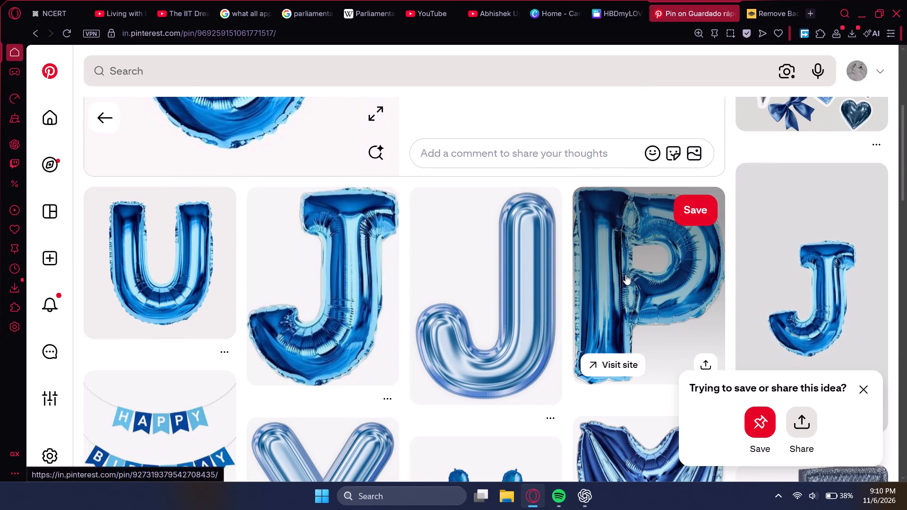
pyautogui.scroll(-1, 625, 274)
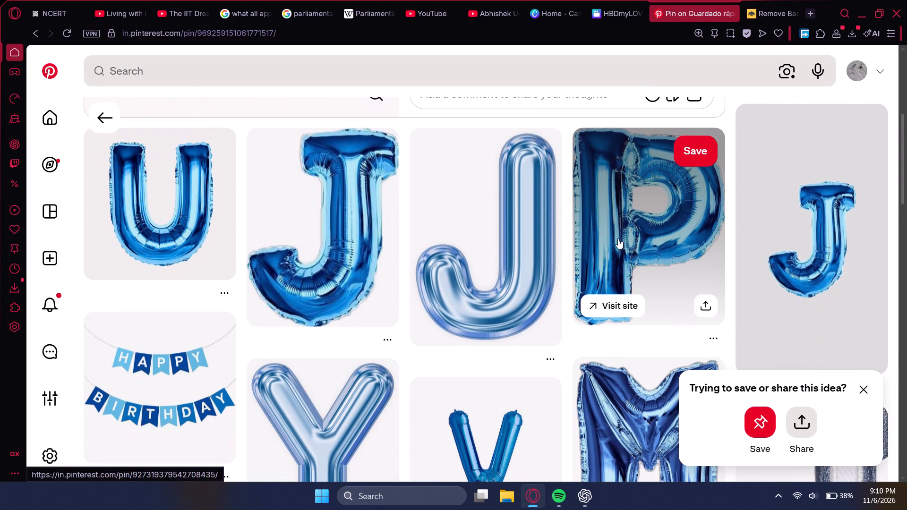
pyautogui.click(618, 238)
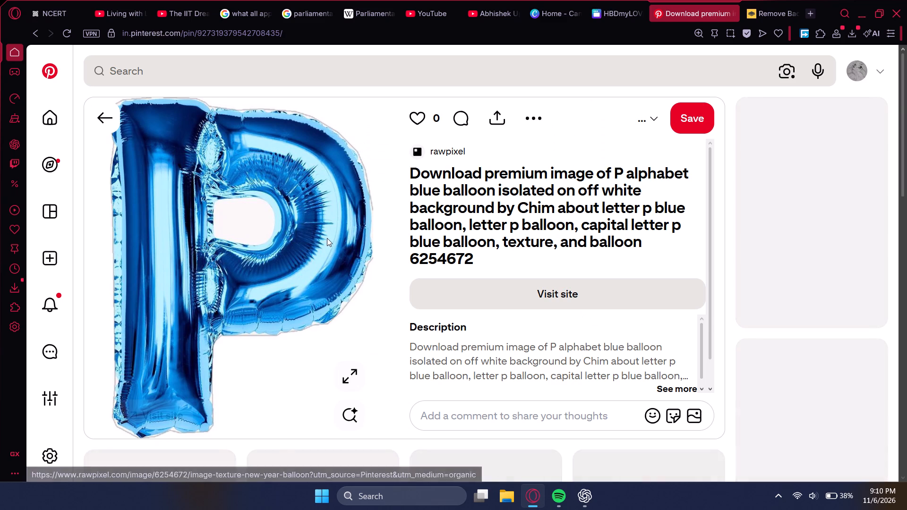
pyautogui.rightClick(326, 238)
pyautogui.click(361, 270)
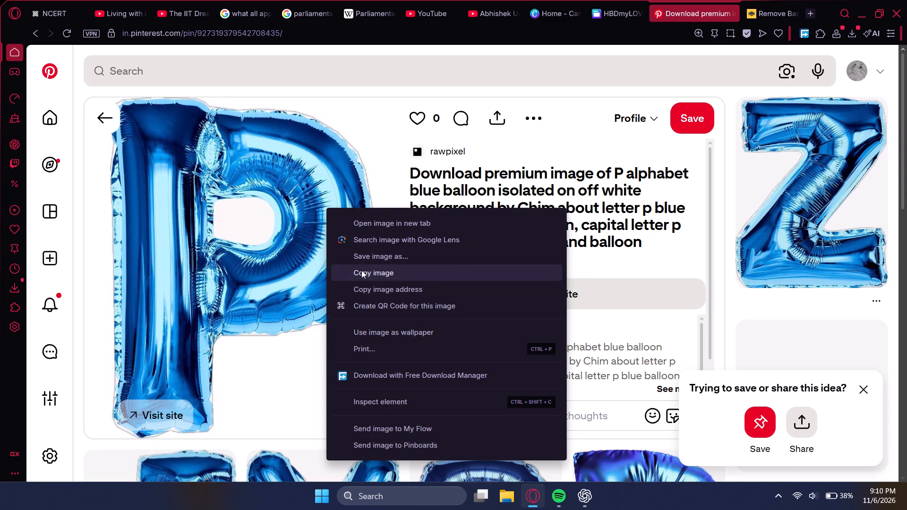
# Add the copied P balloon image to Remove.bg and copy the version with its background removed.
pyautogui.click(780, 0)
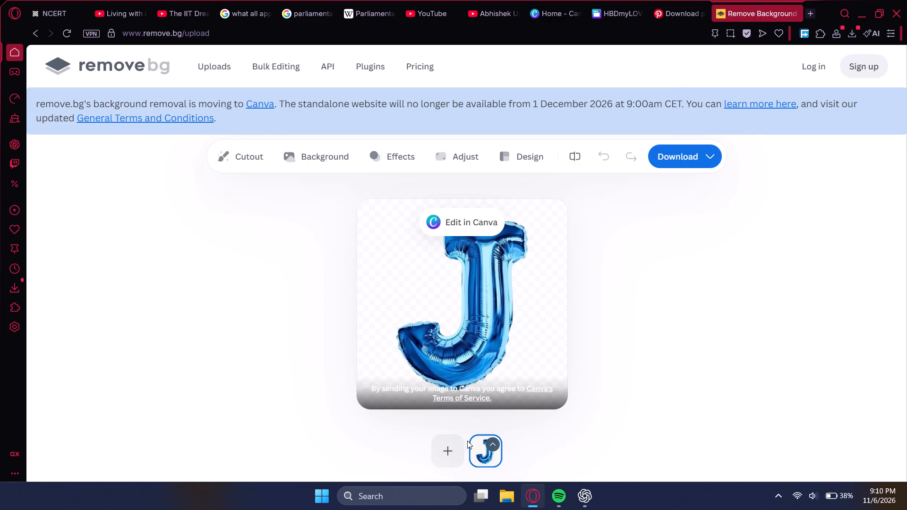
pyautogui.click(451, 452)
pyautogui.click(457, 381)
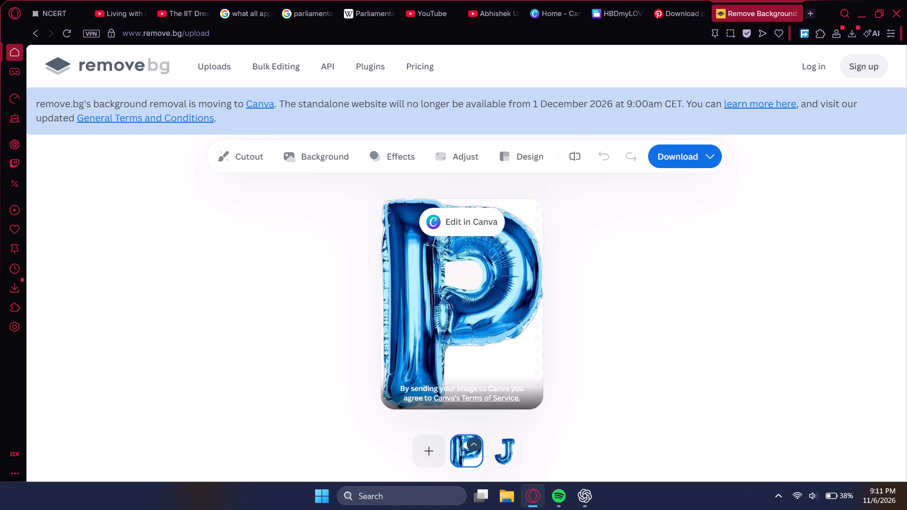
pyautogui.rightClick(501, 278)
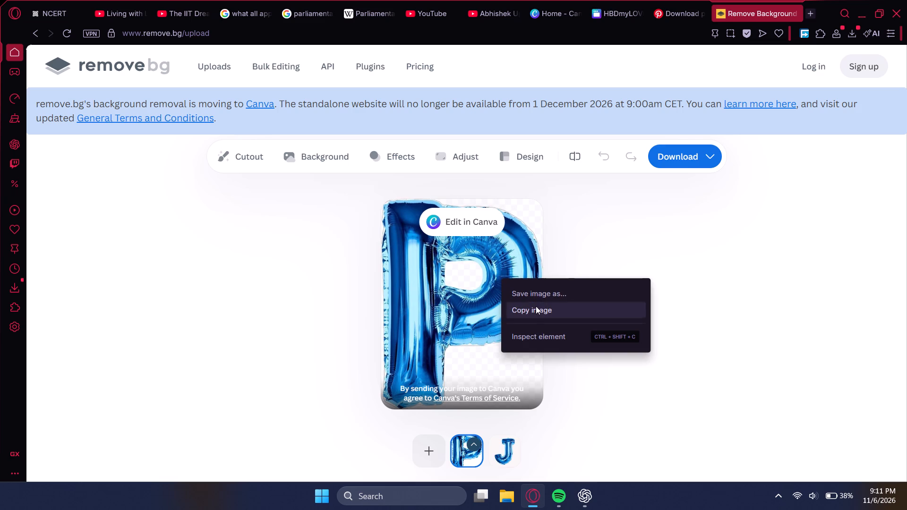
pyautogui.click(536, 306)
# Paste the cut-out P balloon onto the "For Purrrfectttt" page 17 in Canva and centre it above the text.
pyautogui.click(619, 0)
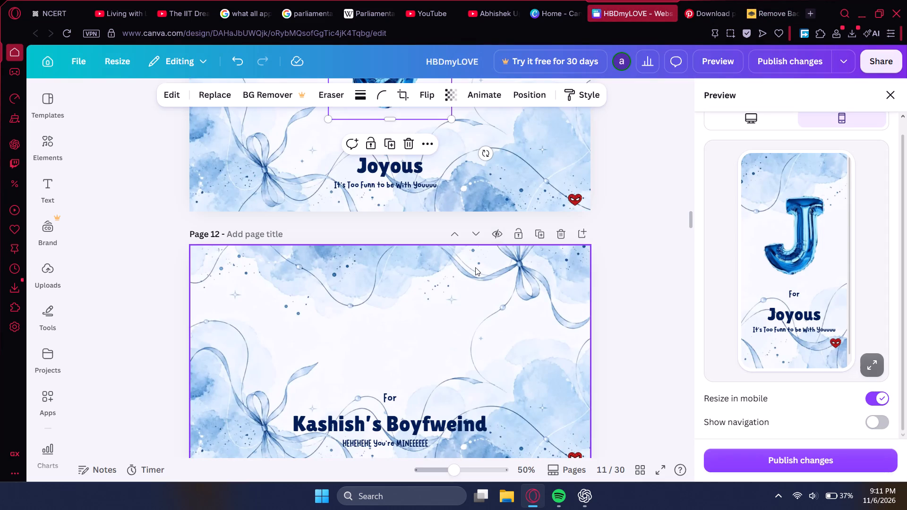
pyautogui.scroll(-20, 475, 267)
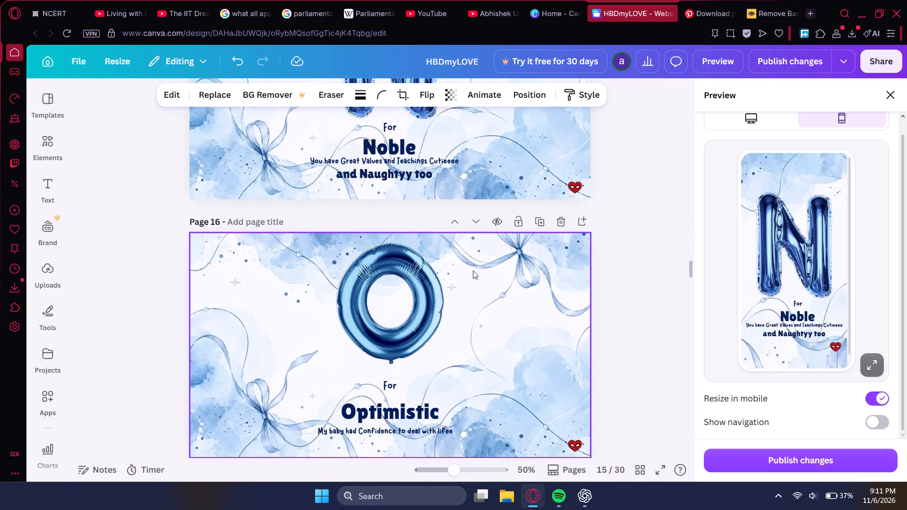
pyautogui.scroll(-2, 473, 271)
pyautogui.hotkey('ctrl', 'v')
pyautogui.scroll(-2, 473, 271)
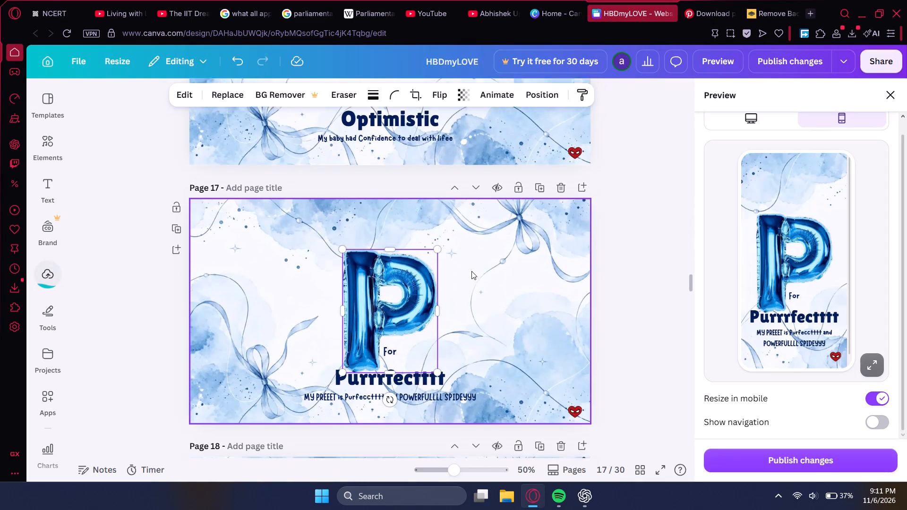
pyautogui.moveTo(392, 241); pyautogui.dragTo(405, 200)
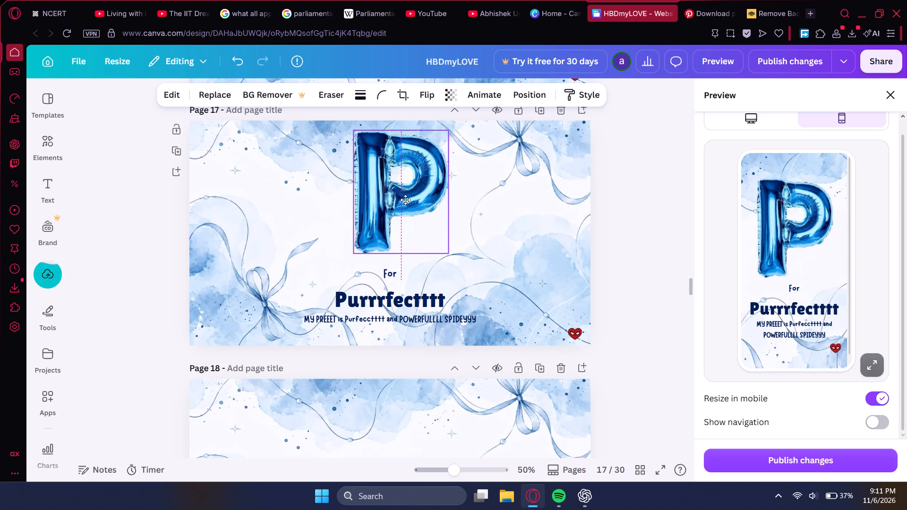
pyautogui.moveTo(405, 200); pyautogui.dragTo(394, 200)
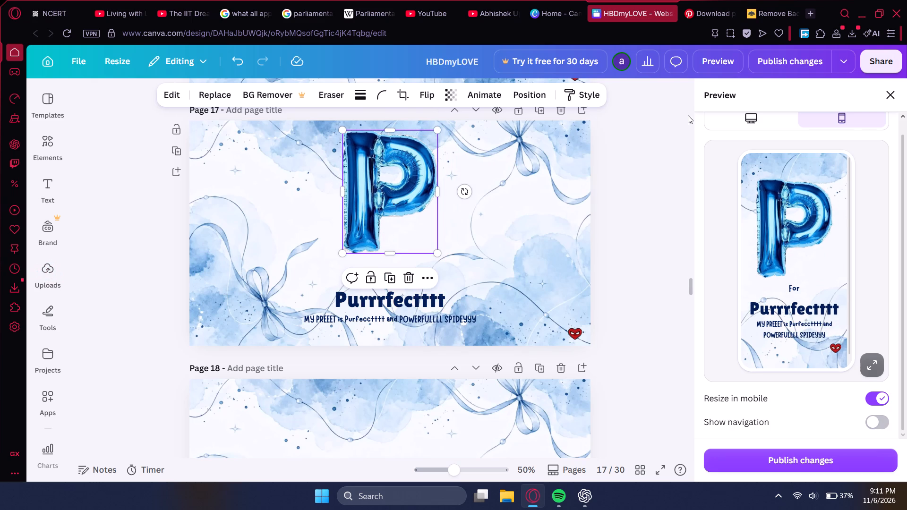
# Open the blue foil R, Y, Z and I balloon pins in separate tabs from the P pin's related images on Pinterest.
pyautogui.click(763, 2)
pyautogui.click(683, 0)
pyautogui.scroll(-3, 681, 174)
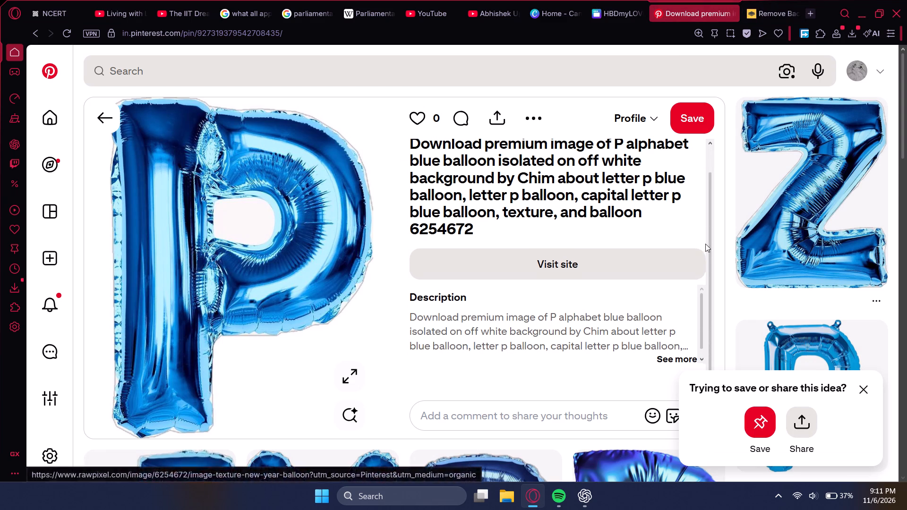
pyautogui.scroll(-4, 681, 248)
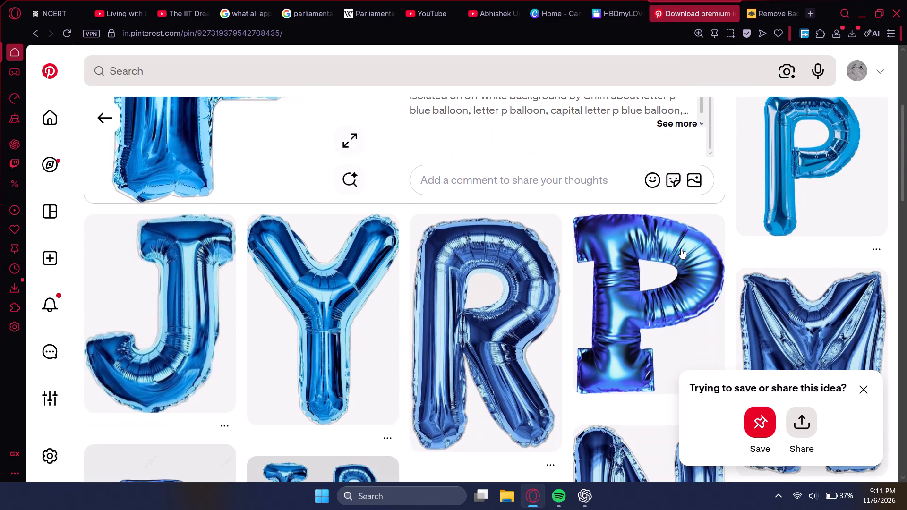
pyautogui.middleClick(512, 316)
pyautogui.middleClick(339, 304)
pyautogui.scroll(-2, 342, 304)
pyautogui.scroll(5, 537, 342)
pyautogui.middleClick(804, 173)
pyautogui.scroll(-2, 509, 329)
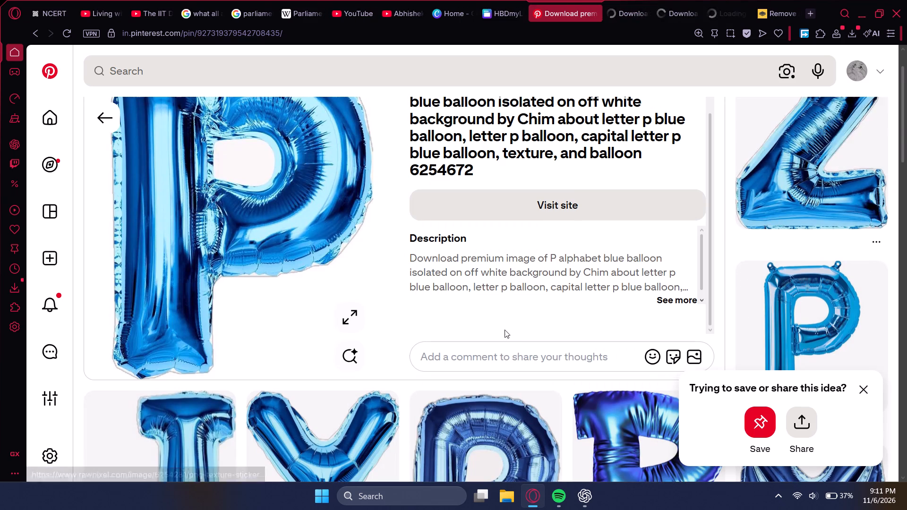
pyautogui.scroll(-7, 505, 330)
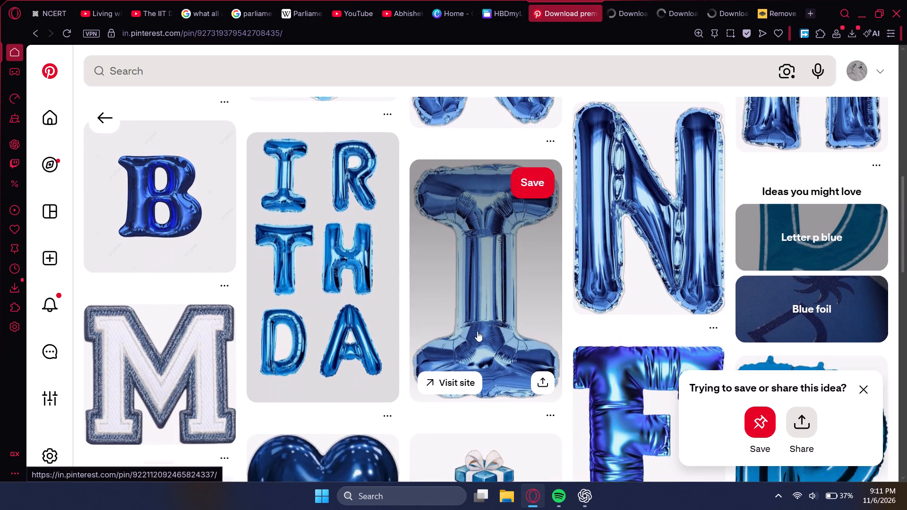
pyautogui.scroll(-2, 477, 331)
pyautogui.middleClick(486, 177)
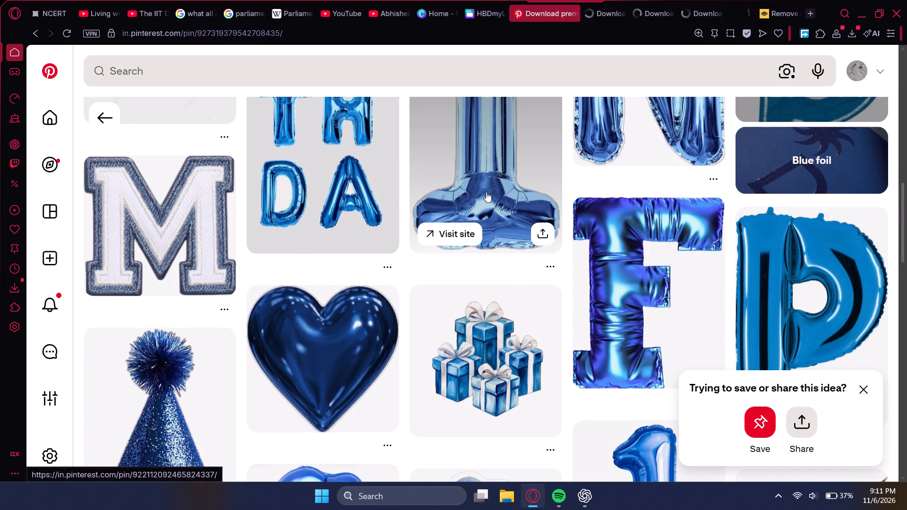
pyautogui.scroll(-2, 488, 204)
pyautogui.scroll(-5, 494, 296)
pyautogui.scroll(9, 471, 328)
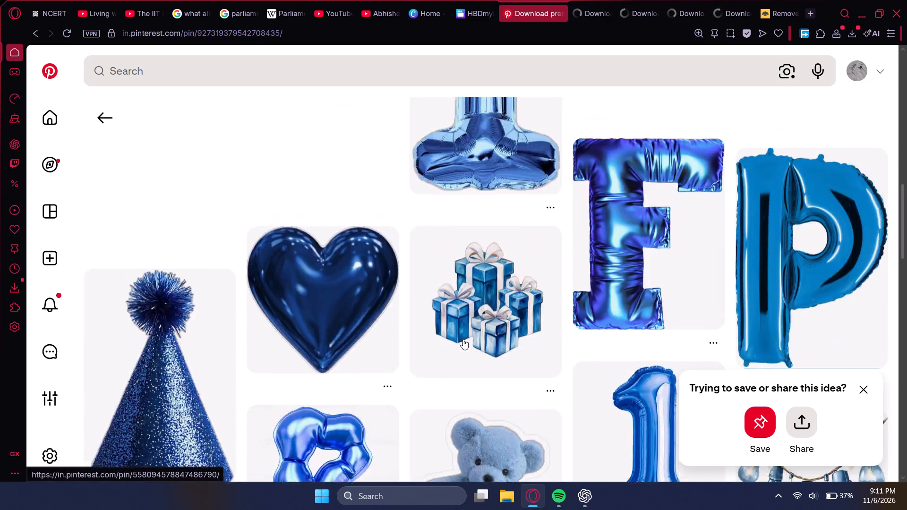
pyautogui.scroll(12, 463, 339)
# Copy the blue foil R balloon image from its Pinterest pin.
pyautogui.click(579, 0)
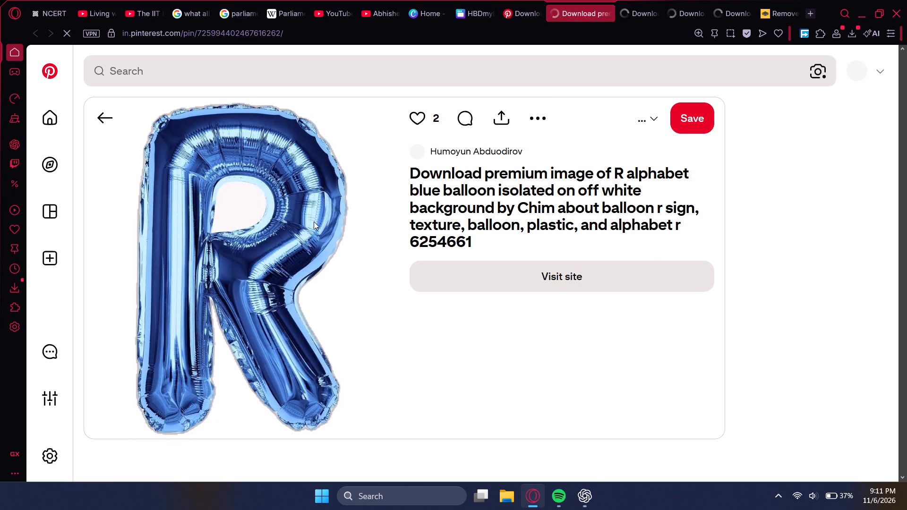
pyautogui.rightClick(314, 221)
pyautogui.rightClick(334, 228)
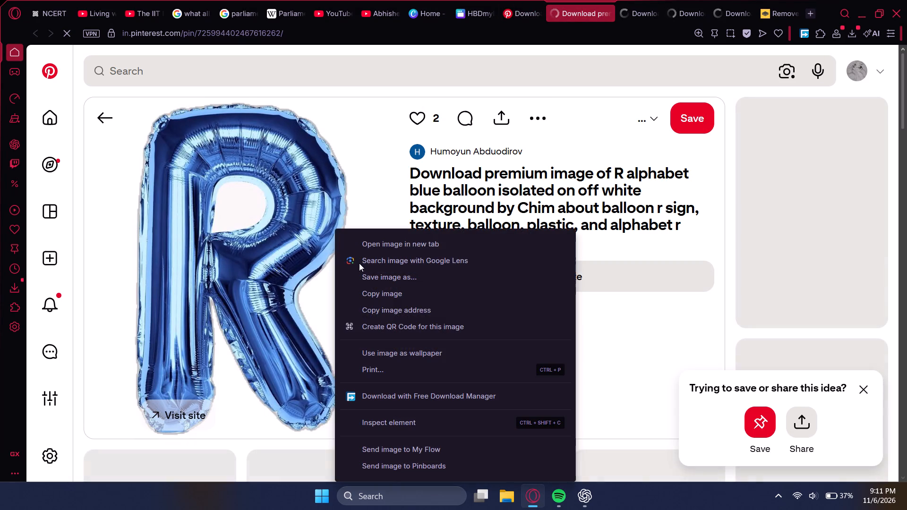
pyautogui.click(379, 293)
# Add the copied R balloon image to Remove.bg and copy the version with its background removed.
pyautogui.click(781, 0)
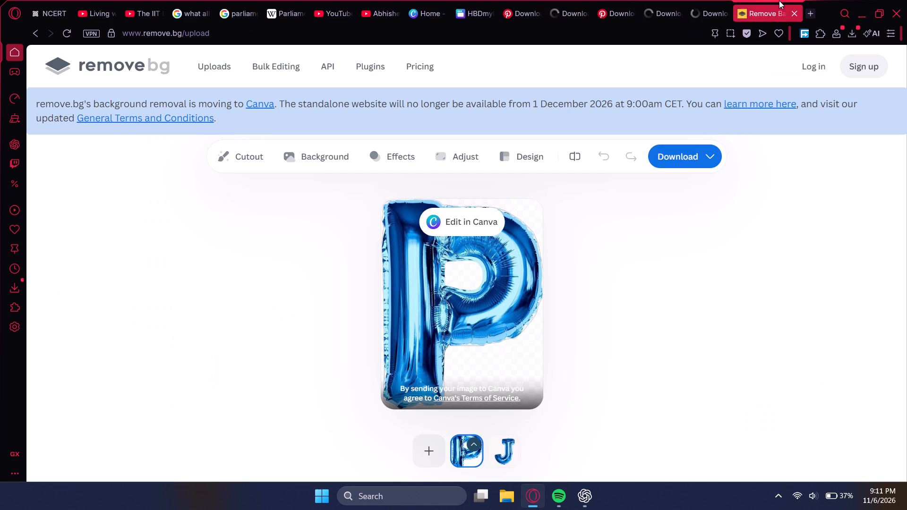
pyautogui.click(423, 459)
pyautogui.click(429, 377)
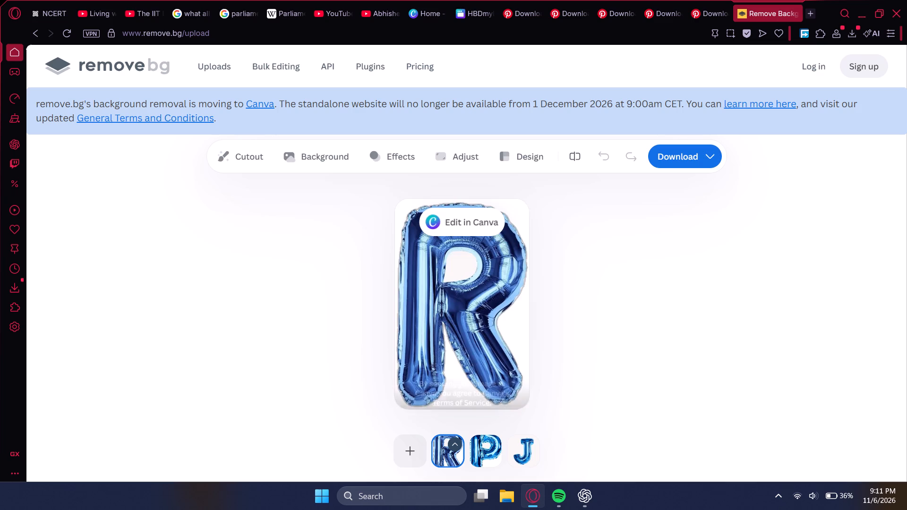
pyautogui.rightClick(474, 326)
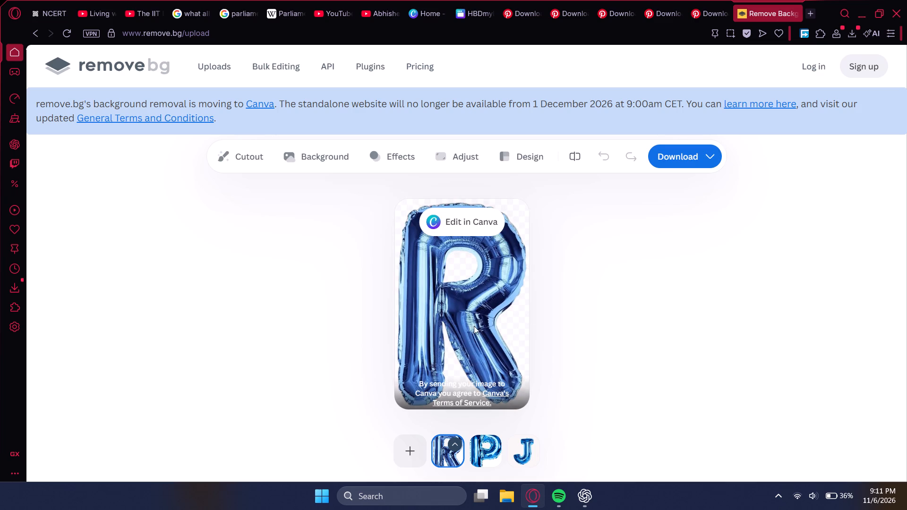
pyautogui.click(513, 360)
# Paste the cut-out R balloon onto the "For Reassuring" page 19 in Canva and centre it above the text.
pyautogui.click(477, 0)
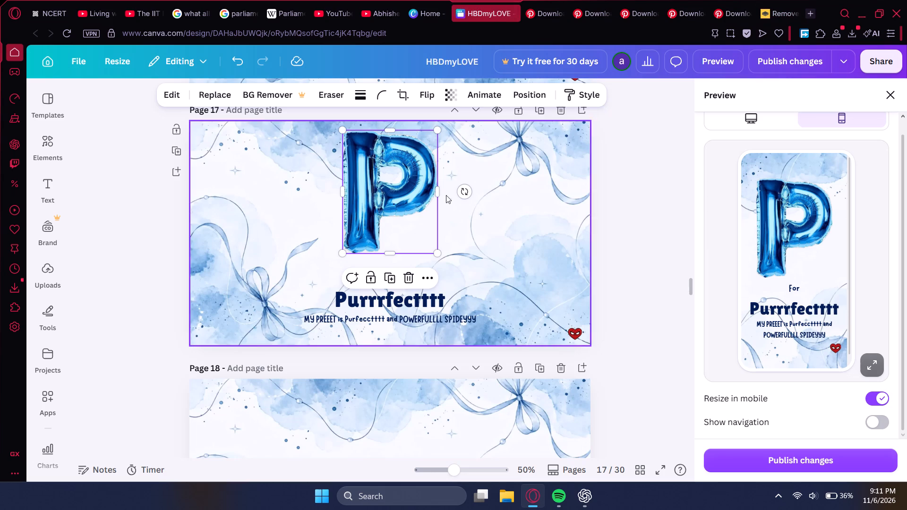
pyautogui.scroll(-11, 440, 212)
pyautogui.scroll(3, 440, 212)
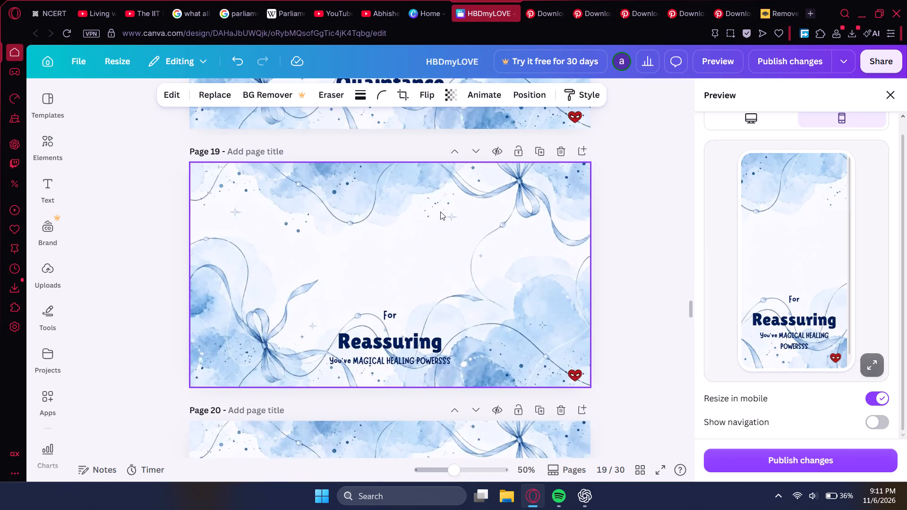
pyautogui.hotkey('ctrl', 'v')
pyautogui.moveTo(398, 261); pyautogui.dragTo(392, 229)
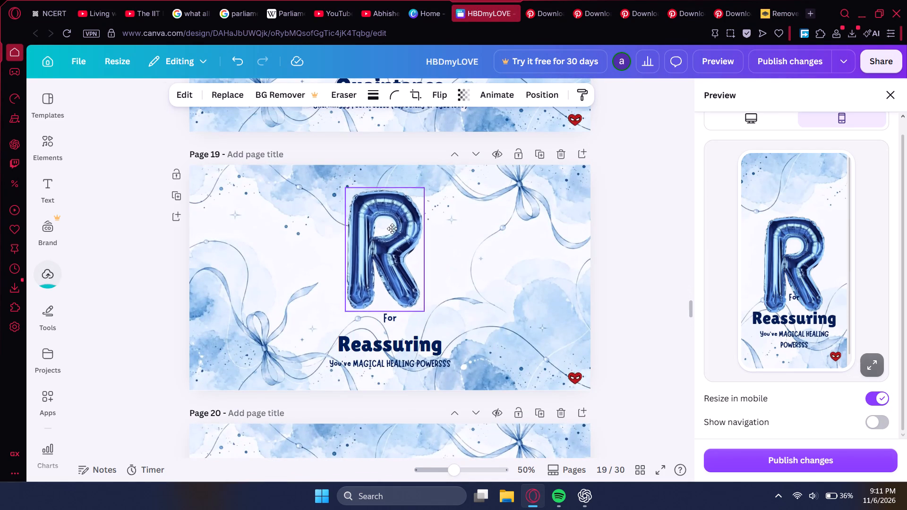
pyautogui.moveTo(392, 229); pyautogui.dragTo(401, 221)
# Close the R pin, copy the Y balloon image from its Pinterest pin and add it to Remove.bg.
pyautogui.click(586, 0)
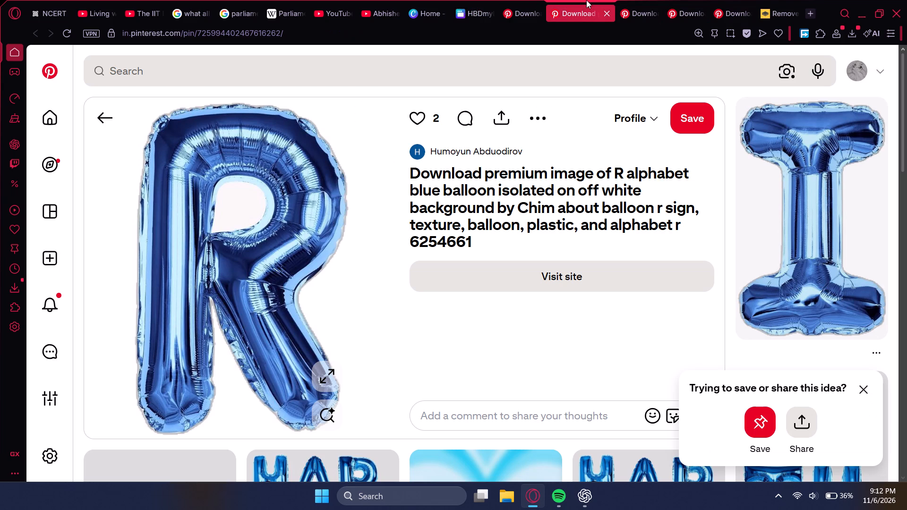
pyautogui.click(658, 0)
pyautogui.middleClick(551, 0)
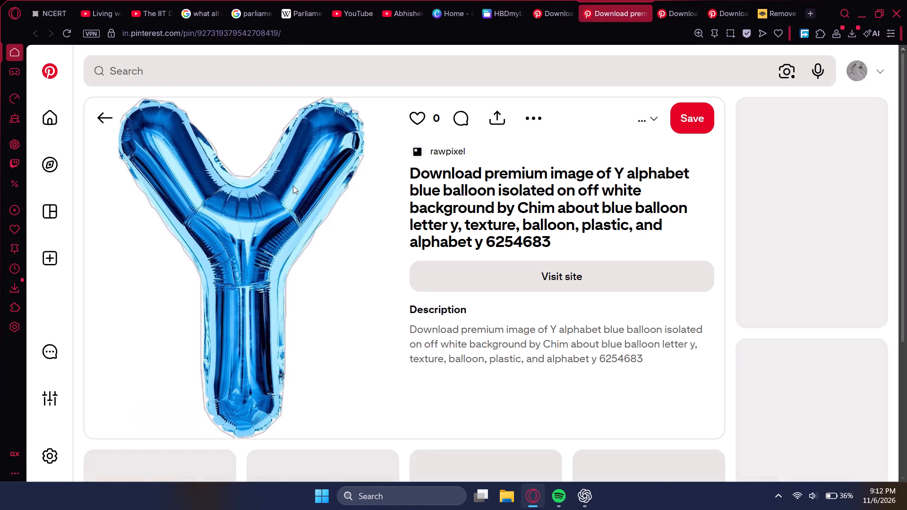
pyautogui.rightClick(293, 186)
pyautogui.click(336, 254)
pyautogui.click(785, 0)
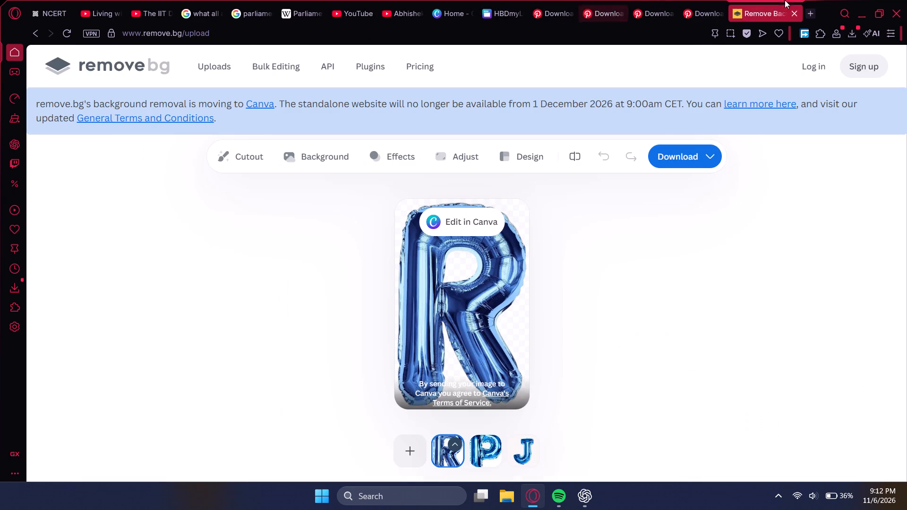
pyautogui.click(410, 451)
pyautogui.hotkey('ctrl', 'v')
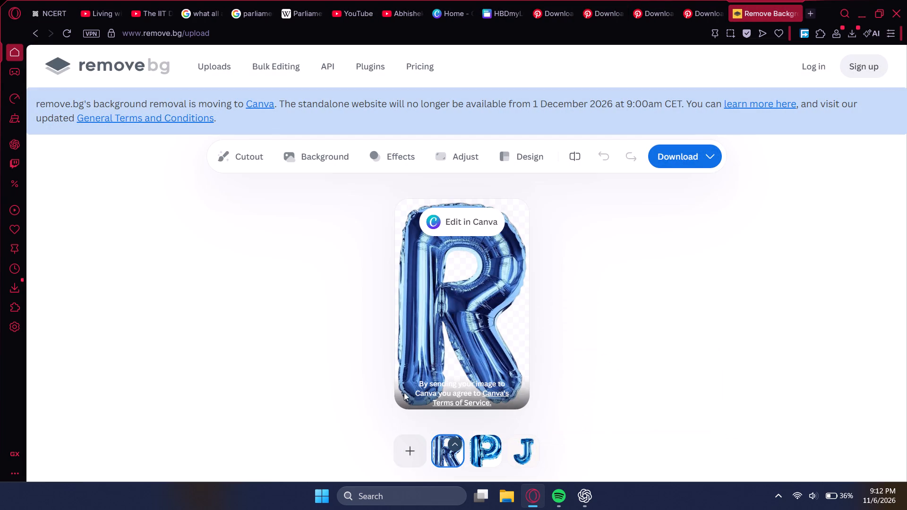
pyautogui.click(411, 439)
pyautogui.click(419, 374)
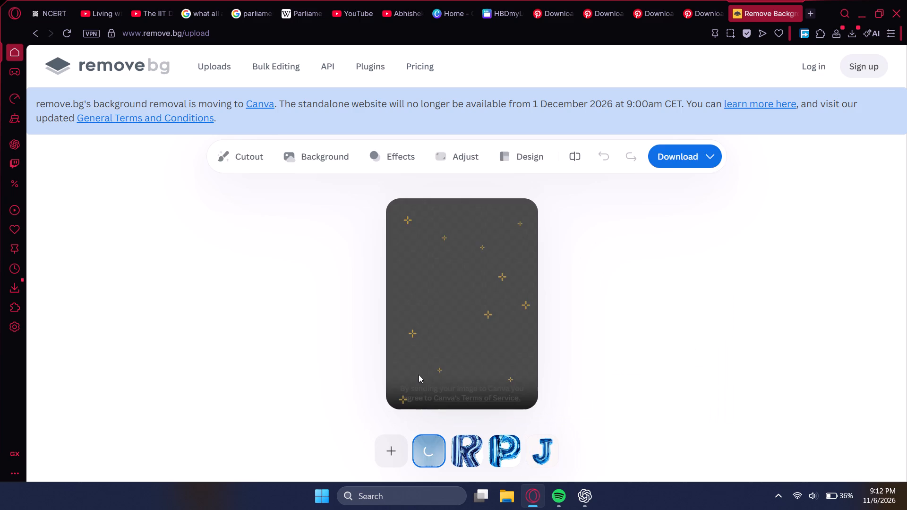
# Copy the blue foil Z balloon image from its Pinterest pin and add it to Remove.bg.
pyautogui.click(588, 0)
pyautogui.click(665, 0)
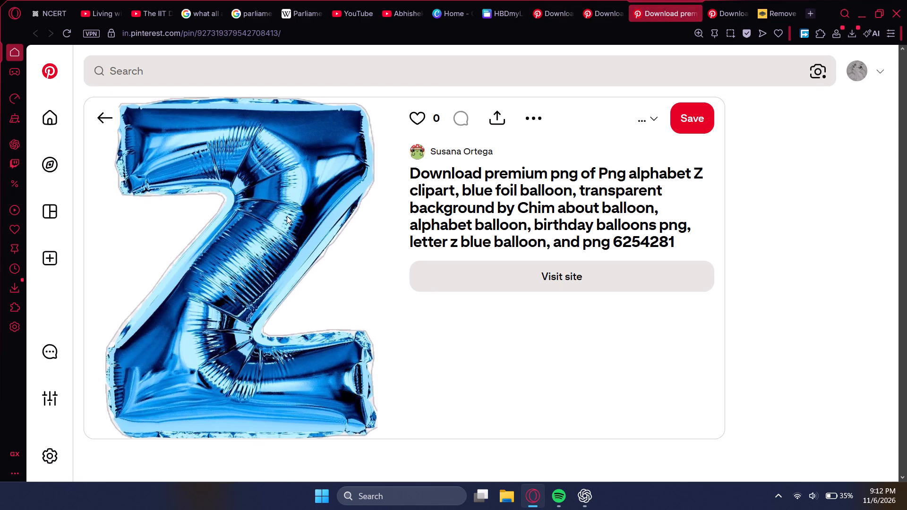
pyautogui.rightClick(287, 216)
pyautogui.rightClick(290, 196)
pyautogui.rightClick(313, 212)
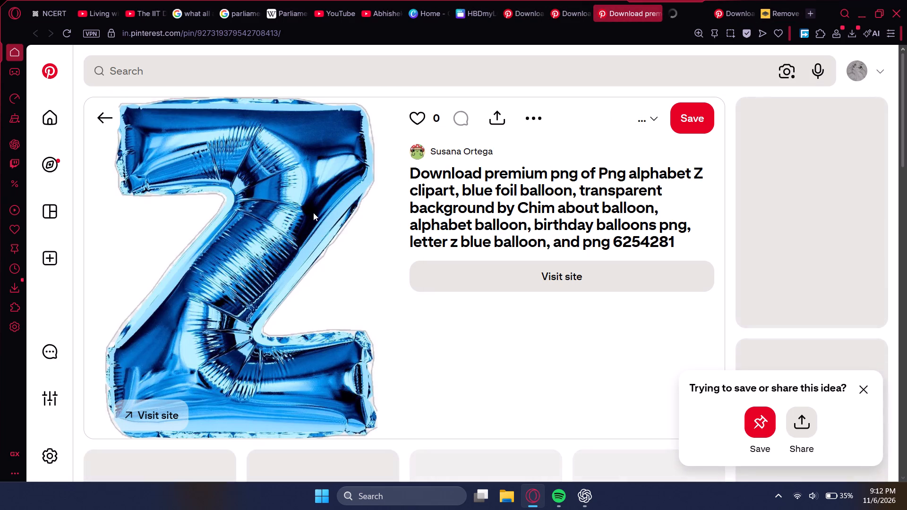
pyautogui.rightClick(313, 212)
pyautogui.click(349, 282)
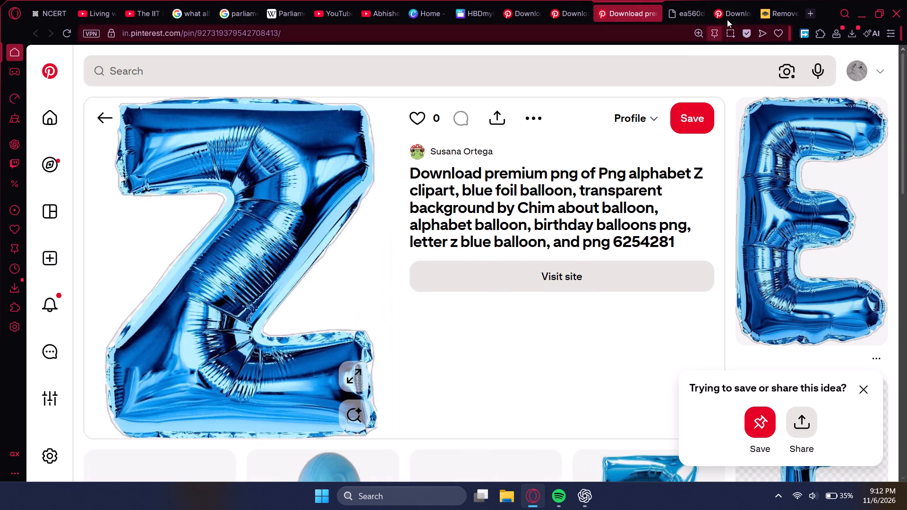
pyautogui.click(757, 0)
pyautogui.click(390, 450)
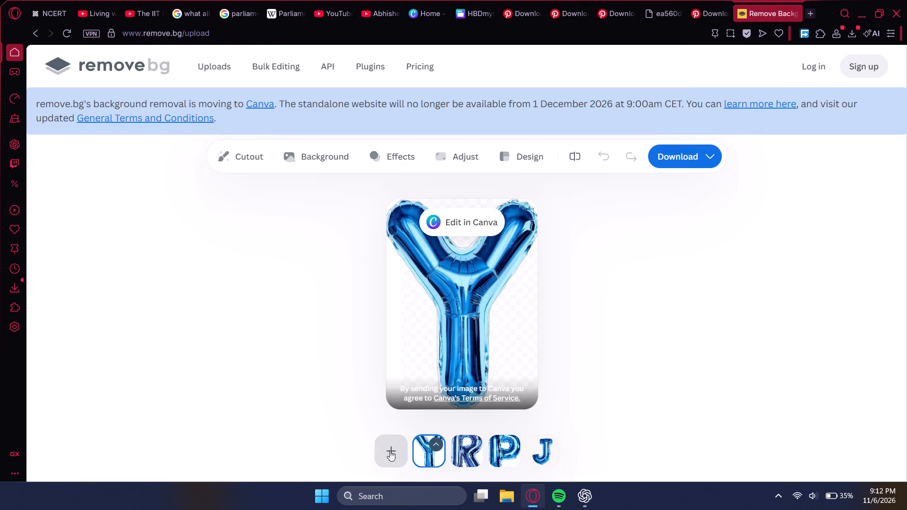
pyautogui.click(397, 395)
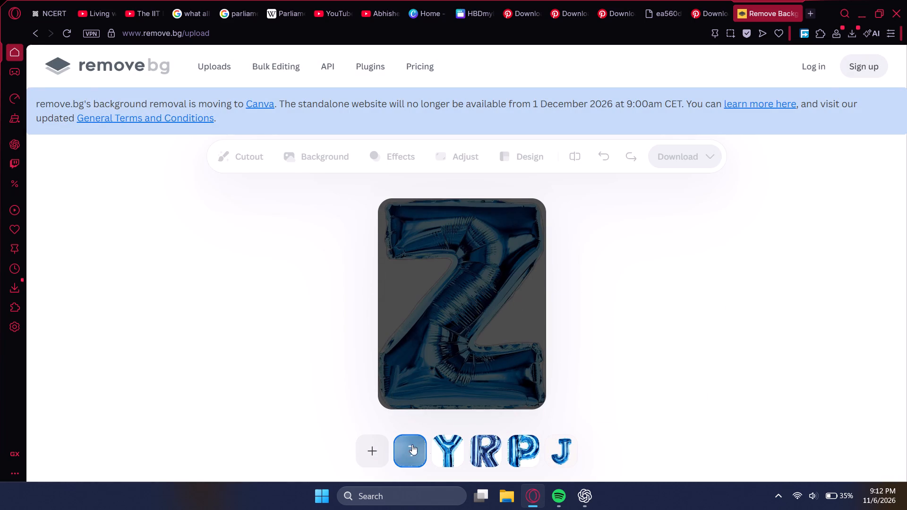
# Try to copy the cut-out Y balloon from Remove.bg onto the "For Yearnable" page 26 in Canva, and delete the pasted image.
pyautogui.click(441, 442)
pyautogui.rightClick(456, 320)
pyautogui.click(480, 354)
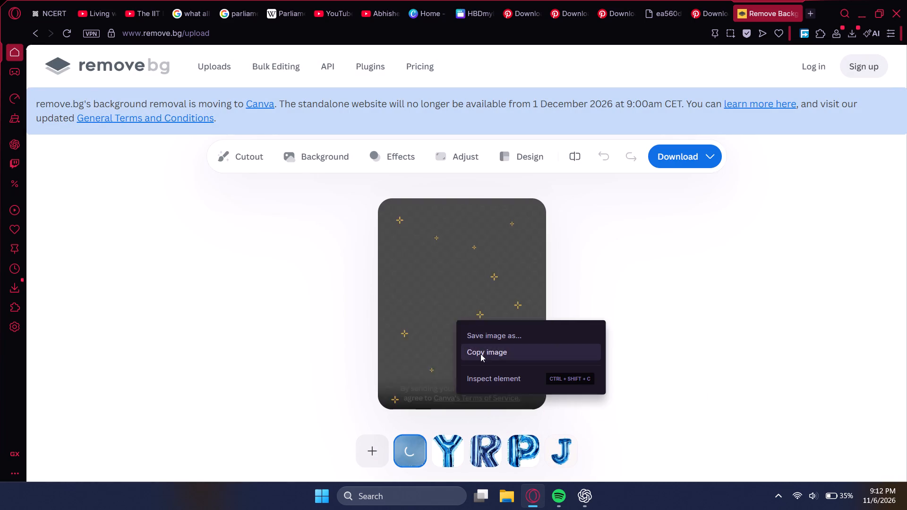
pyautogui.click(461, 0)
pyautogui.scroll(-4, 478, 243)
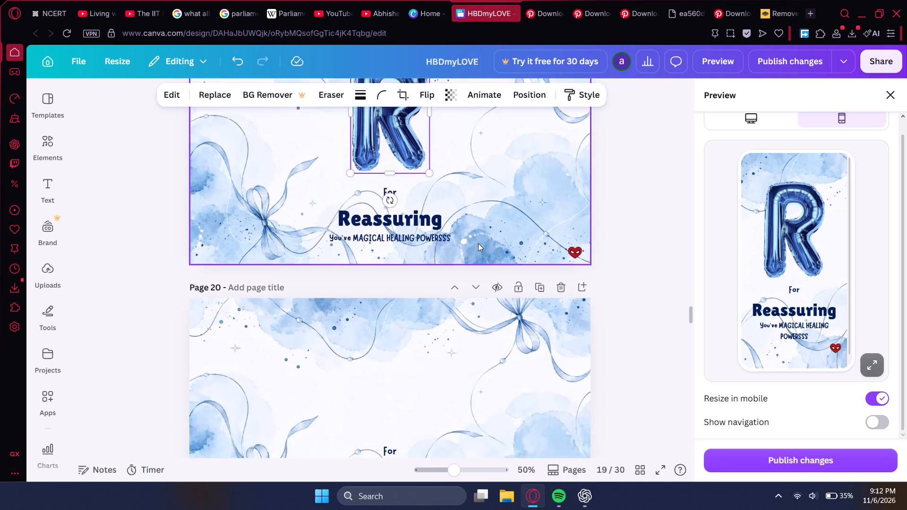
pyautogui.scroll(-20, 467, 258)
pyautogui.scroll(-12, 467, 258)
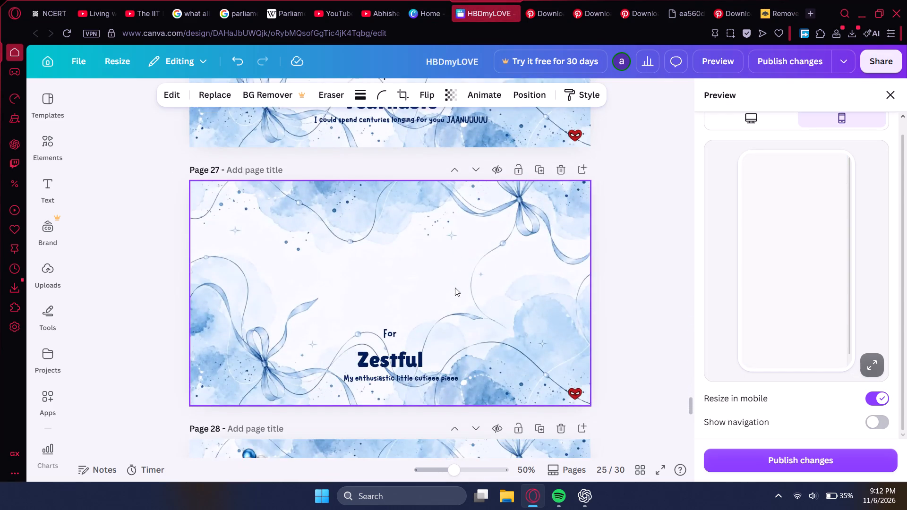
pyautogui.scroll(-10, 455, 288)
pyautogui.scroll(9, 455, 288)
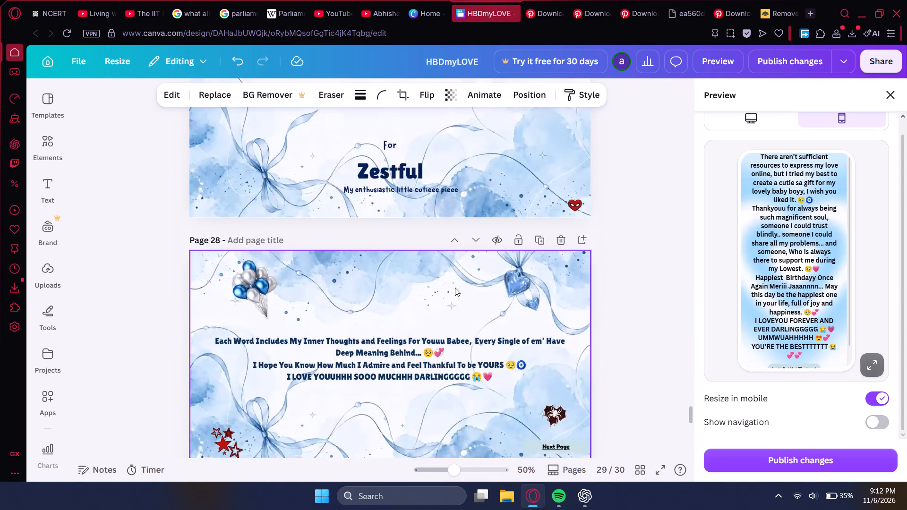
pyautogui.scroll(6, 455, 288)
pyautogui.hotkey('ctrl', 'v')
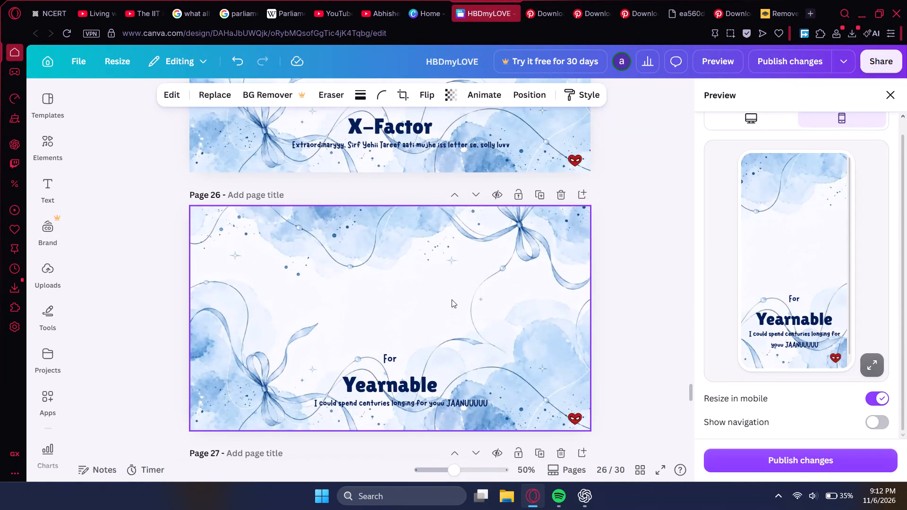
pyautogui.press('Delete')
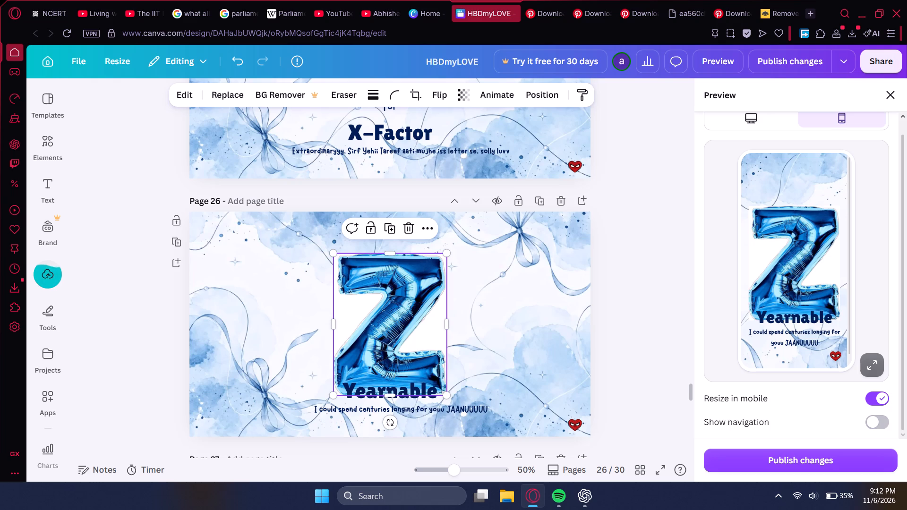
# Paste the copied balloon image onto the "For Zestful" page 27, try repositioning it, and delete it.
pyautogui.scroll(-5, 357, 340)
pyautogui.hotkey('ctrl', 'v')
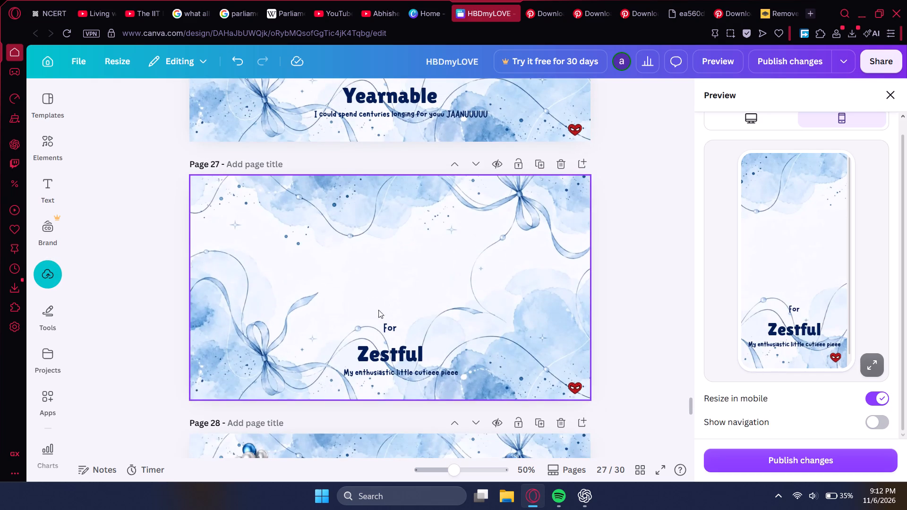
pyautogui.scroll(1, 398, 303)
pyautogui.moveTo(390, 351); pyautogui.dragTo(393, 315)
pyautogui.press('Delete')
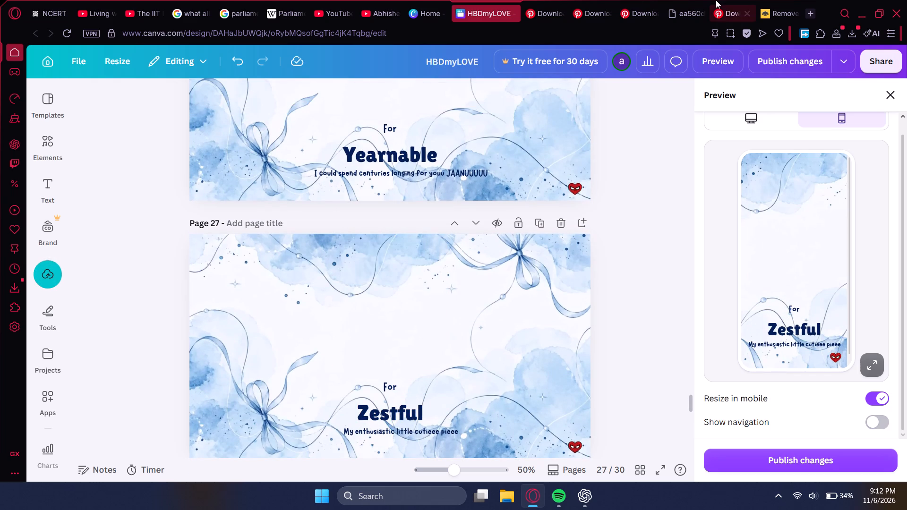
# Copy the blue foil I balloon image from its Pinterest pin and add it to Remove.bg.
pyautogui.click(699, 0)
pyautogui.click(734, 0)
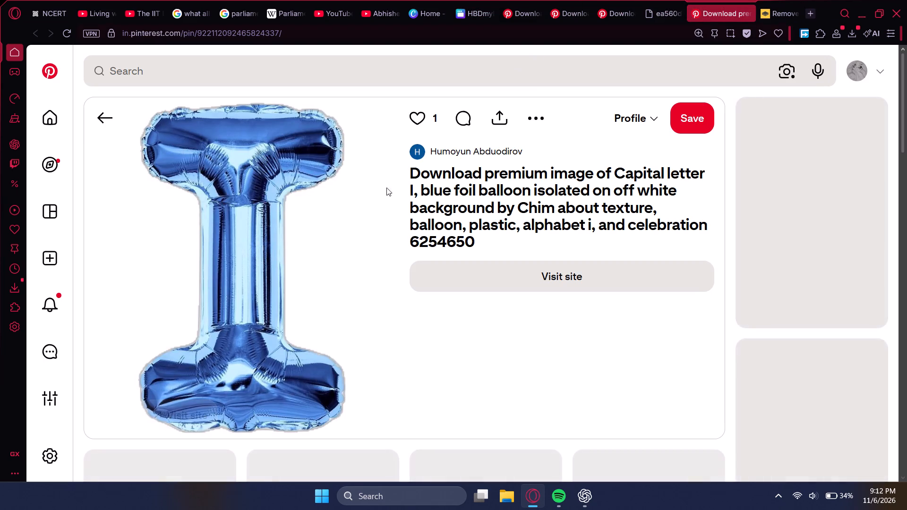
pyautogui.rightClick(294, 152)
pyautogui.click(337, 221)
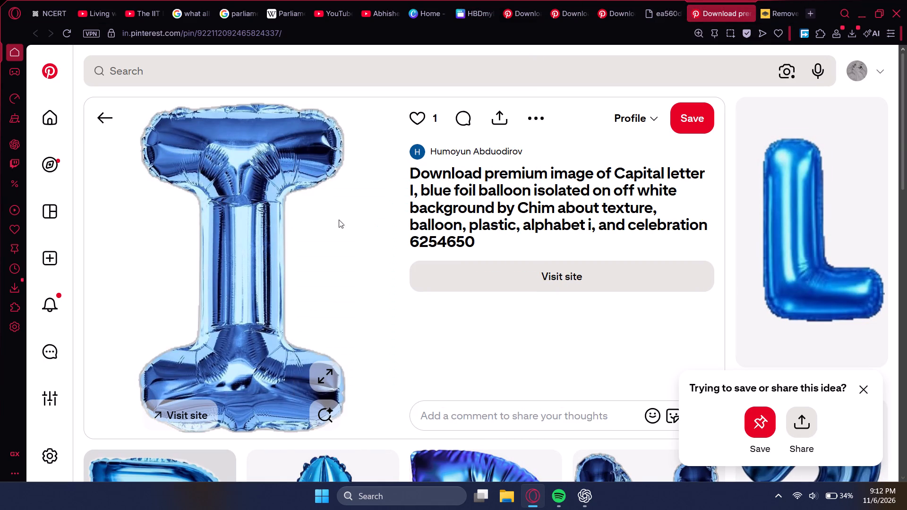
pyautogui.click(779, 0)
pyautogui.click(370, 445)
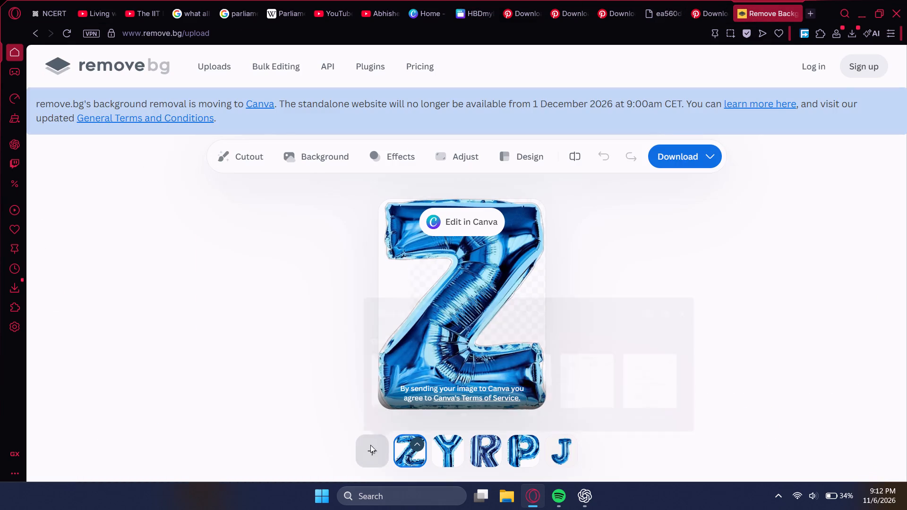
pyautogui.click(389, 393)
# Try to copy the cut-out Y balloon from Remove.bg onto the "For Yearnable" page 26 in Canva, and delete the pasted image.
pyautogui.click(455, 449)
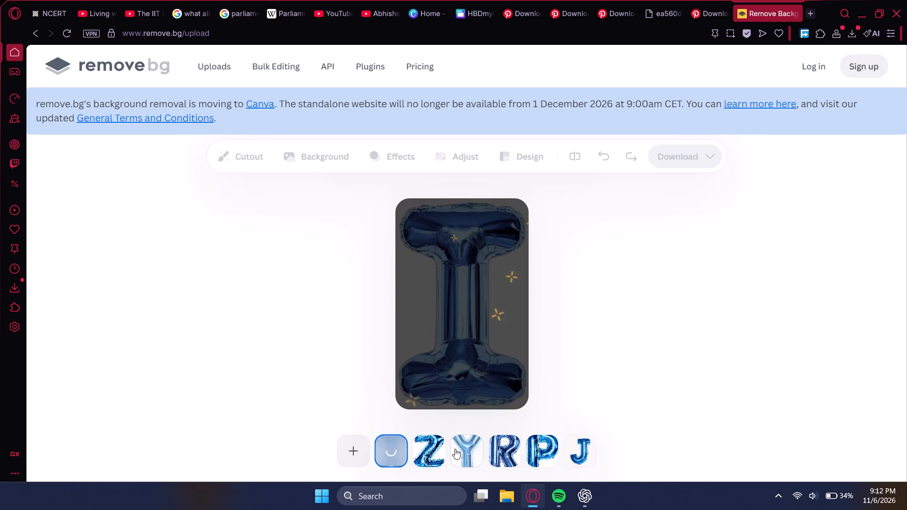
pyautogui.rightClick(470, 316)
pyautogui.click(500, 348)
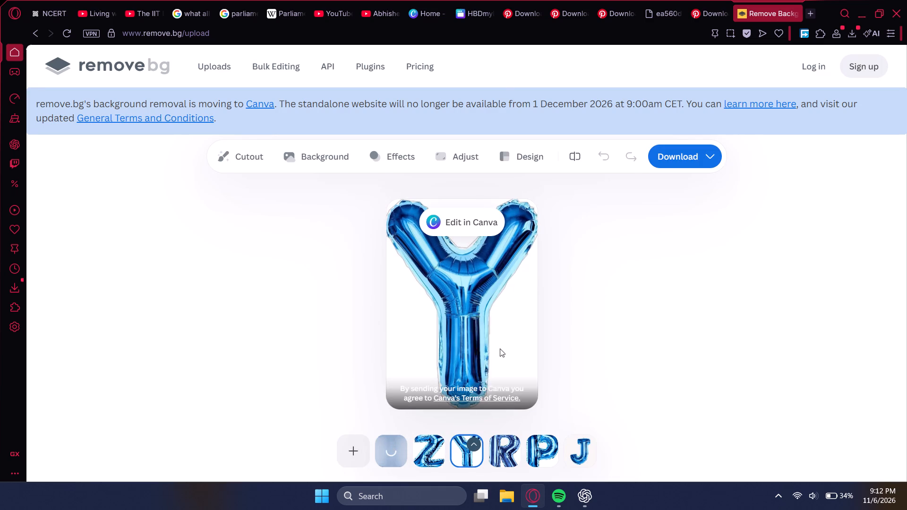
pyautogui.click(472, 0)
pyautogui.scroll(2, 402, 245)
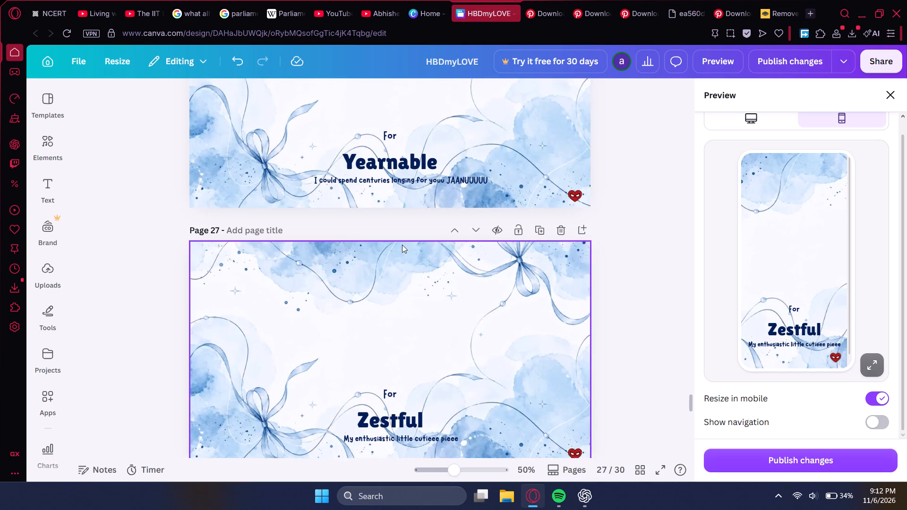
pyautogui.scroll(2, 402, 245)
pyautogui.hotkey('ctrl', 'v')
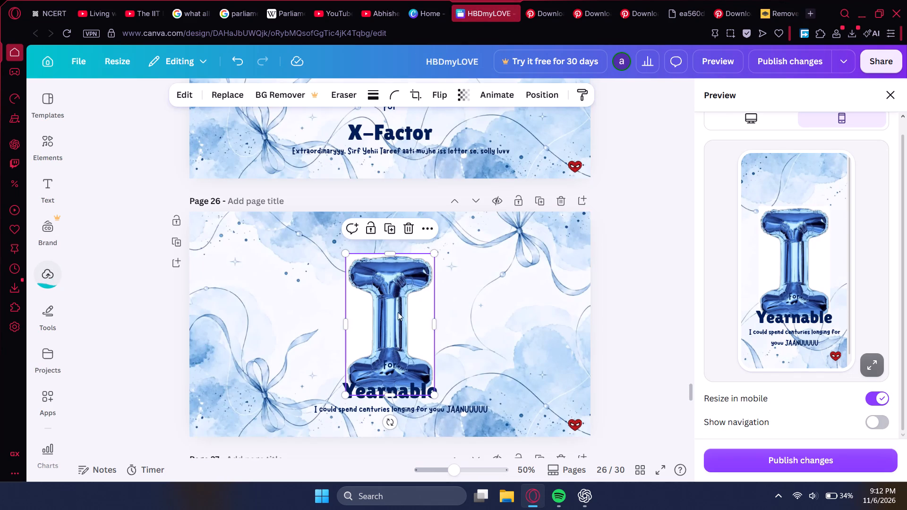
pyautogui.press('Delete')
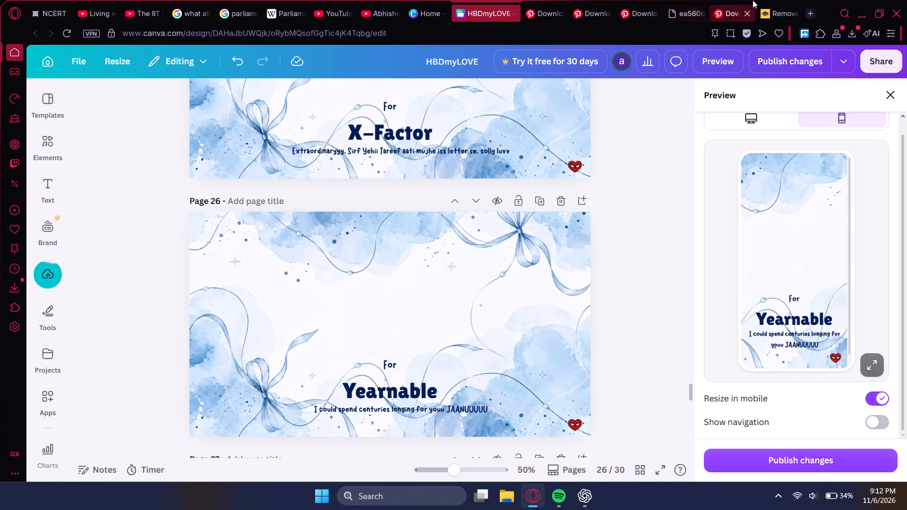
# Copy the cut-out I balloon from Remove.bg onto Canva's "For Irresistable" page 10 and centre it above the text.
pyautogui.click(768, 0)
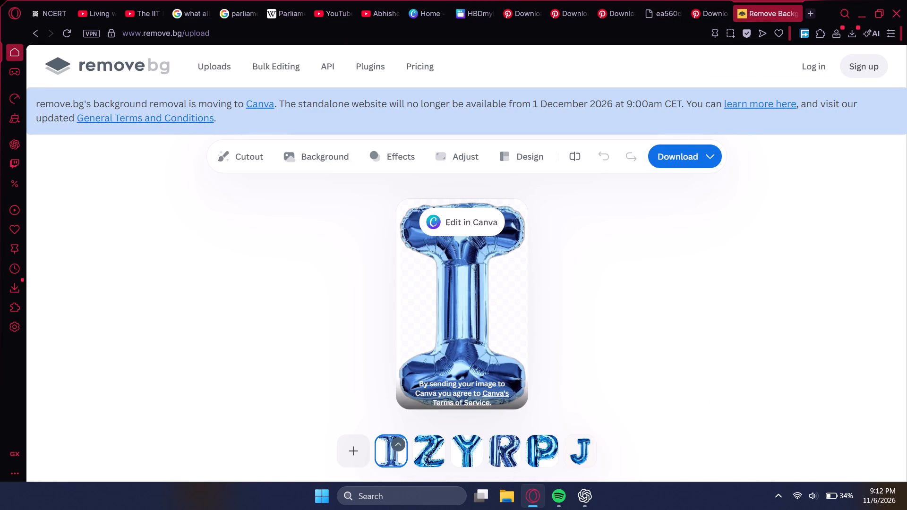
pyautogui.rightClick(465, 302)
pyautogui.click(491, 339)
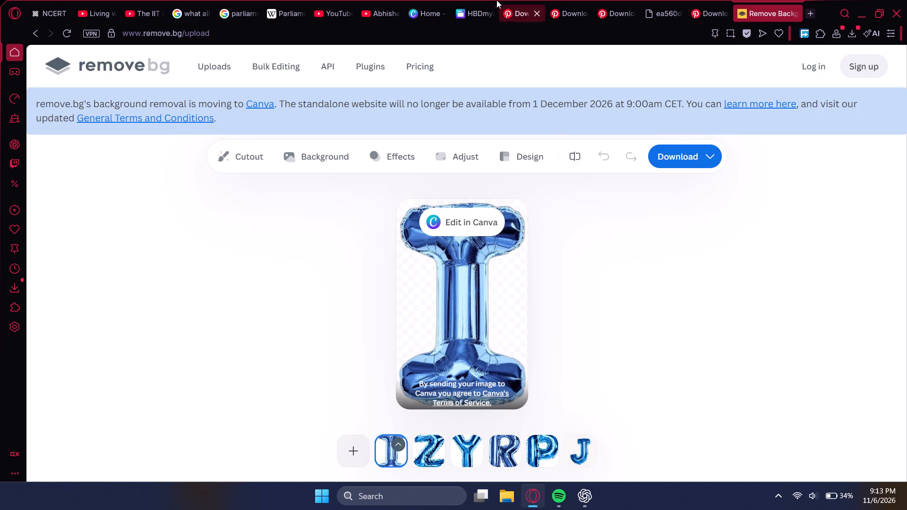
pyautogui.click(471, 0)
pyautogui.scroll(19, 377, 296)
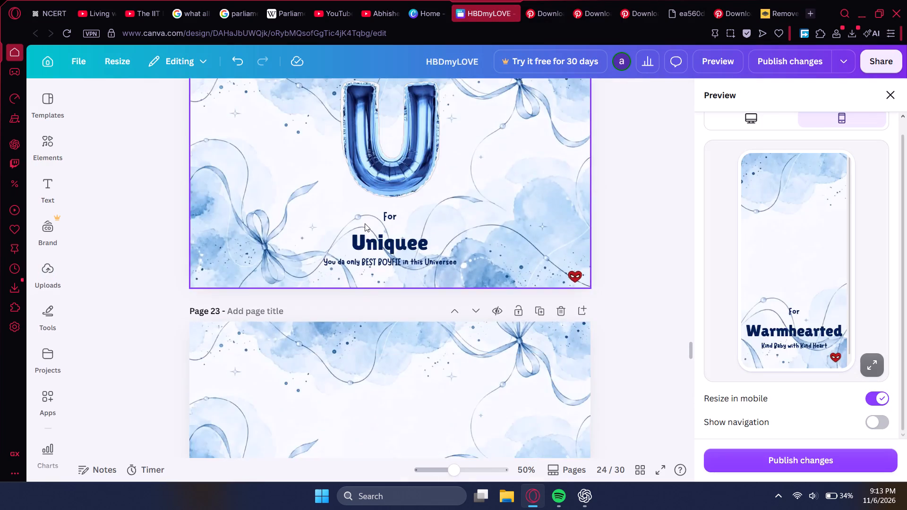
pyautogui.scroll(19, 365, 226)
pyautogui.scroll(7, 362, 239)
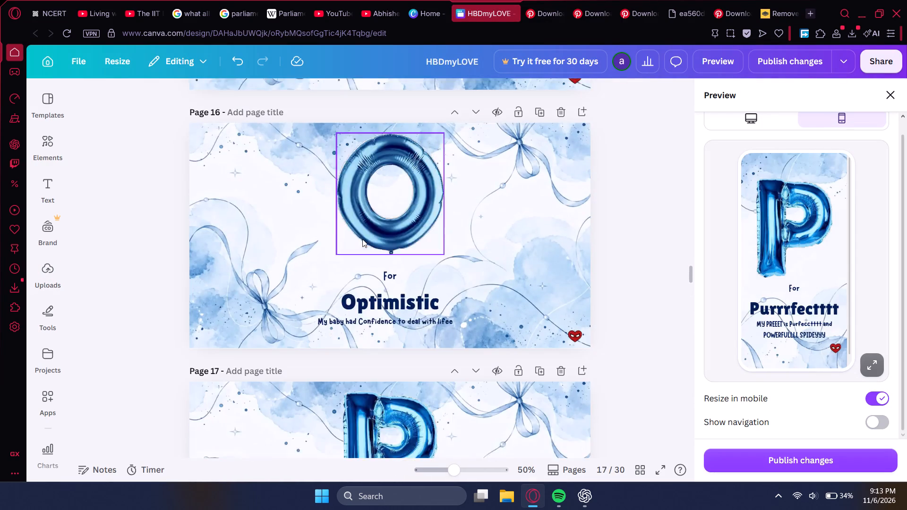
pyautogui.scroll(20, 362, 239)
pyautogui.scroll(5, 362, 239)
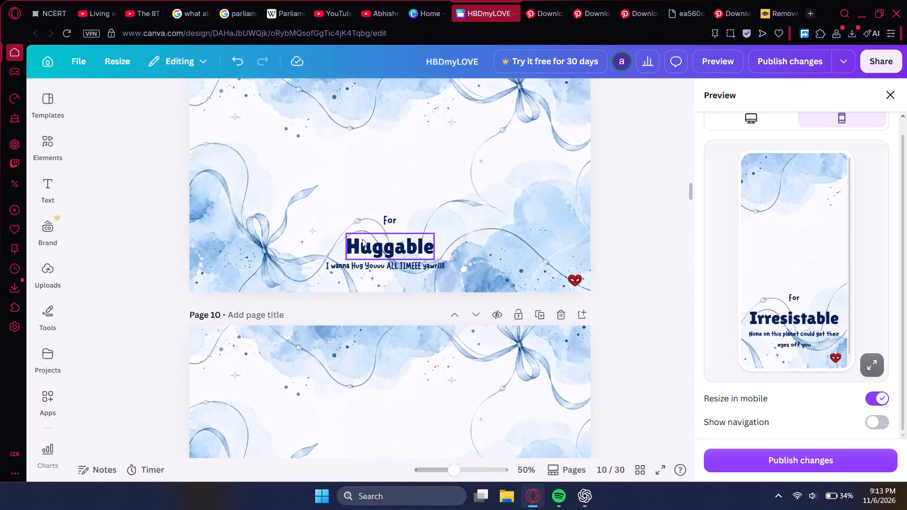
pyautogui.scroll(-3, 362, 239)
pyautogui.hotkey('ctrl', 'v')
pyautogui.moveTo(399, 261); pyautogui.dragTo(399, 255)
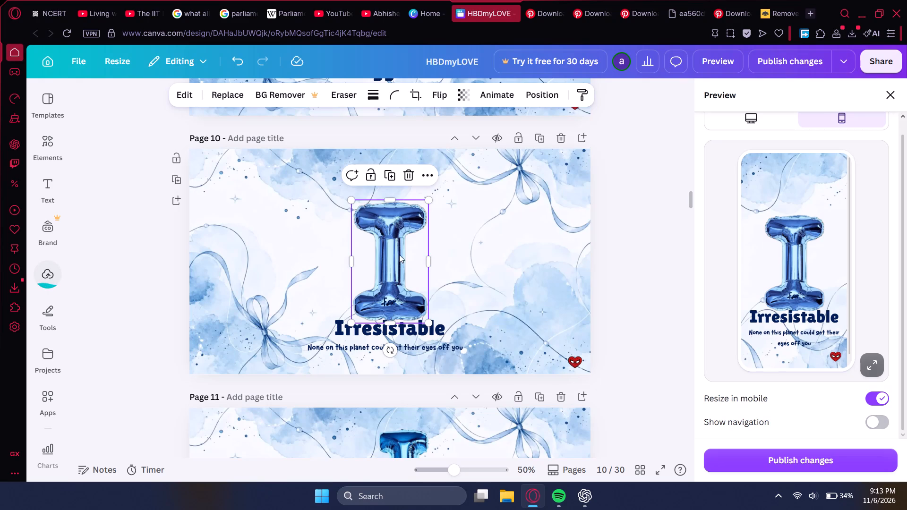
pyautogui.moveTo(399, 255); pyautogui.dragTo(403, 214)
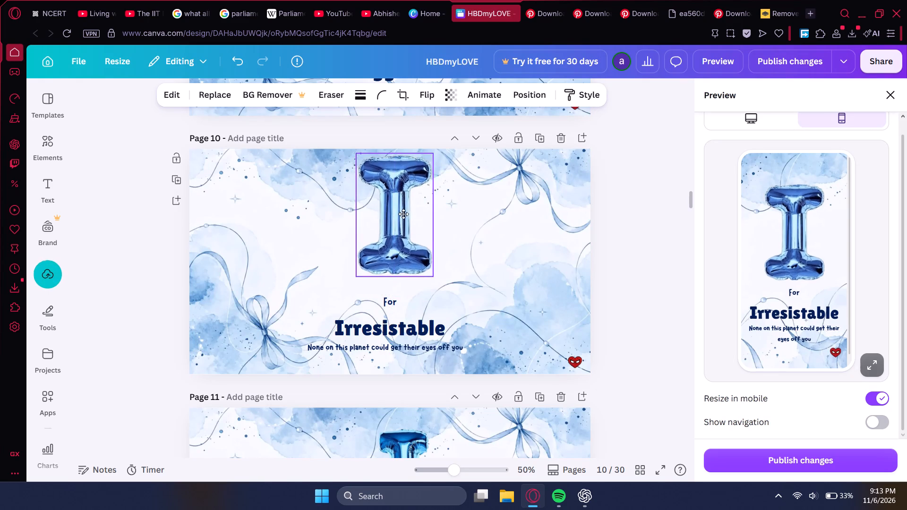
pyautogui.moveTo(403, 214); pyautogui.dragTo(401, 214)
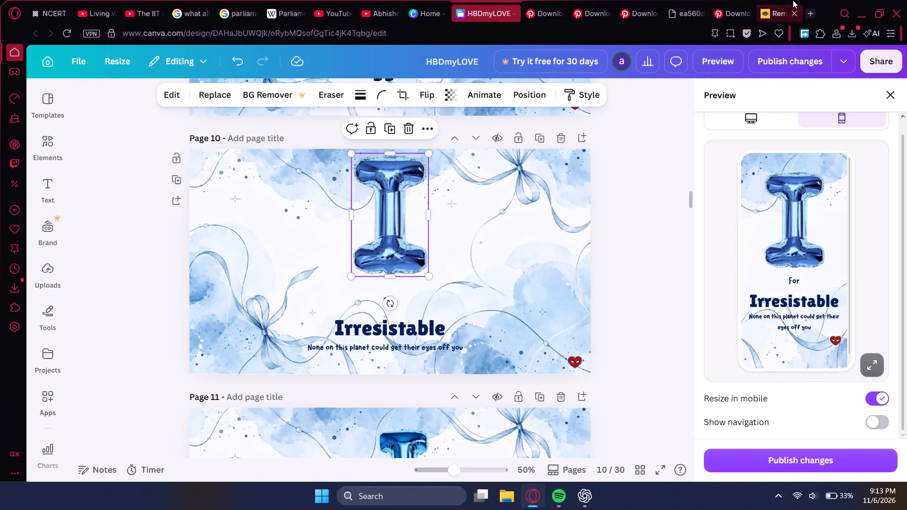
# Copy the cut-out Z balloon from Remove.bg onto Canva's "For Zestful" page 27 and place it above the text.
pyautogui.click(766, 0)
pyautogui.click(429, 447)
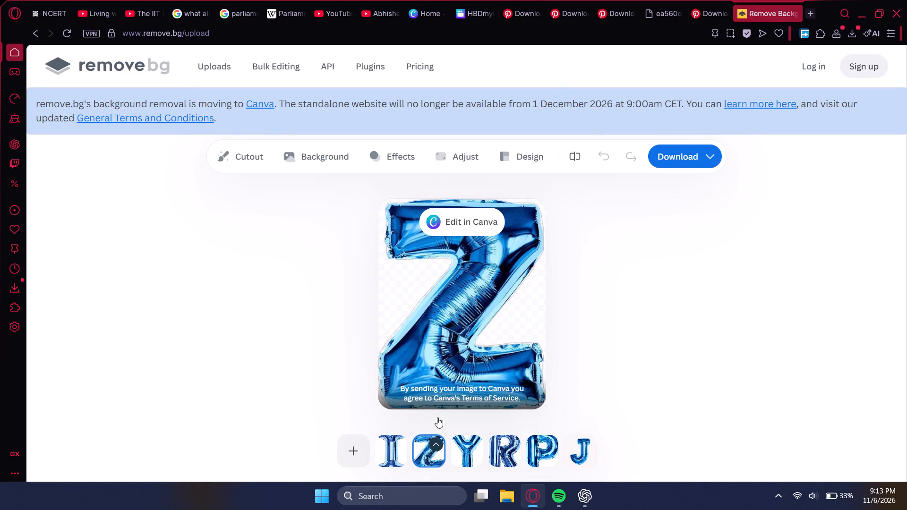
pyautogui.rightClick(449, 332)
pyautogui.click(479, 371)
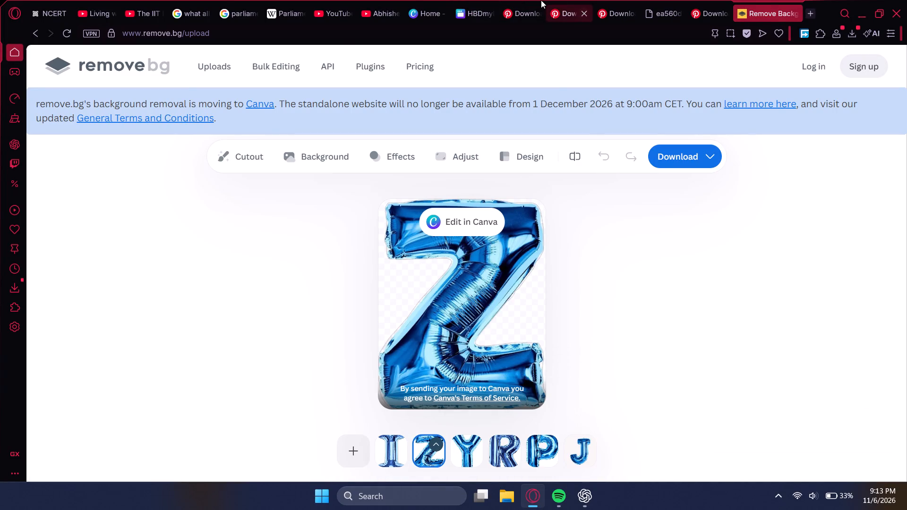
pyautogui.click(459, 0)
pyautogui.scroll(-20, 419, 343)
pyautogui.scroll(-19, 419, 343)
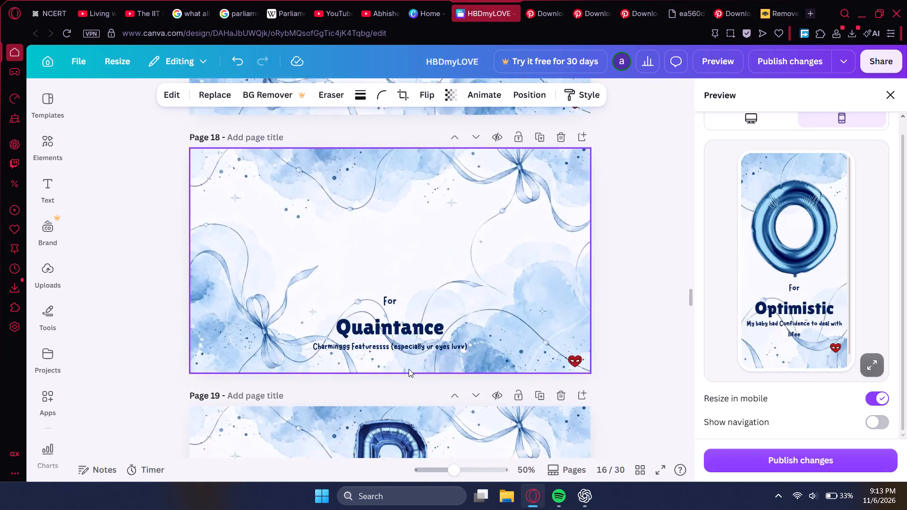
pyautogui.scroll(-17, 409, 369)
pyautogui.scroll(-8, 407, 371)
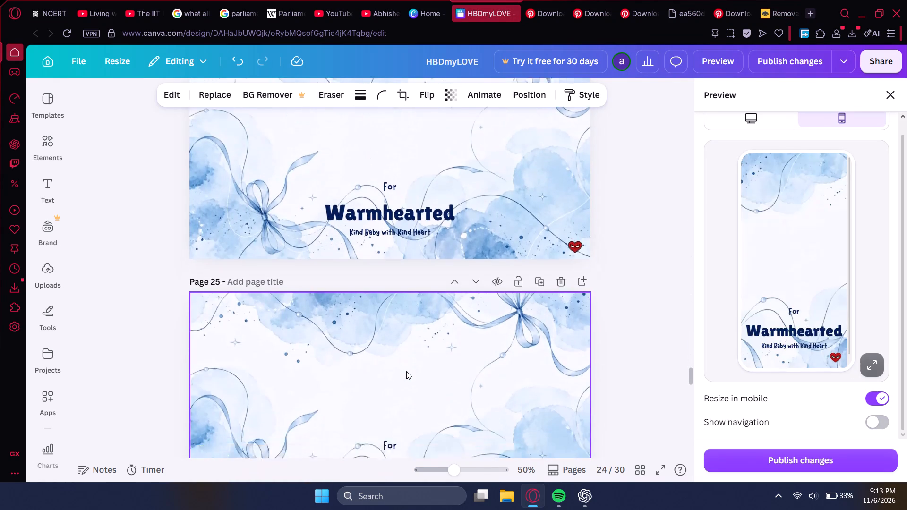
pyautogui.scroll(-11, 406, 371)
pyautogui.scroll(5, 406, 372)
pyautogui.scroll(-1, 406, 372)
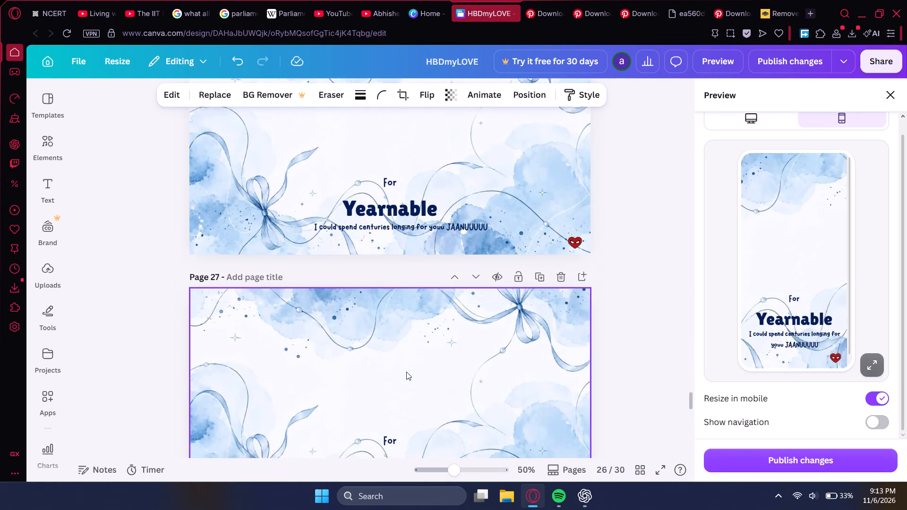
pyautogui.hotkey('ctrl', 'v')
pyautogui.moveTo(408, 357); pyautogui.dragTo(410, 332)
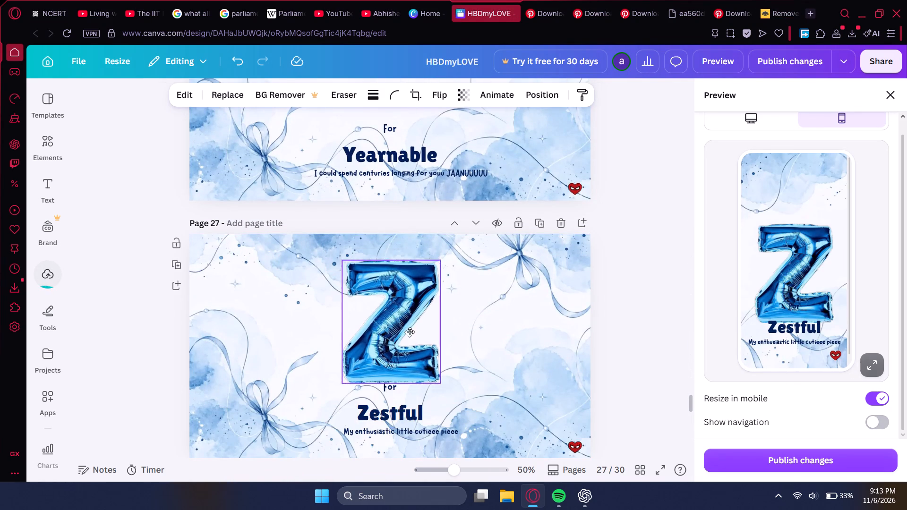
pyautogui.moveTo(410, 332); pyautogui.dragTo(411, 316)
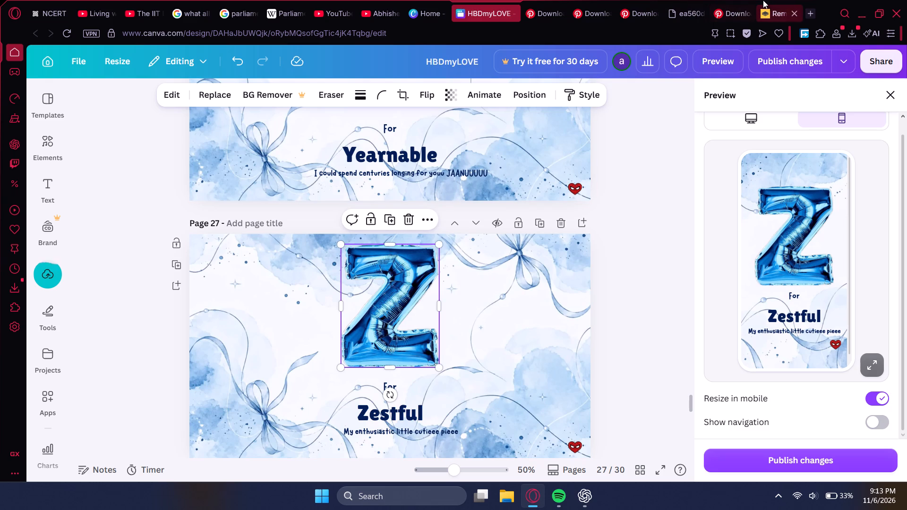
# Copy the cut-out Y balloon from Remove.bg onto Canva's "For Yearnable" page 26 and centre it above the text.
pyautogui.click(785, 0)
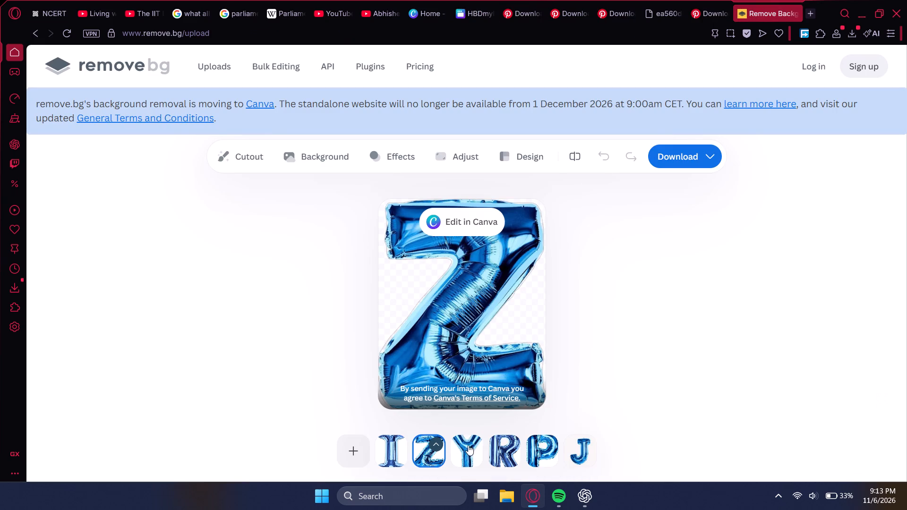
pyautogui.click(468, 445)
pyautogui.rightClick(464, 313)
pyautogui.click(491, 342)
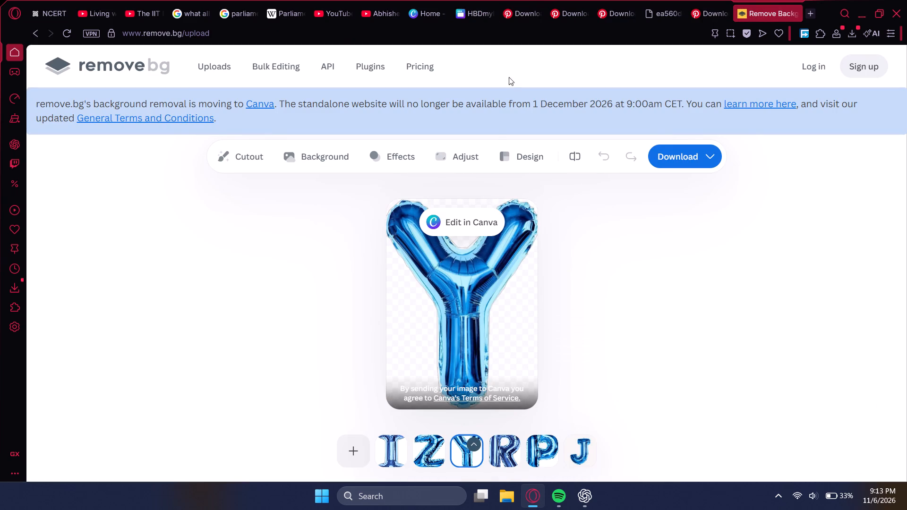
pyautogui.click(489, 0)
pyautogui.scroll(5, 370, 306)
pyautogui.scroll(-2, 367, 312)
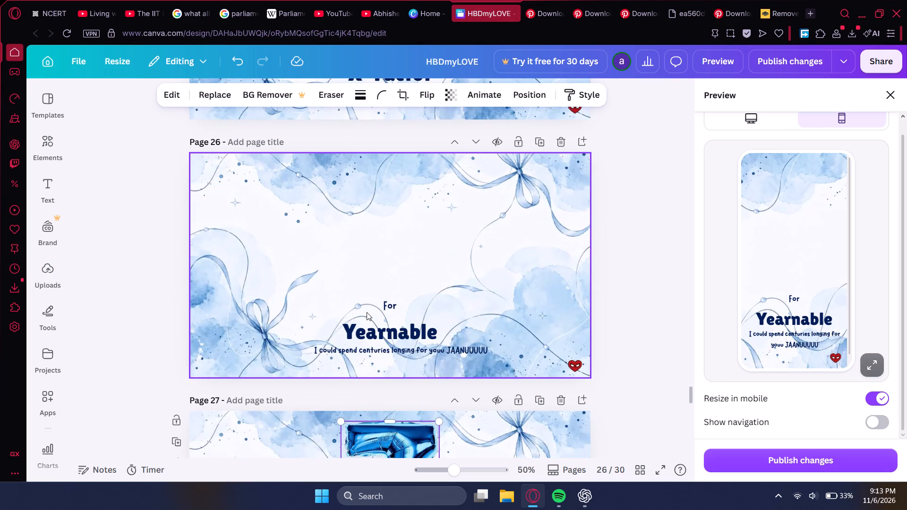
pyautogui.hotkey('ctrl', 'v')
pyautogui.moveTo(392, 276); pyautogui.dragTo(392, 234)
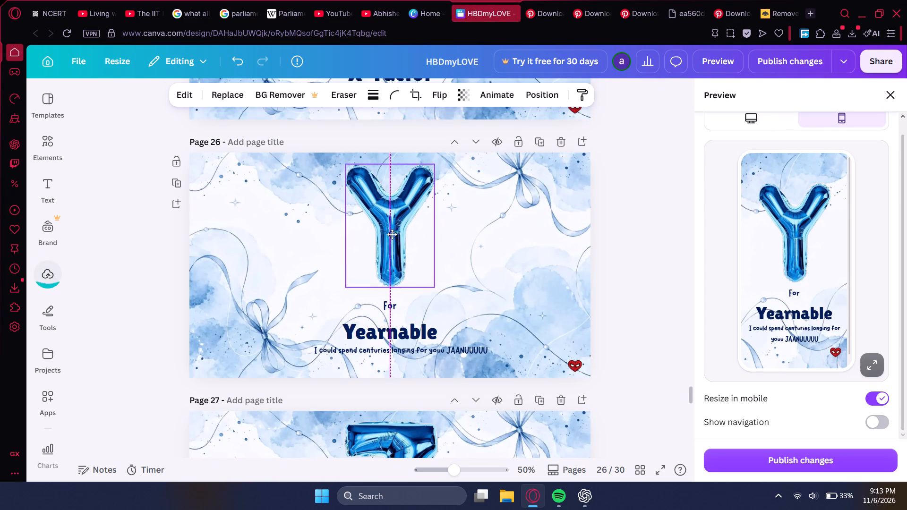
pyautogui.moveTo(392, 234); pyautogui.dragTo(391, 237)
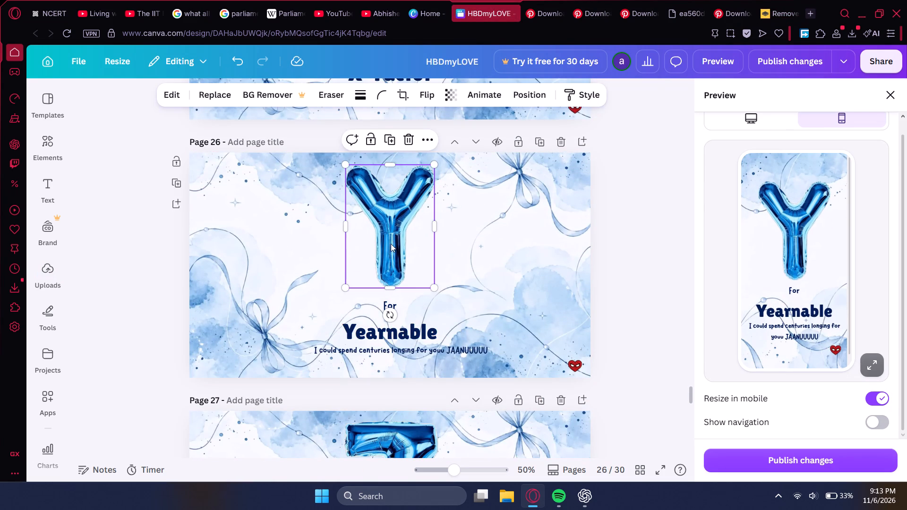
# Check Canva pages 26 back to 18 against the Remove.bg cut-outs for pages still missing a letter balloon.
pyautogui.scroll(6, 391, 244)
pyautogui.click(781, 0)
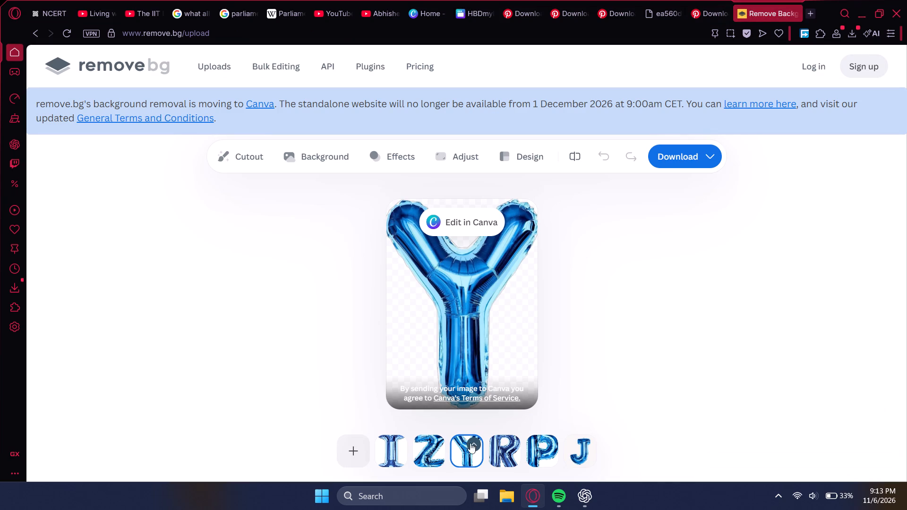
pyautogui.click(482, 0)
pyautogui.scroll(2, 411, 264)
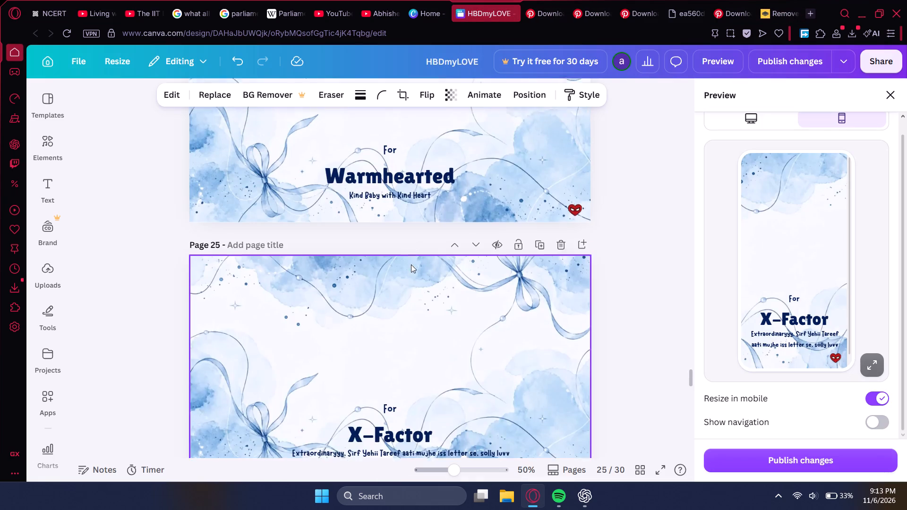
pyautogui.scroll(18, 411, 264)
pyautogui.scroll(7, 389, 278)
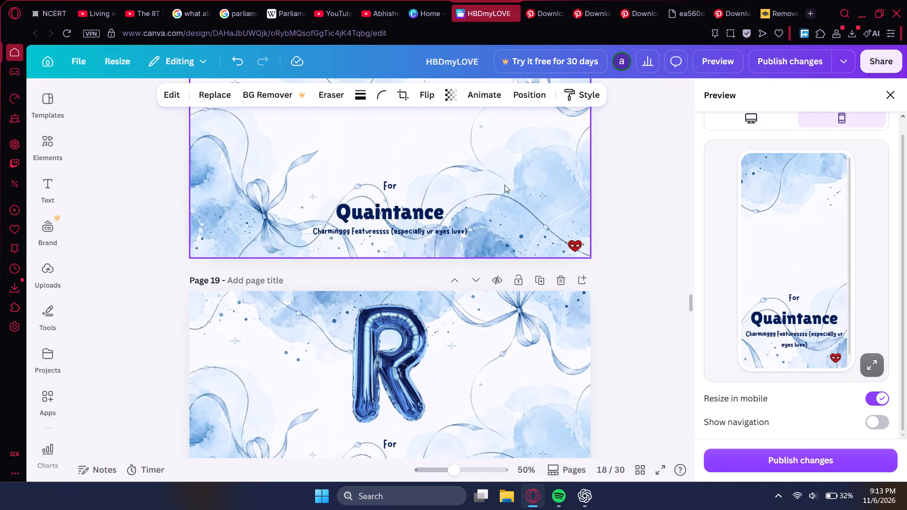
# Browse the related blue balloon pins on Pinterest for the missing letters and open the J balloon pin.
pyautogui.click(546, 0)
pyautogui.scroll(-4, 482, 213)
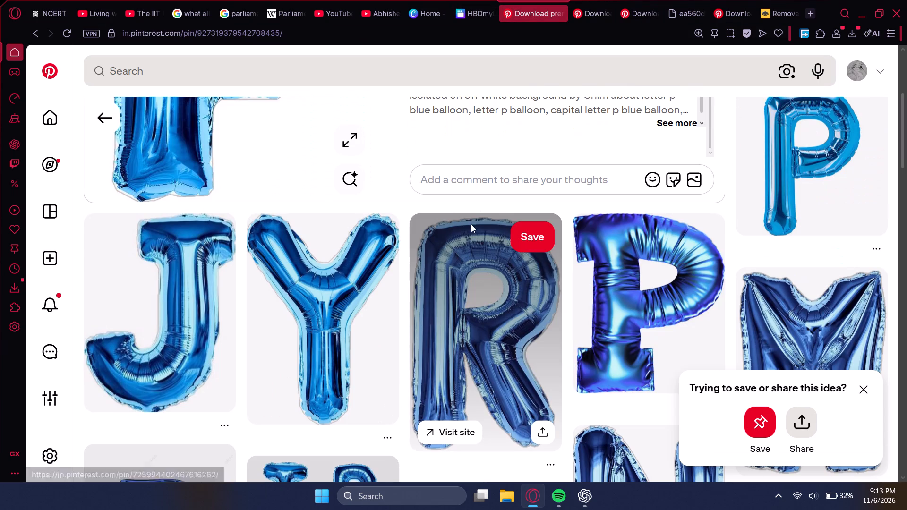
pyautogui.scroll(-4, 414, 313)
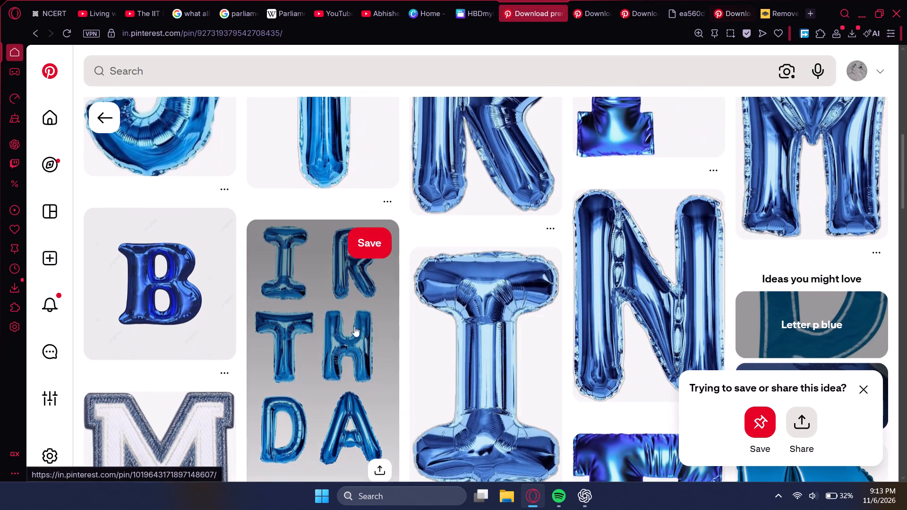
pyautogui.scroll(-5, 345, 331)
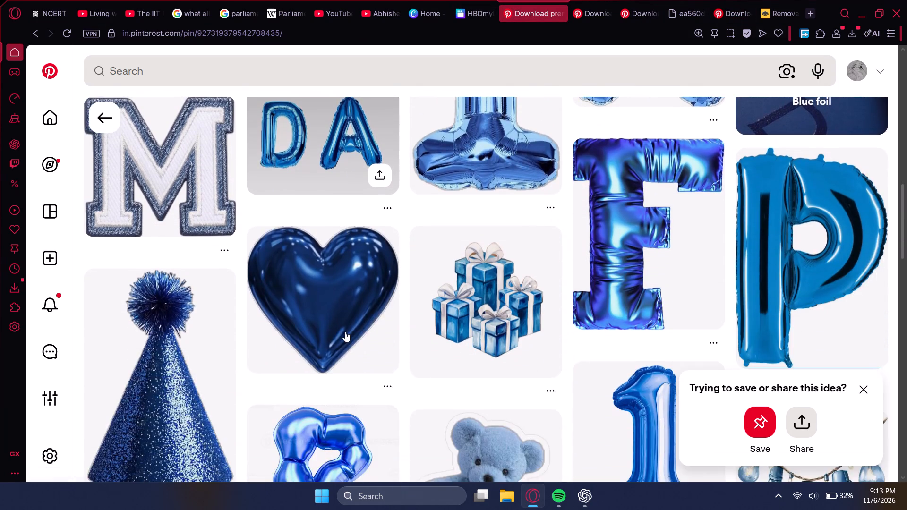
pyautogui.scroll(-4, 345, 331)
pyautogui.scroll(11, 345, 331)
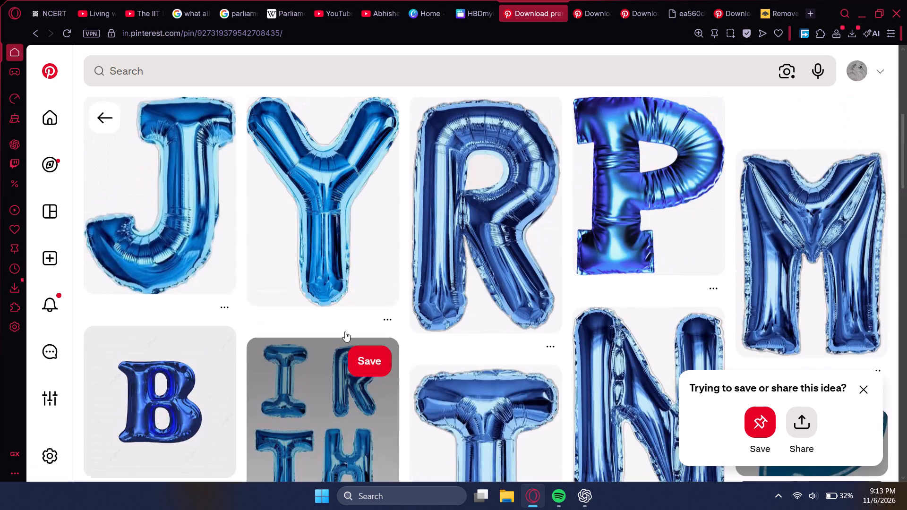
pyautogui.scroll(7, 343, 333)
pyautogui.scroll(-6, 343, 334)
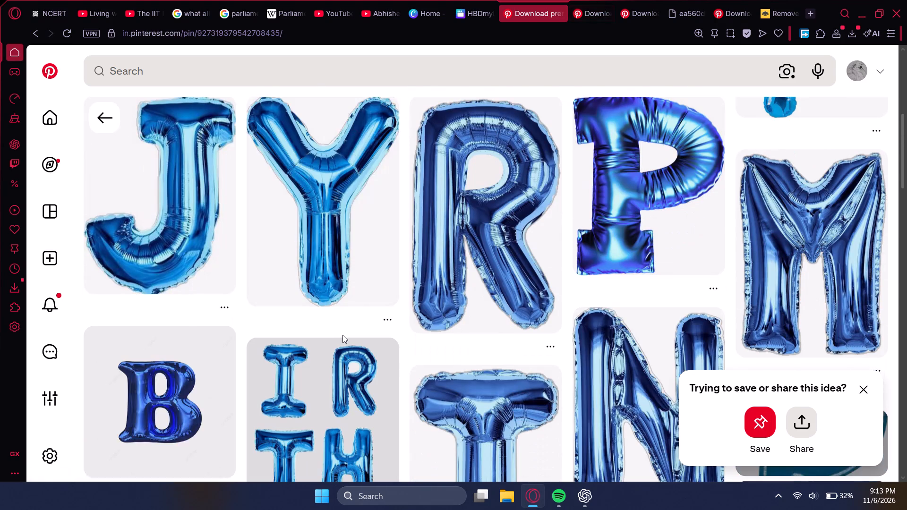
pyautogui.click(192, 237)
# Review the earlier Canva pages, from Quaintance back to Bewitching and on to Irresistable, for missing letter balloons.
pyautogui.click(463, 0)
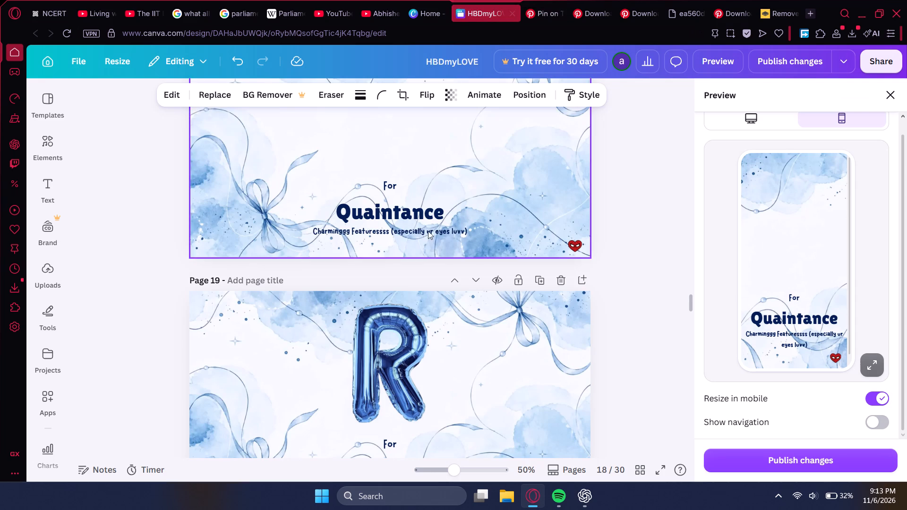
pyautogui.scroll(6, 417, 273)
pyautogui.scroll(20, 402, 307)
pyautogui.scroll(10, 402, 307)
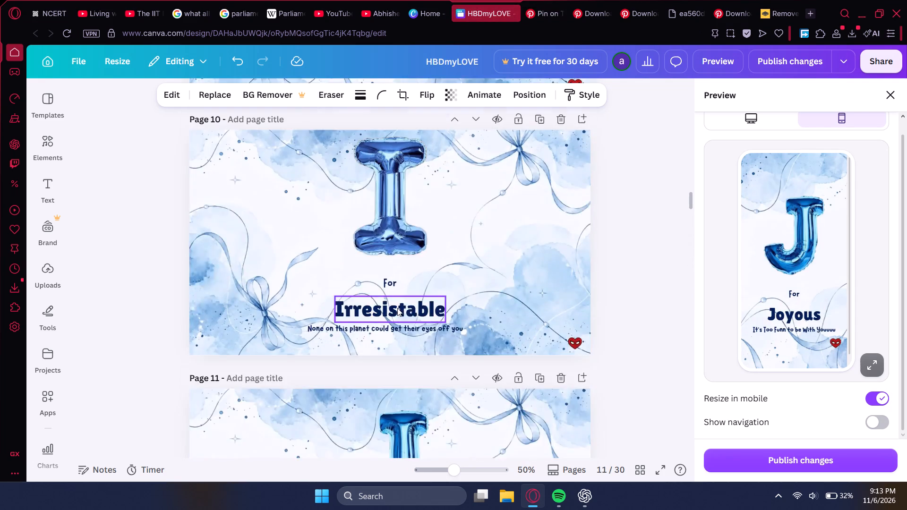
pyautogui.scroll(14, 397, 308)
pyautogui.scroll(8, 397, 308)
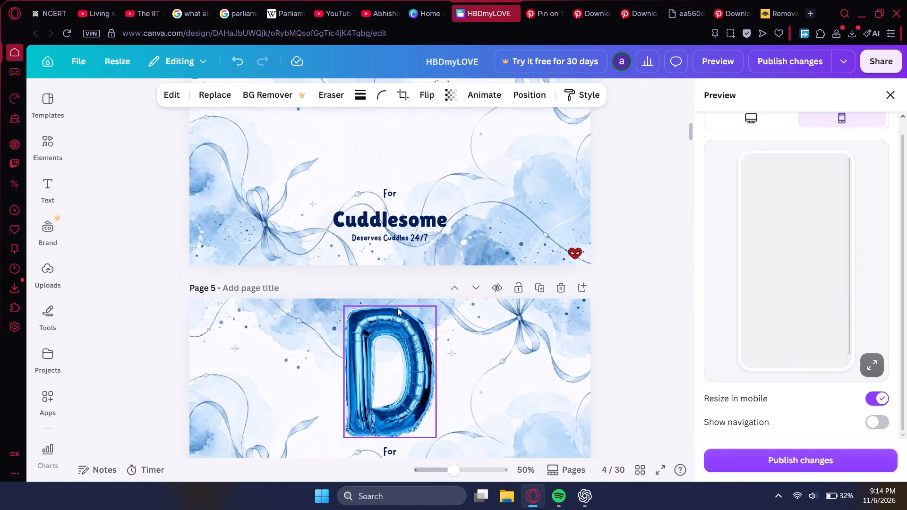
pyautogui.scroll(-6, 393, 315)
pyautogui.scroll(10, 393, 315)
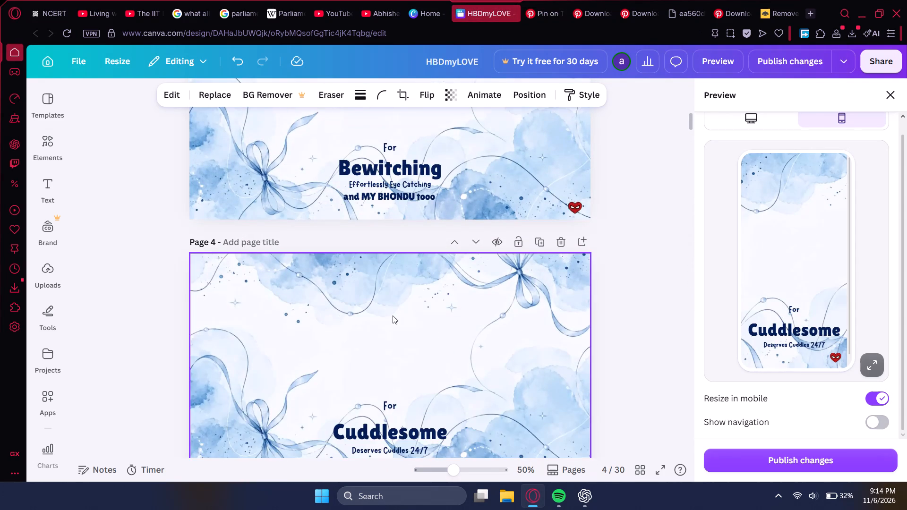
pyautogui.scroll(4, 393, 315)
pyautogui.scroll(-14, 393, 315)
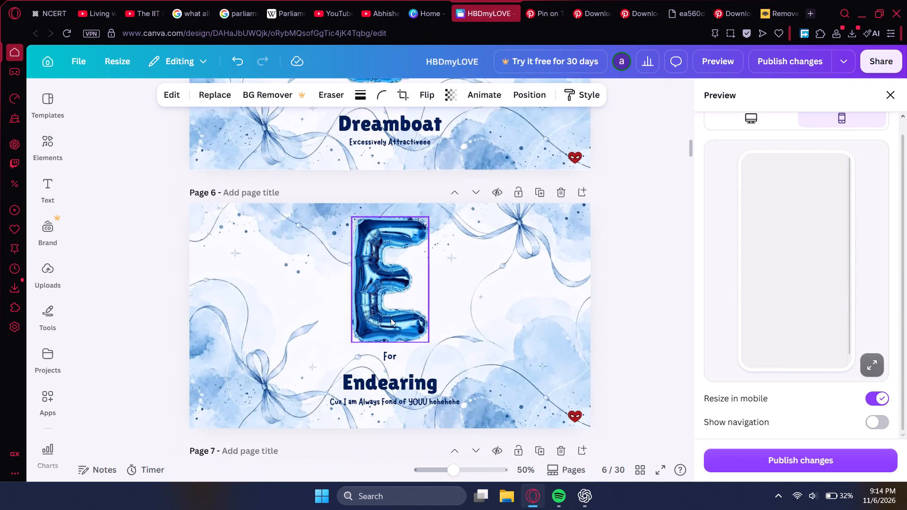
pyautogui.scroll(-17, 391, 318)
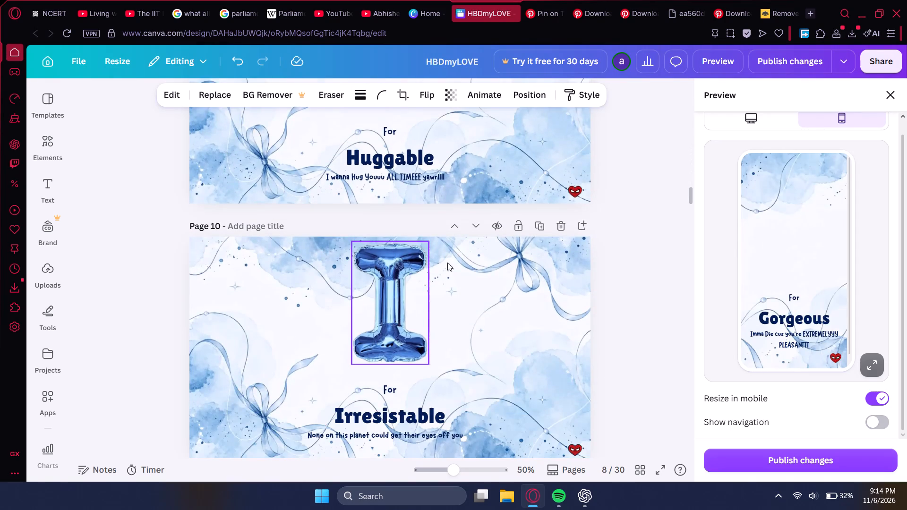
# Open the Pinterest collage pin with the blue U and T balloons and copy its T balloon image.
pyautogui.click(725, 0)
pyautogui.scroll(-4, 597, 158)
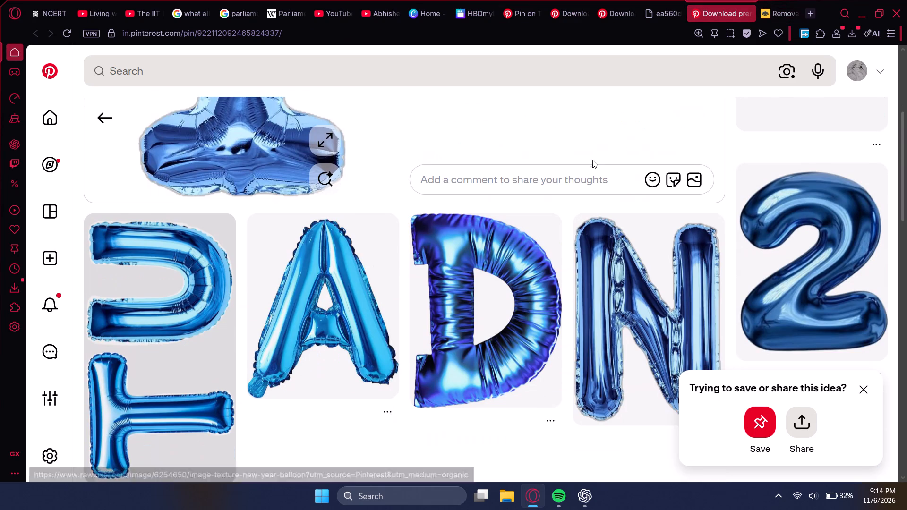
pyautogui.scroll(-1, 573, 167)
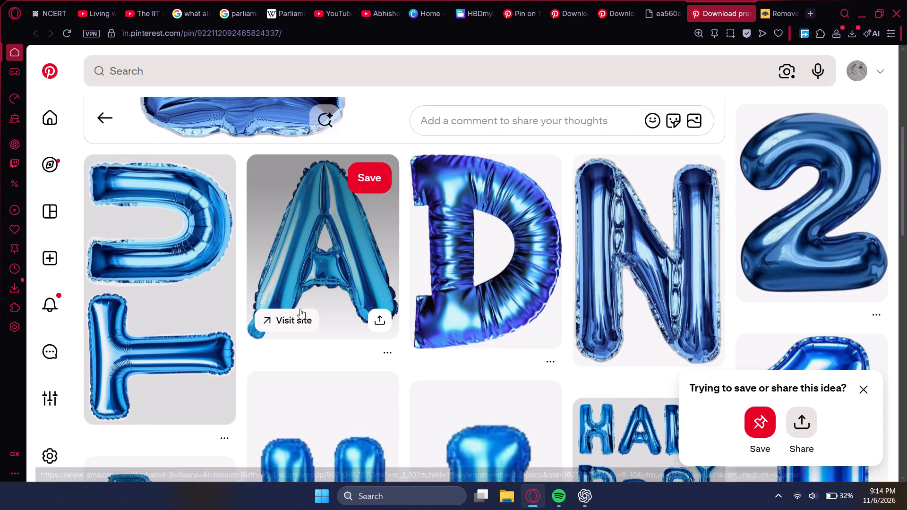
pyautogui.click(177, 316)
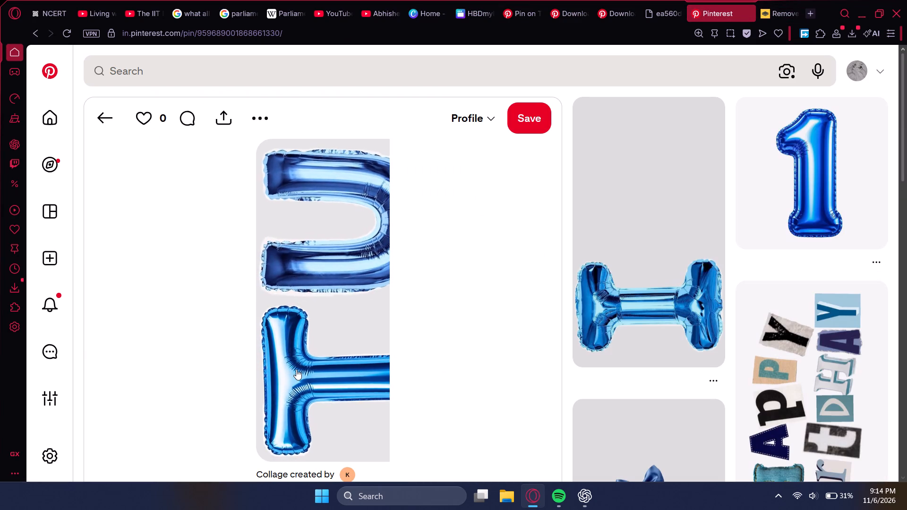
pyautogui.click(296, 369)
pyautogui.rightClick(348, 237)
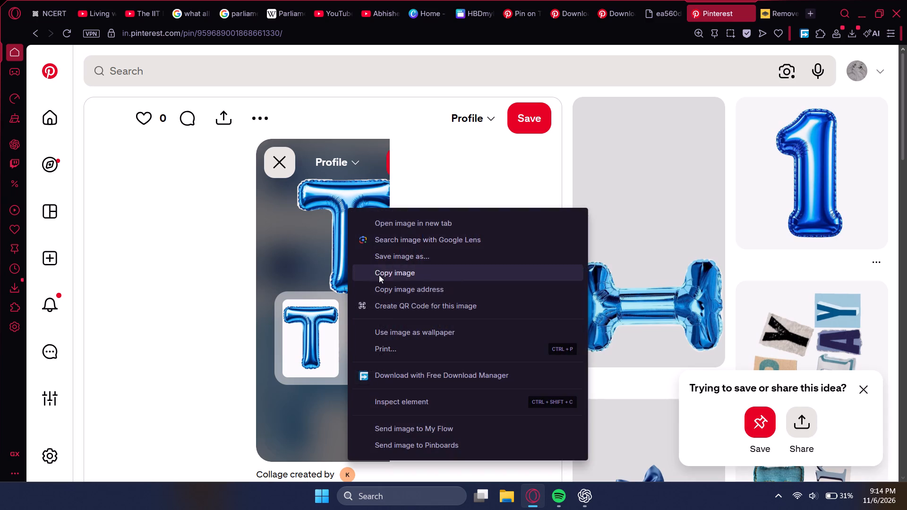
pyautogui.click(379, 275)
# Paste the T balloon onto Canva's "For Talontedd" page 21 and centre it above the text.
pyautogui.click(498, 0)
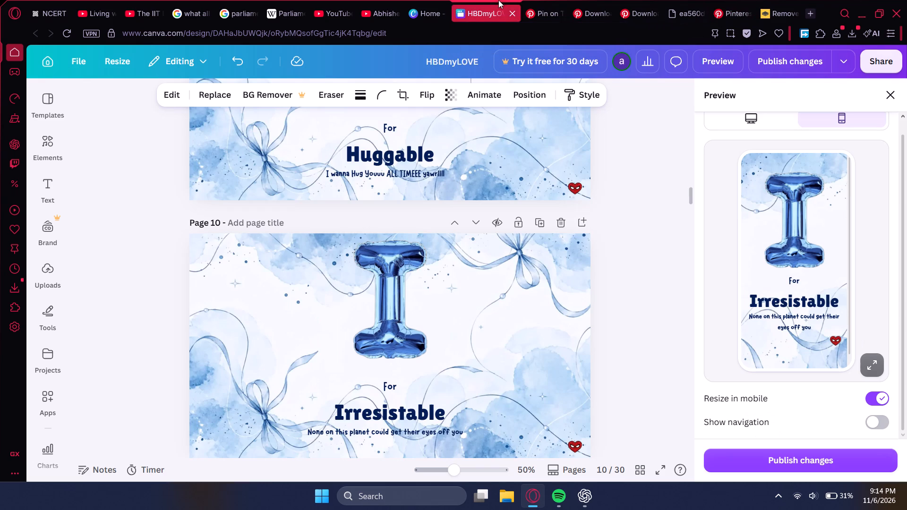
pyautogui.scroll(-15, 411, 232)
pyautogui.scroll(-6, 387, 278)
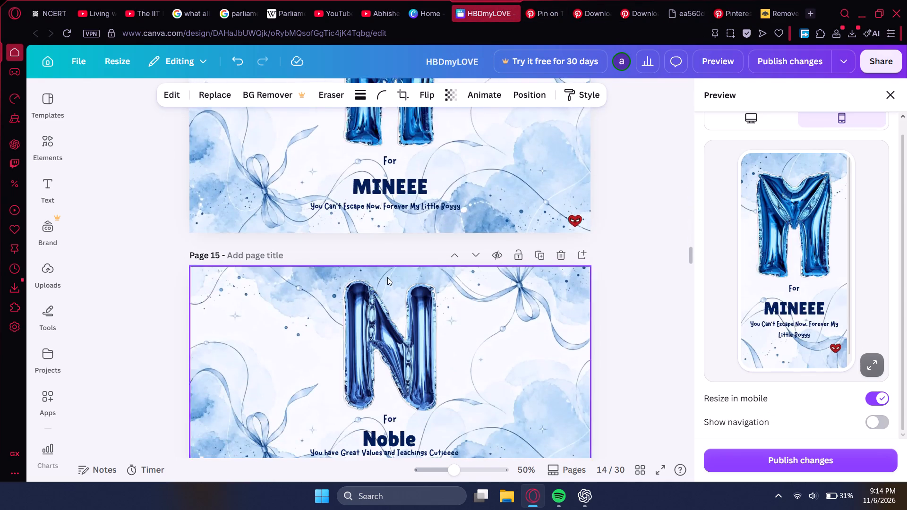
pyautogui.scroll(-14, 387, 277)
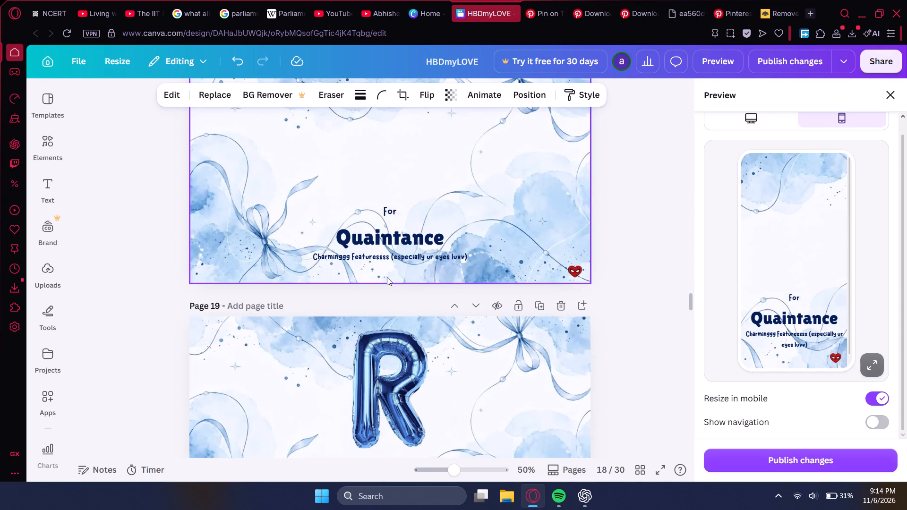
pyautogui.scroll(-11, 387, 277)
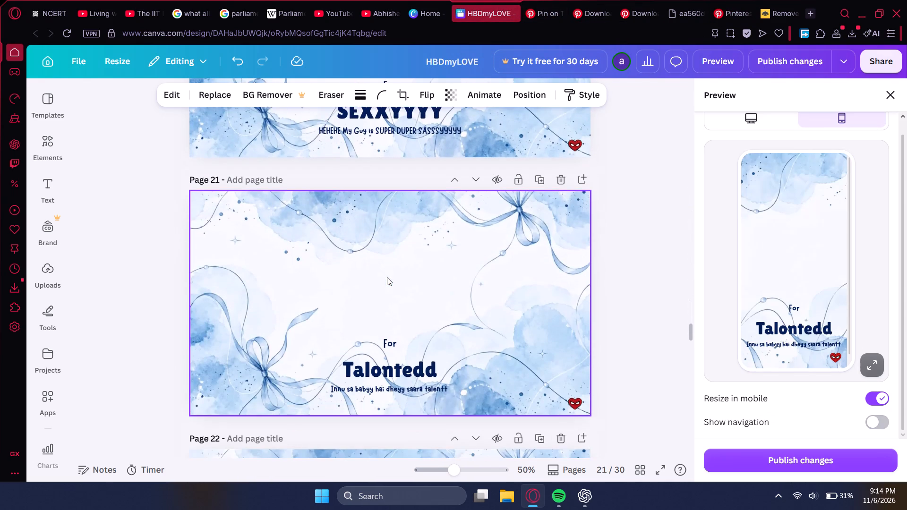
pyautogui.hotkey('ctrl', 'v')
pyautogui.moveTo(387, 277); pyautogui.dragTo(382, 239)
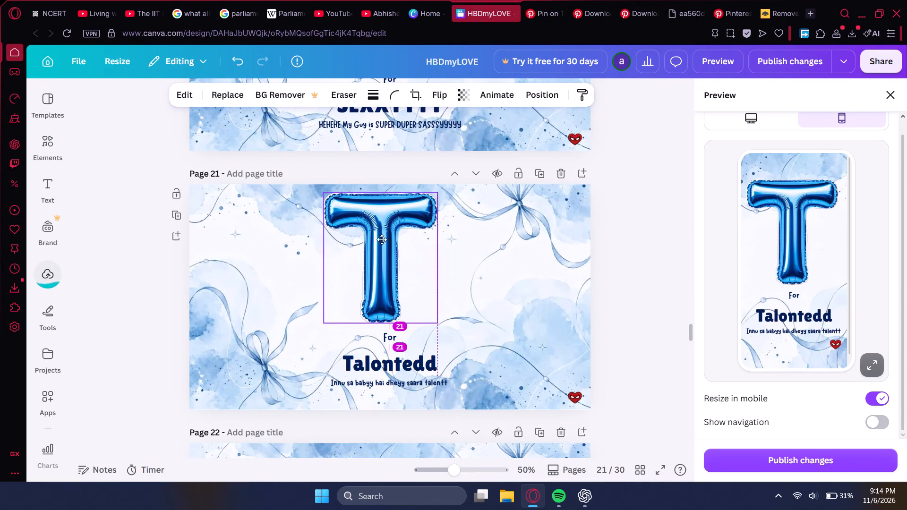
pyautogui.moveTo(382, 239); pyautogui.dragTo(385, 238)
# Shrink the T balloon slightly on page 21 and move it up, centred with a gap above the text.
pyautogui.moveTo(334, 191); pyautogui.dragTo(341, 195)
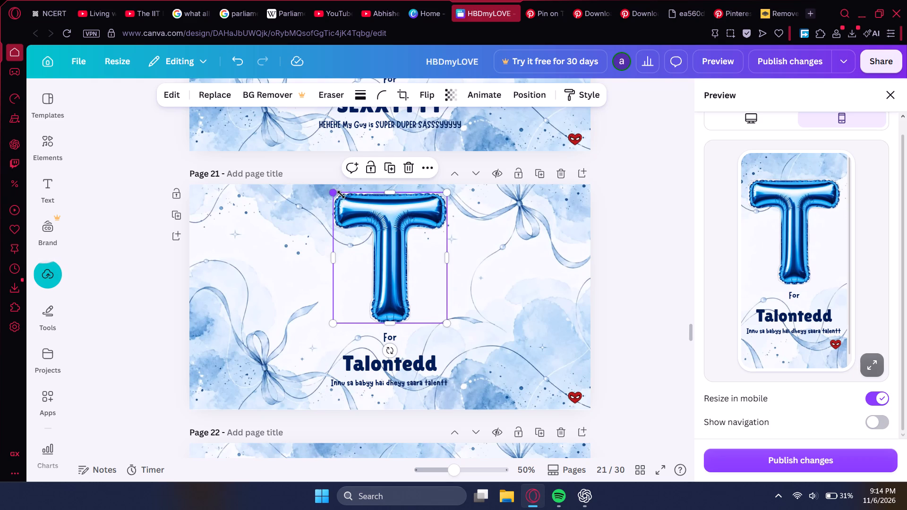
pyautogui.moveTo(341, 195); pyautogui.dragTo(346, 198)
pyautogui.moveTo(397, 271); pyautogui.dragTo(394, 270)
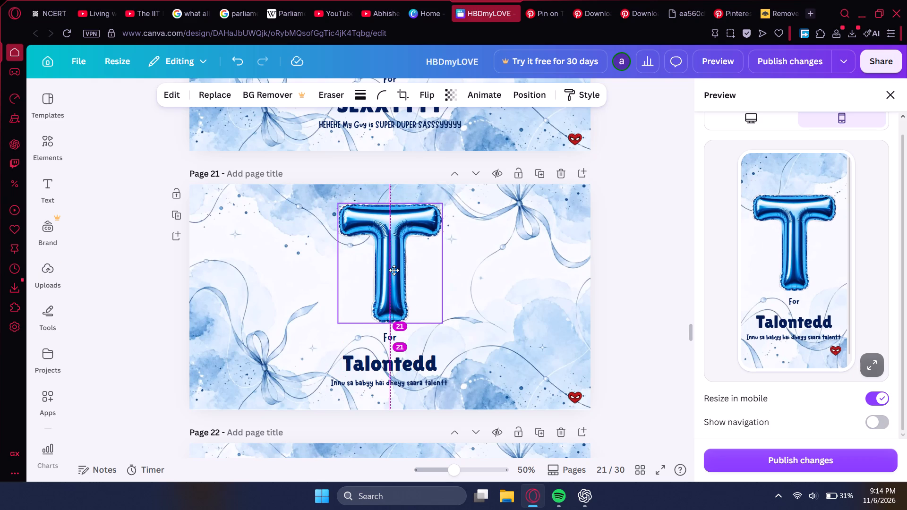
pyautogui.moveTo(394, 270); pyautogui.dragTo(393, 263)
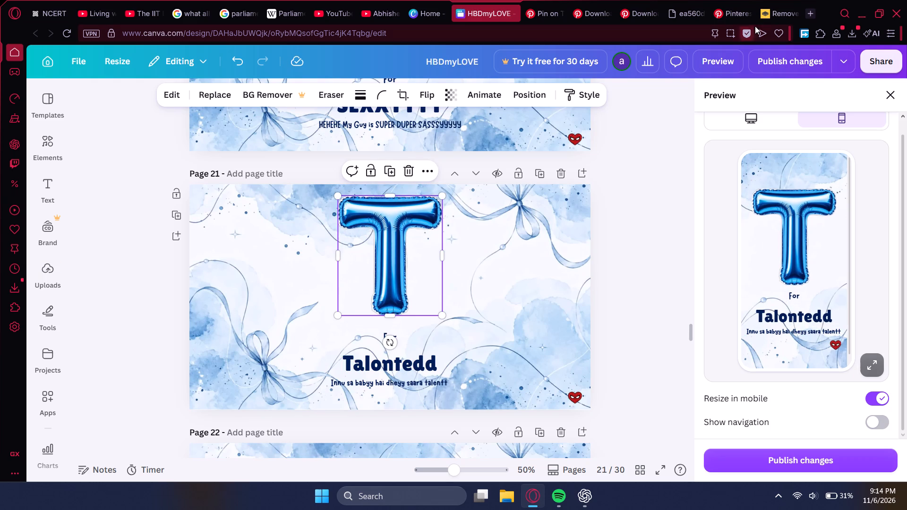
# Close the Z balloon image, browse the Z pin's related Pinterest images for missing blue letters, and close that pin.
pyautogui.click(697, 0)
pyautogui.click(644, 0)
pyautogui.middleClick(662, 0)
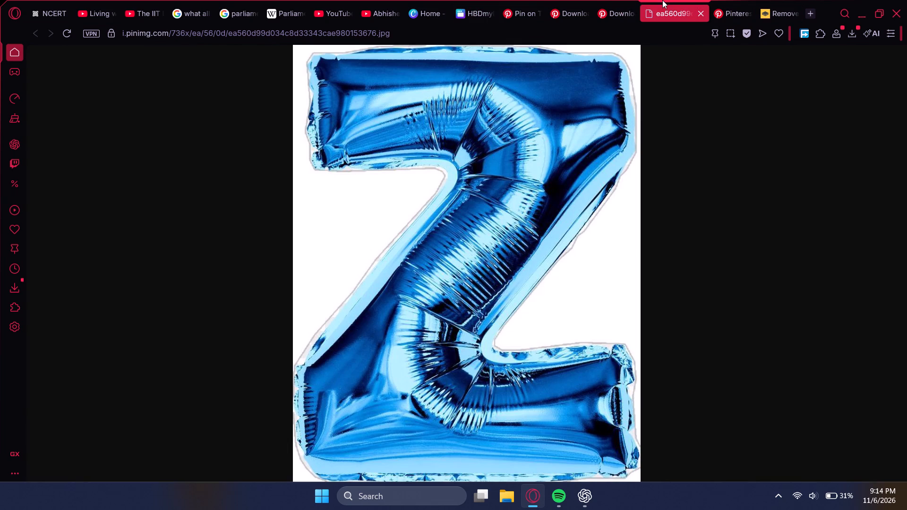
pyautogui.scroll(-5, 502, 190)
pyautogui.scroll(-1, 391, 276)
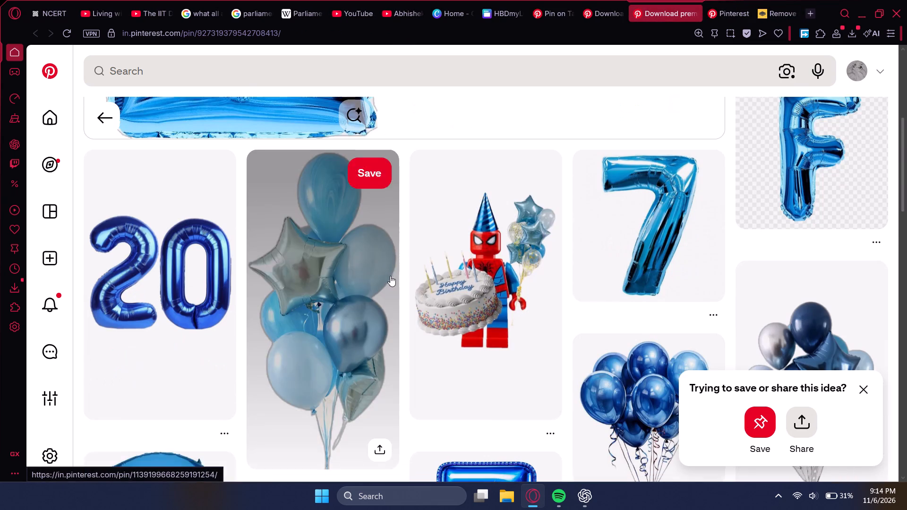
pyautogui.scroll(-15, 390, 276)
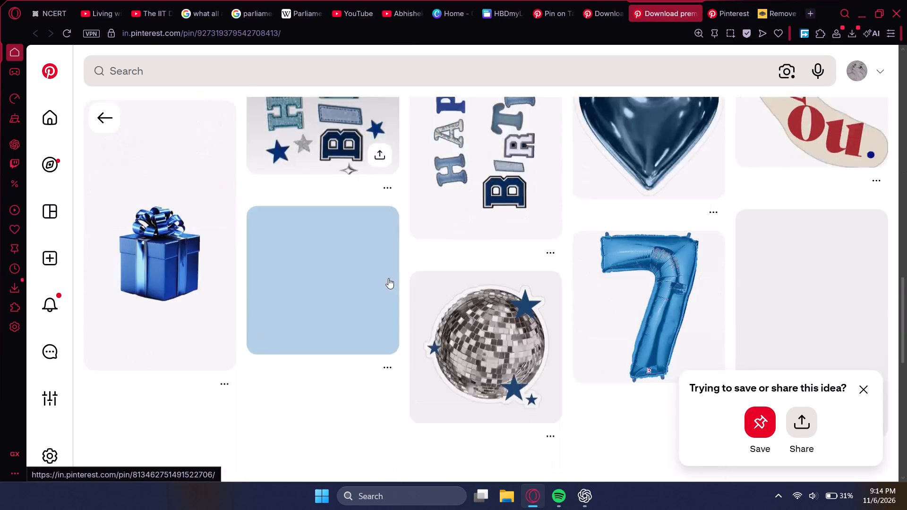
pyautogui.scroll(-15, 387, 278)
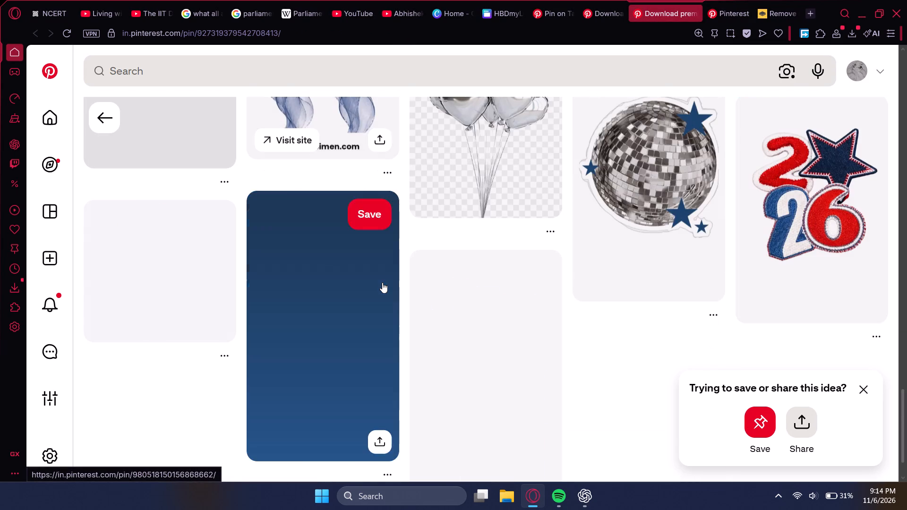
pyautogui.scroll(-9, 382, 282)
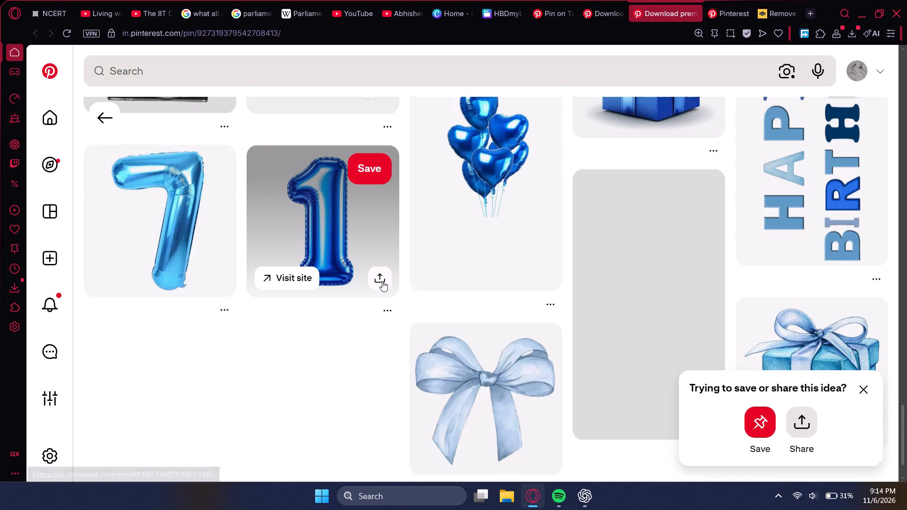
pyautogui.scroll(-4, 379, 279)
pyautogui.scroll(1, 379, 279)
pyautogui.scroll(-5, 379, 279)
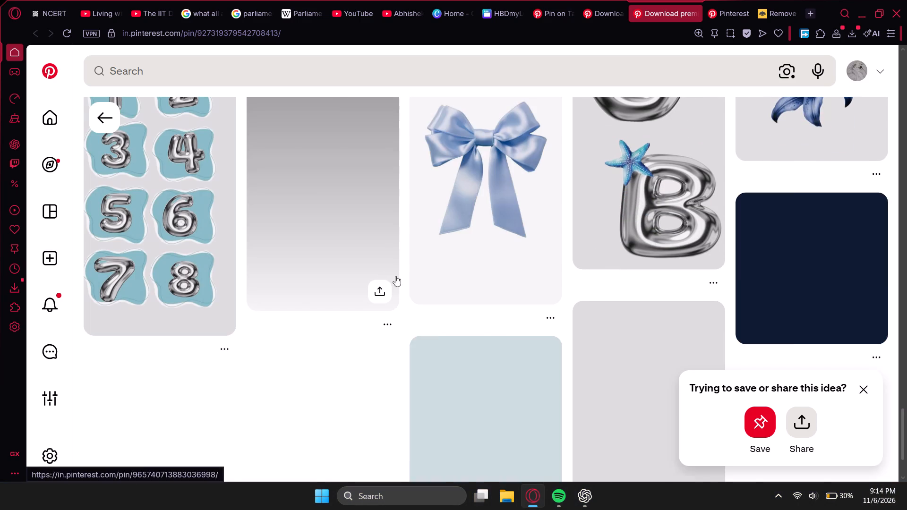
pyautogui.middleClick(668, 0)
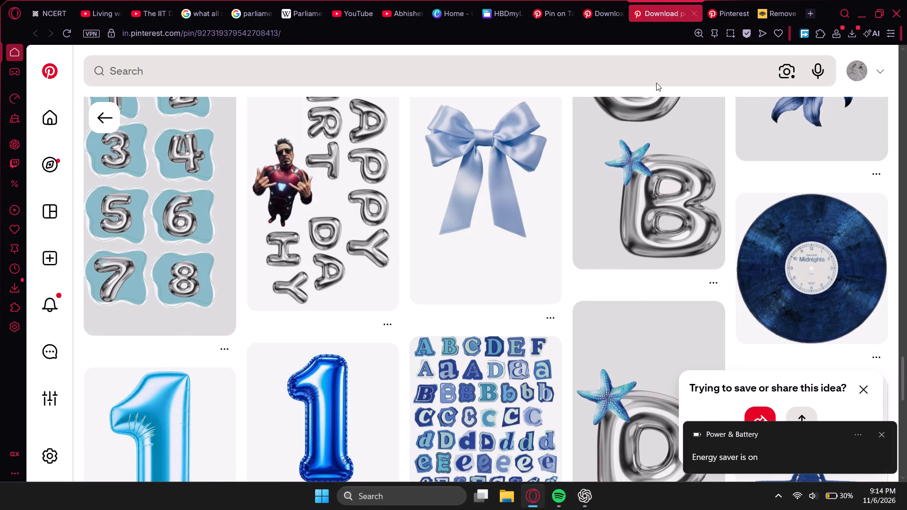
# Browse the related images of two open Pinterest pins for missing blue letter balloons, closing the second pin.
pyautogui.scroll(-6, 503, 284)
pyautogui.scroll(-3, 443, 313)
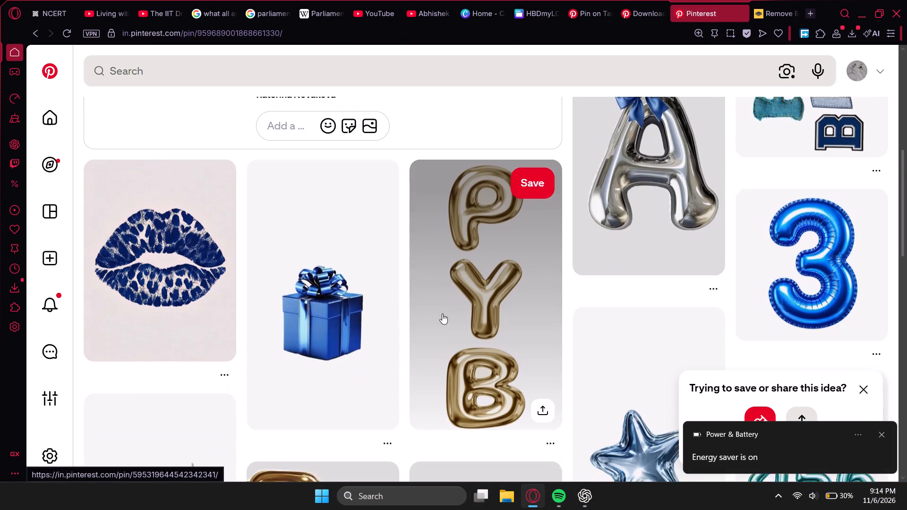
pyautogui.scroll(-16, 438, 327)
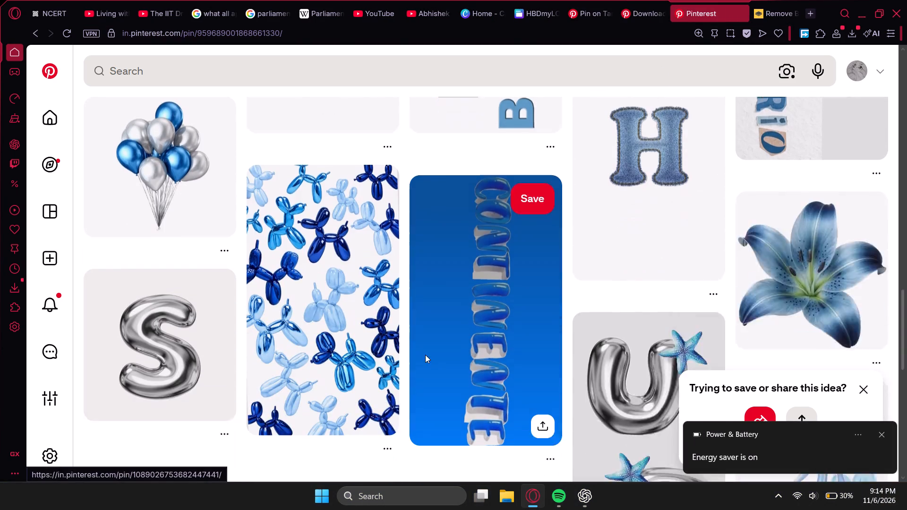
pyautogui.scroll(-14, 422, 356)
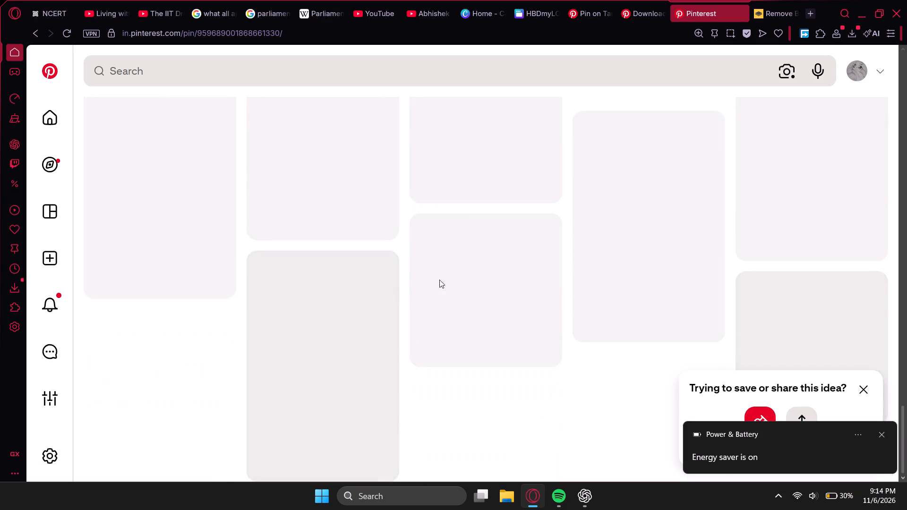
pyautogui.middleClick(713, 0)
# Open the blue K balloon pin from the Y balloon pin's related images and copy the K image.
pyautogui.scroll(-3, 488, 287)
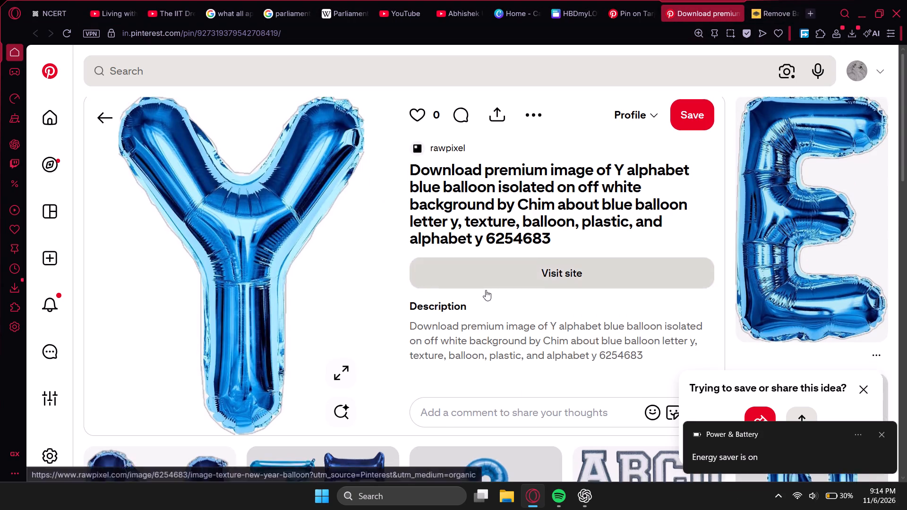
pyautogui.scroll(-3, 486, 290)
pyautogui.scroll(-4, 282, 331)
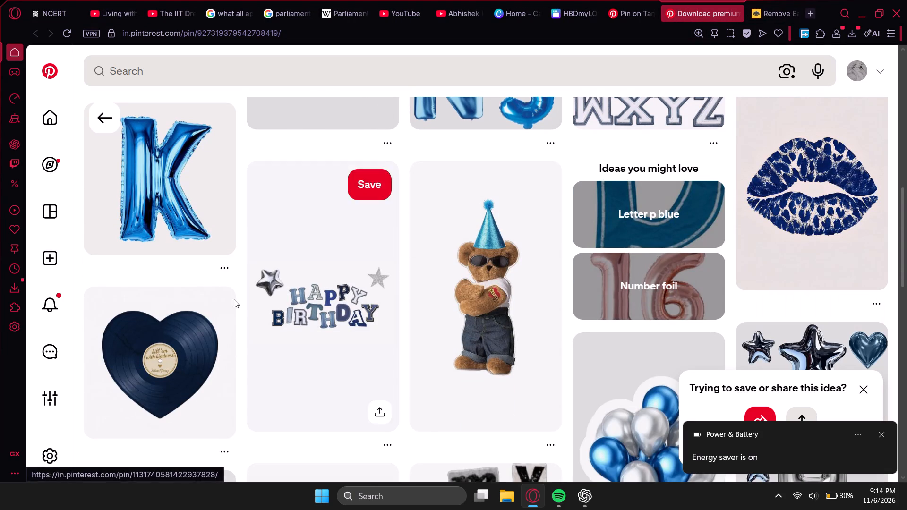
pyautogui.click(163, 181)
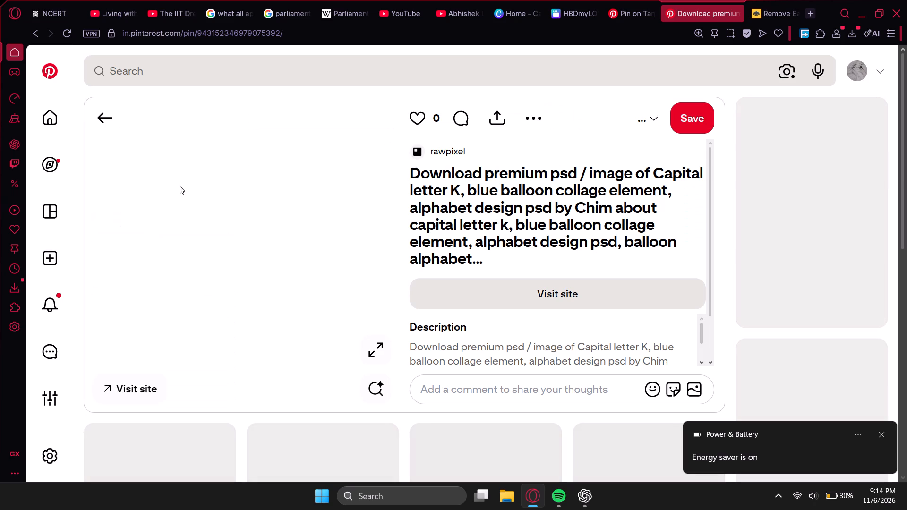
pyautogui.rightClick(258, 236)
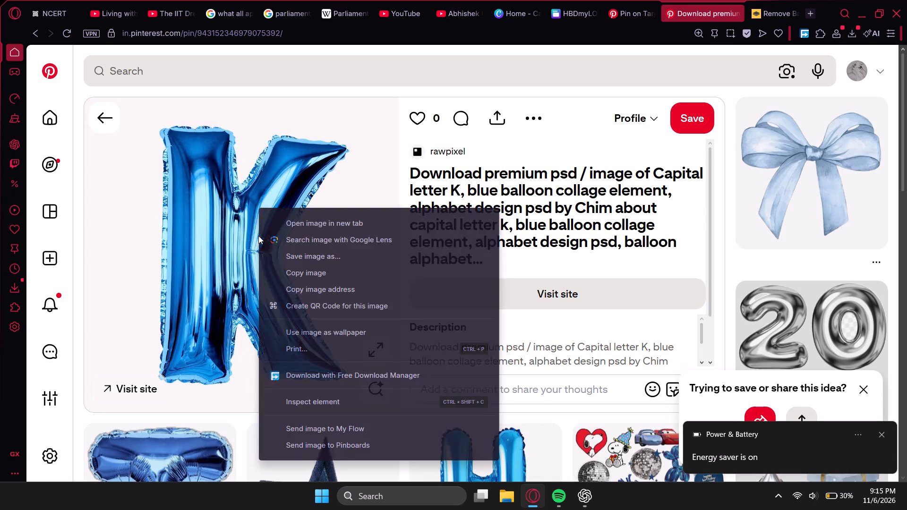
pyautogui.click(296, 278)
# Add the copied K balloon image to remove.bg for background removal.
pyautogui.click(795, 0)
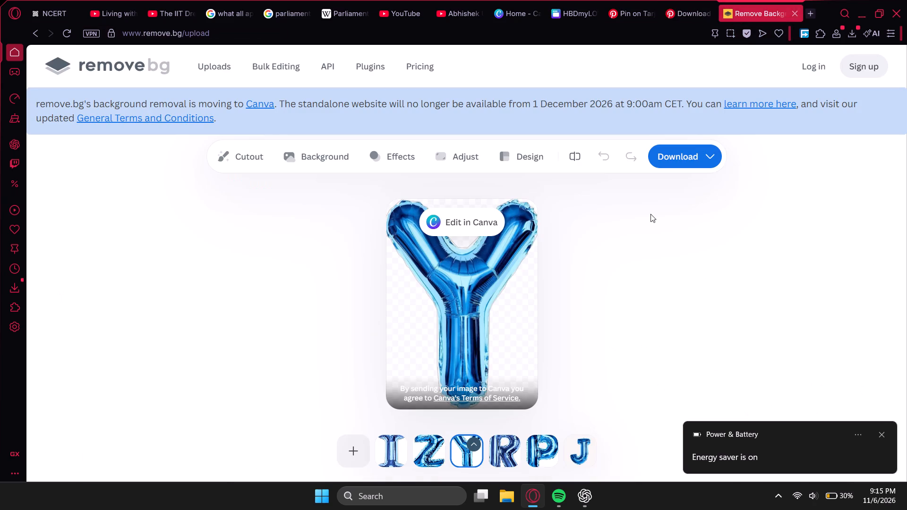
pyautogui.click(350, 450)
pyautogui.click(369, 389)
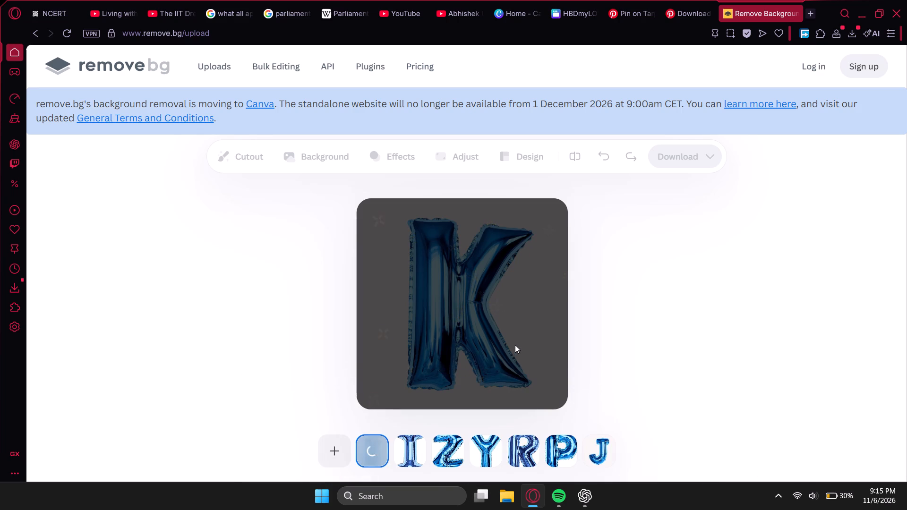
# Browse the related images of the blue J balloon pin on Pinterest for missing blue letters.
pyautogui.click(625, 0)
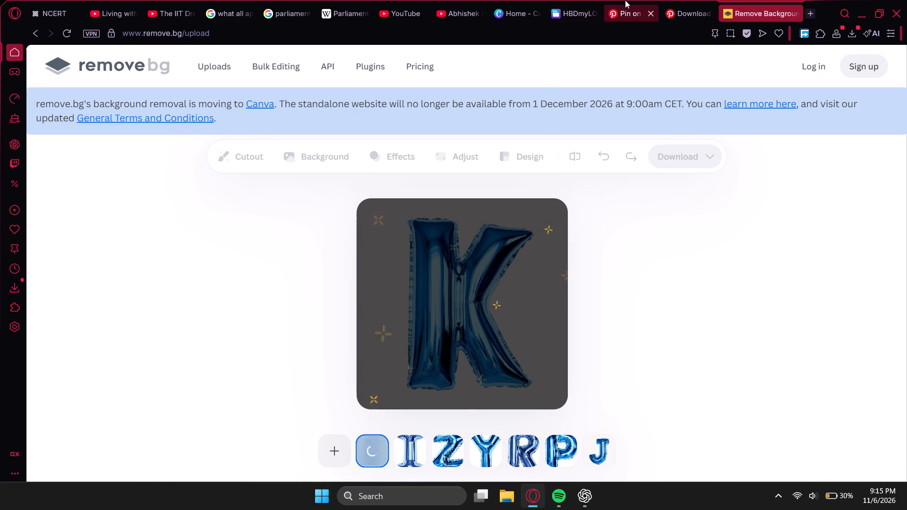
pyautogui.scroll(-5, 574, 257)
pyautogui.scroll(-5, 521, 339)
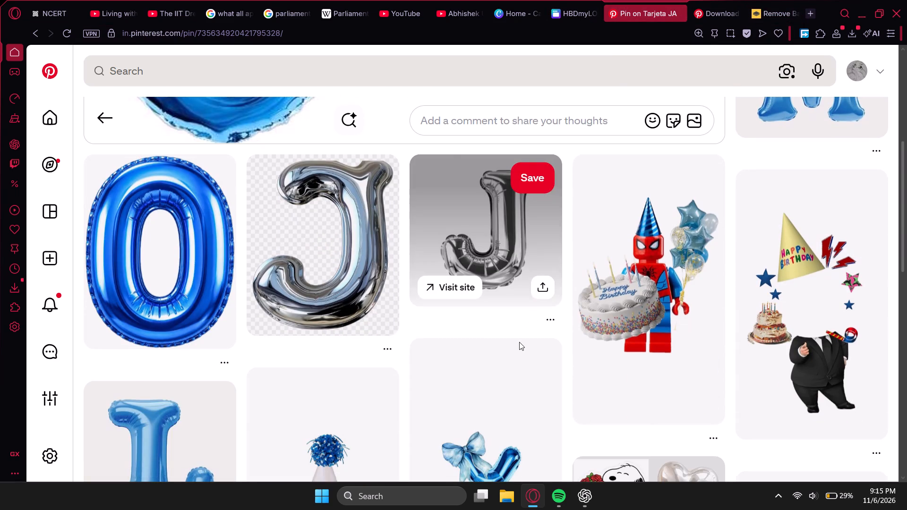
pyautogui.scroll(-9, 453, 358)
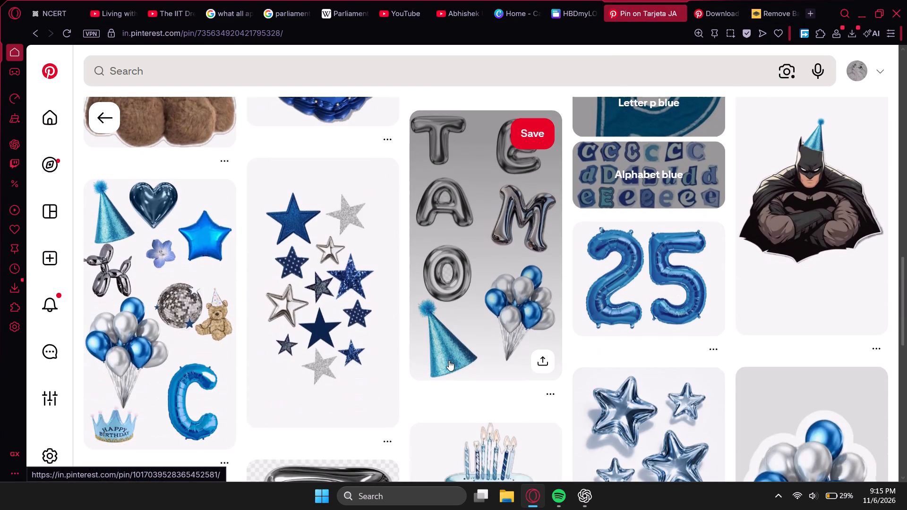
pyautogui.scroll(-13, 449, 360)
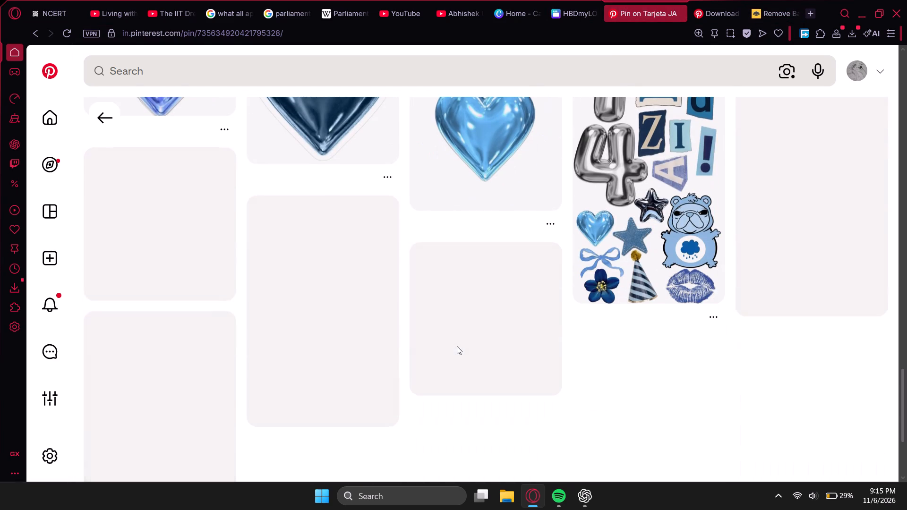
# Browse the K balloon pin's related Pinterest images for more missing blue letter balloons.
pyautogui.click(724, 0)
pyautogui.click(779, 0)
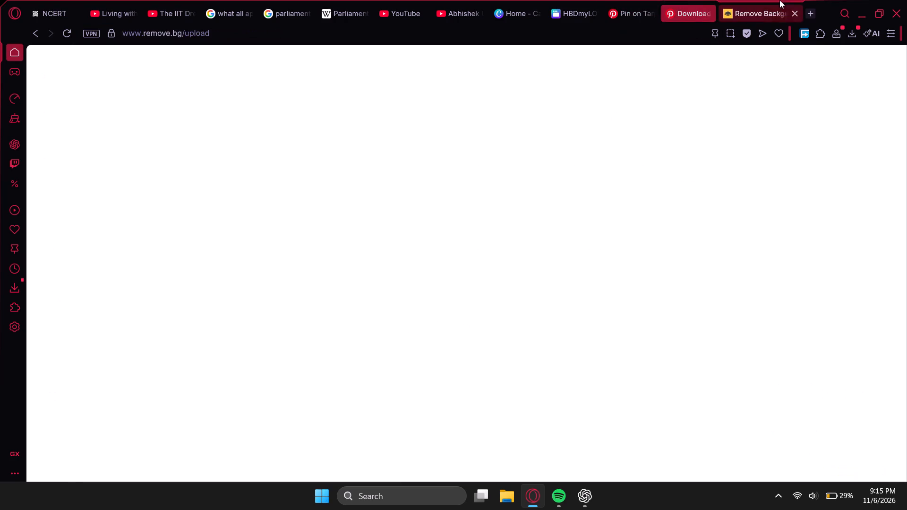
pyautogui.click(676, 0)
pyautogui.scroll(-4, 612, 199)
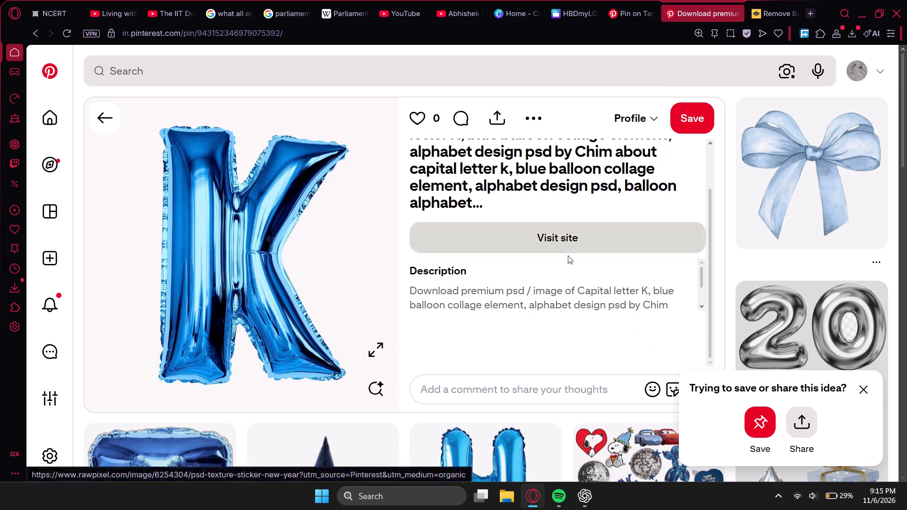
pyautogui.scroll(-11, 568, 255)
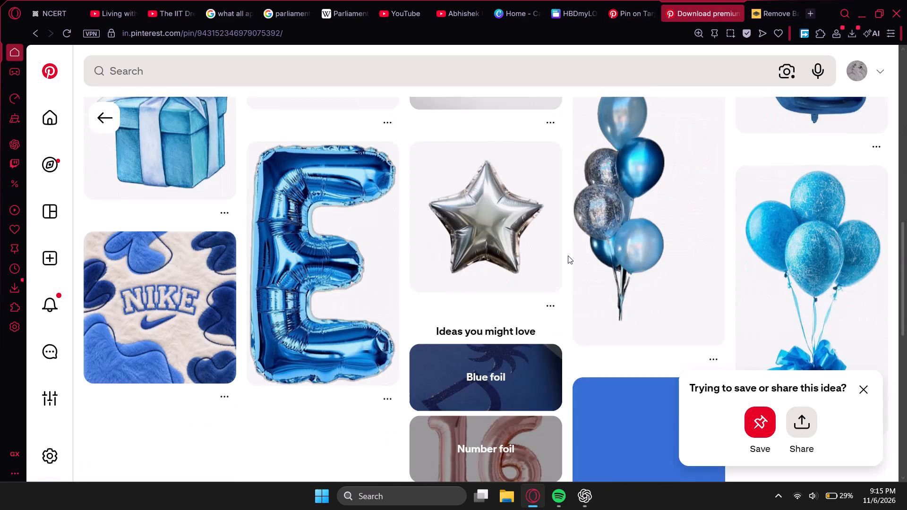
pyautogui.scroll(-13, 568, 255)
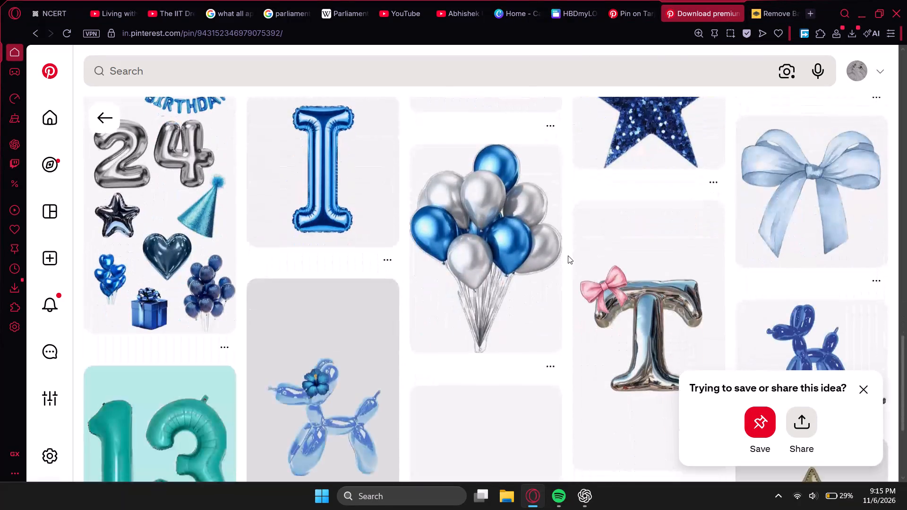
pyautogui.scroll(-11, 568, 255)
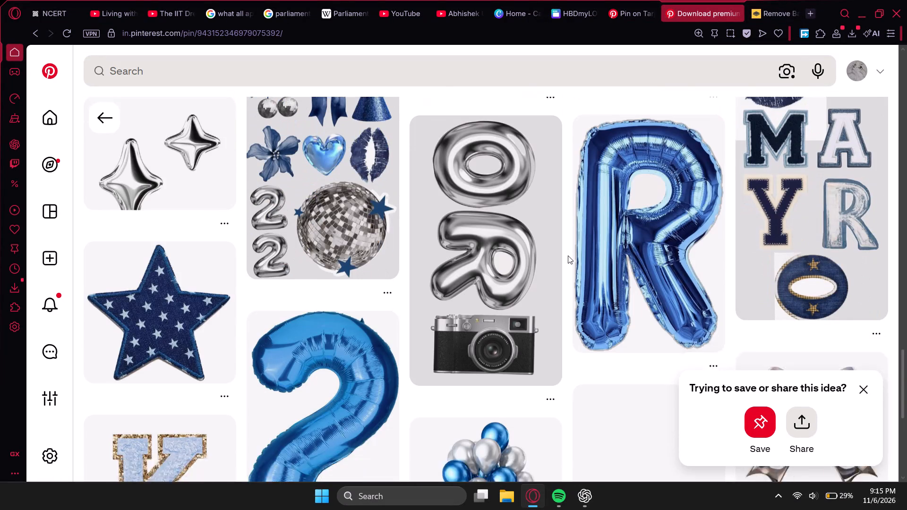
pyautogui.scroll(-2, 568, 255)
pyautogui.scroll(5, 568, 255)
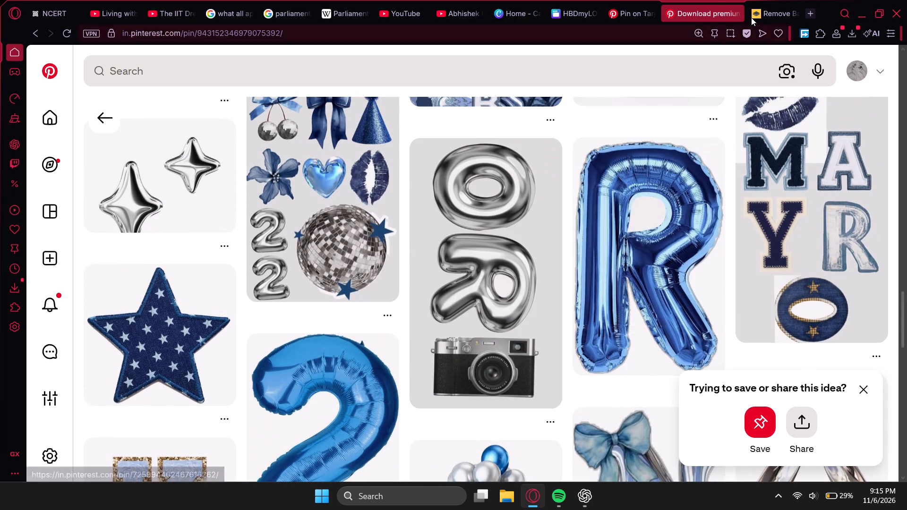
# Copy the background-removed K balloon from remove.bg.
pyautogui.click(766, 2)
pyautogui.rightClick(458, 310)
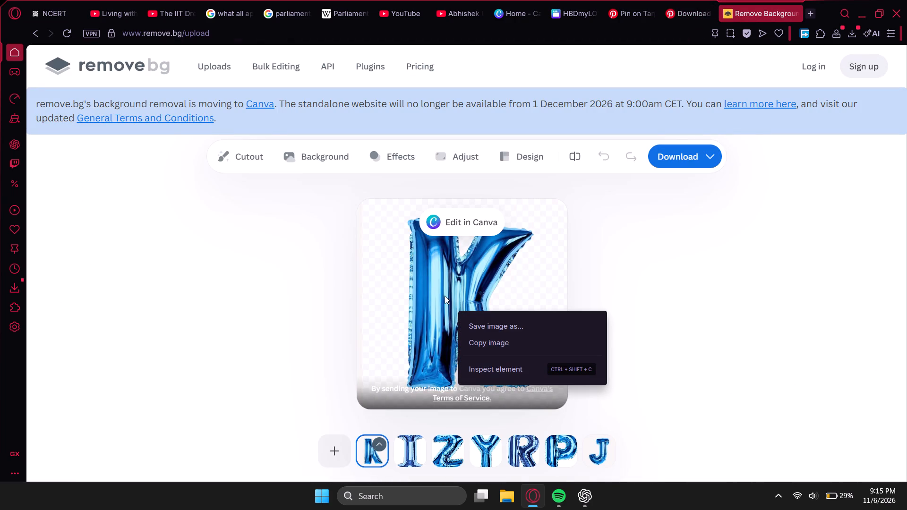
pyautogui.rightClick(446, 294)
pyautogui.click(479, 323)
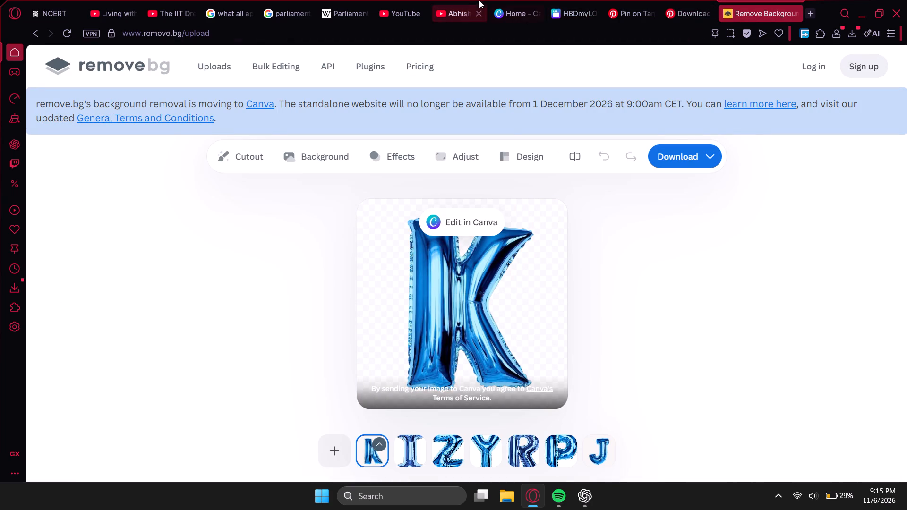
# Paste the K balloon cutout onto page 12 of the HBDmyLOVE design in Canva.
pyautogui.click(511, 0)
pyautogui.click(584, 0)
pyautogui.scroll(-5, 432, 307)
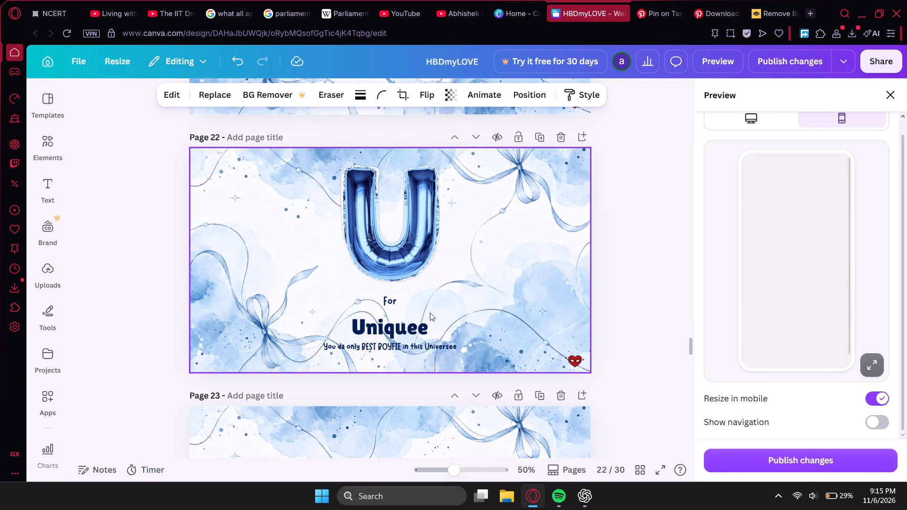
pyautogui.scroll(-4, 429, 315)
pyautogui.scroll(15, 428, 317)
pyautogui.scroll(19, 431, 332)
pyautogui.scroll(6, 430, 337)
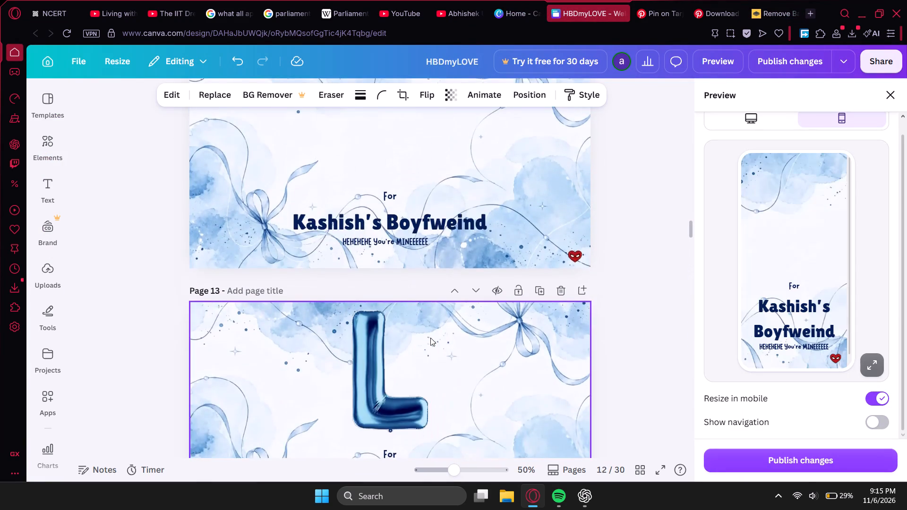
pyautogui.scroll(2, 430, 338)
pyautogui.hotkey('ctrl', 'v')
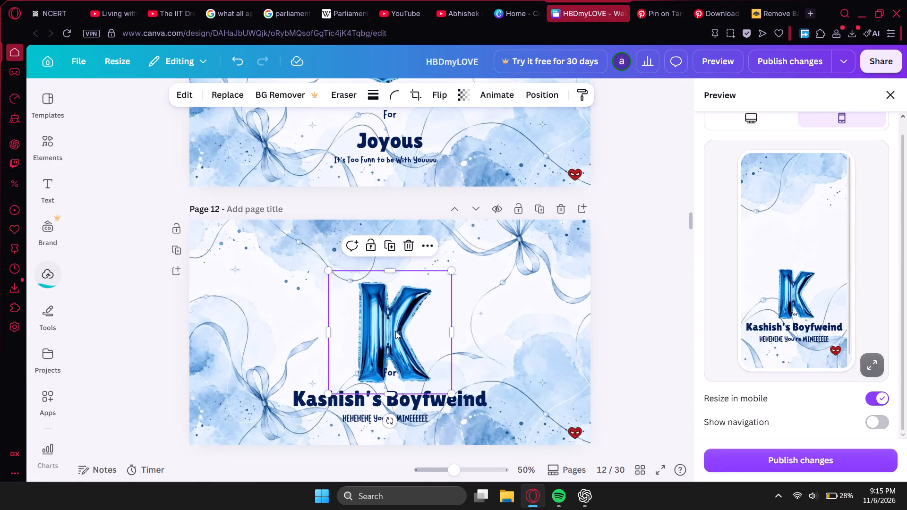
# Move the K balloon up above the "For" text on page 12, enlarge it slightly and centre it roughly.
pyautogui.moveTo(395, 331); pyautogui.dragTo(391, 292)
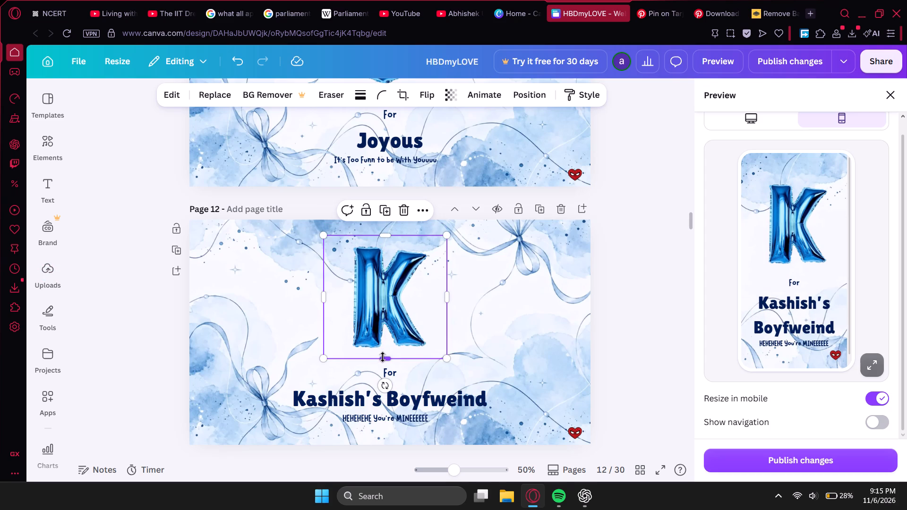
pyautogui.moveTo(383, 357); pyautogui.dragTo(384, 352)
pyautogui.moveTo(445, 236); pyautogui.dragTo(452, 233)
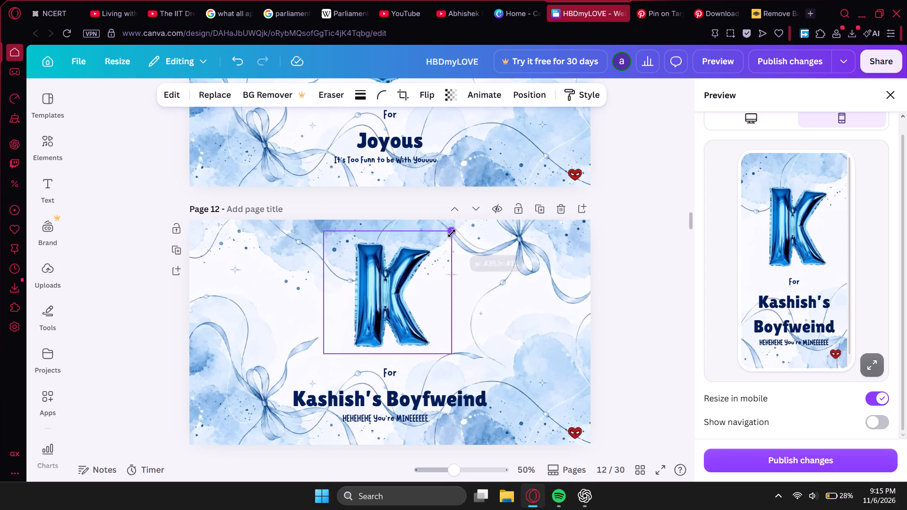
pyautogui.moveTo(452, 233); pyautogui.dragTo(457, 233)
pyautogui.moveTo(396, 279); pyautogui.dragTo(390, 281)
# Review the design's pages from page 2 through page 23 to check which letters still lack balloons.
pyautogui.scroll(3, 442, 323)
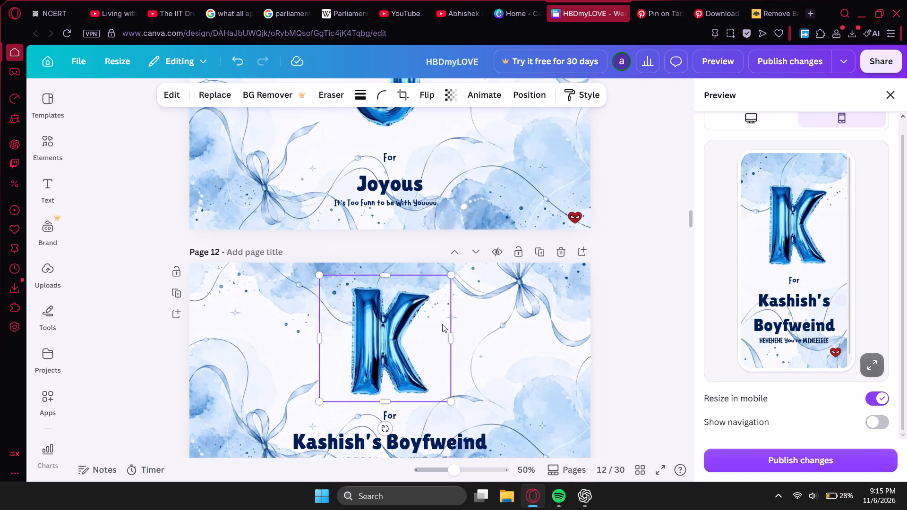
pyautogui.scroll(7, 427, 335)
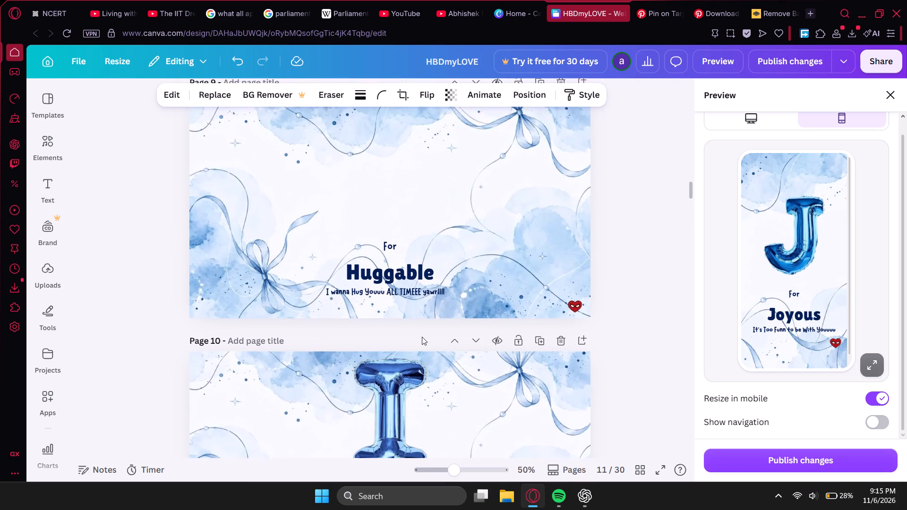
pyautogui.scroll(14, 421, 337)
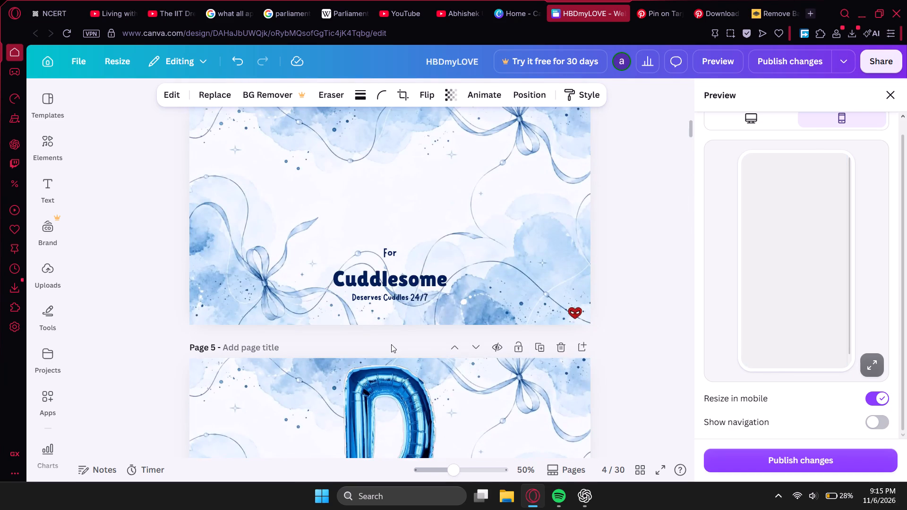
pyautogui.scroll(6, 391, 344)
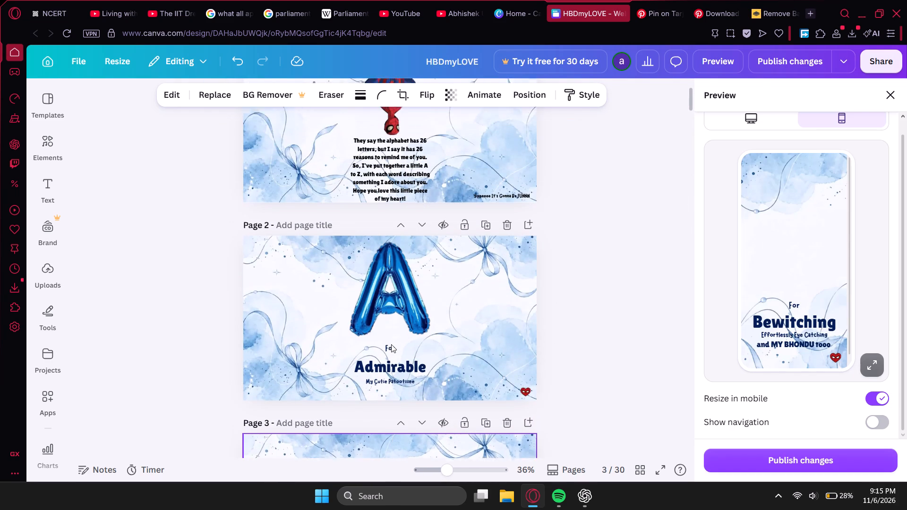
pyautogui.scroll(-8, 391, 344)
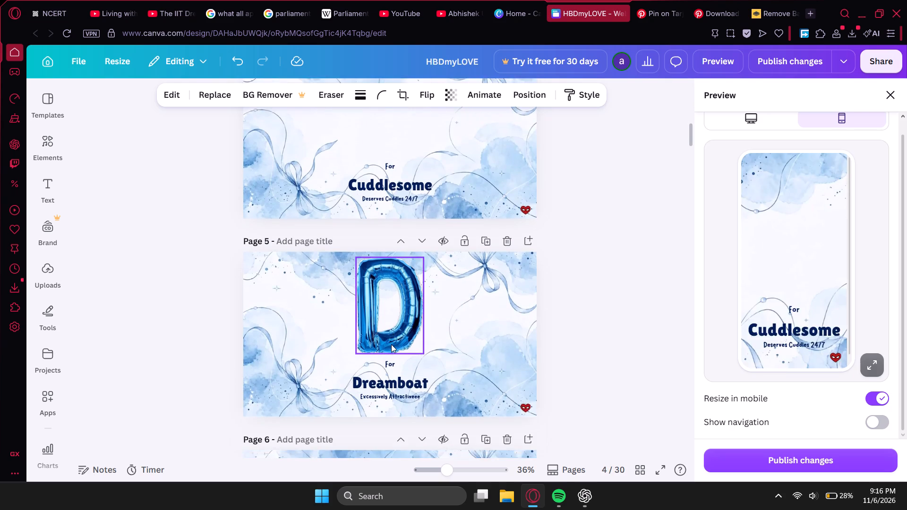
pyautogui.scroll(-7, 391, 344)
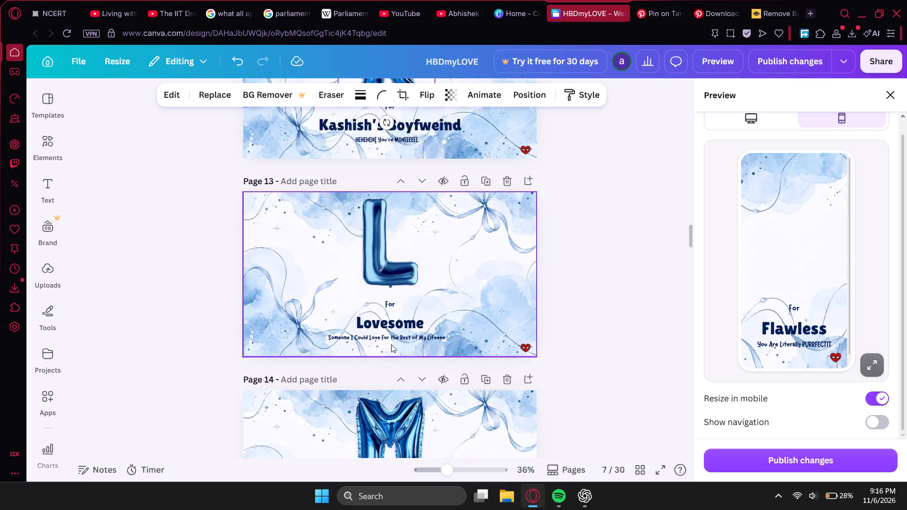
pyautogui.scroll(-4, 391, 344)
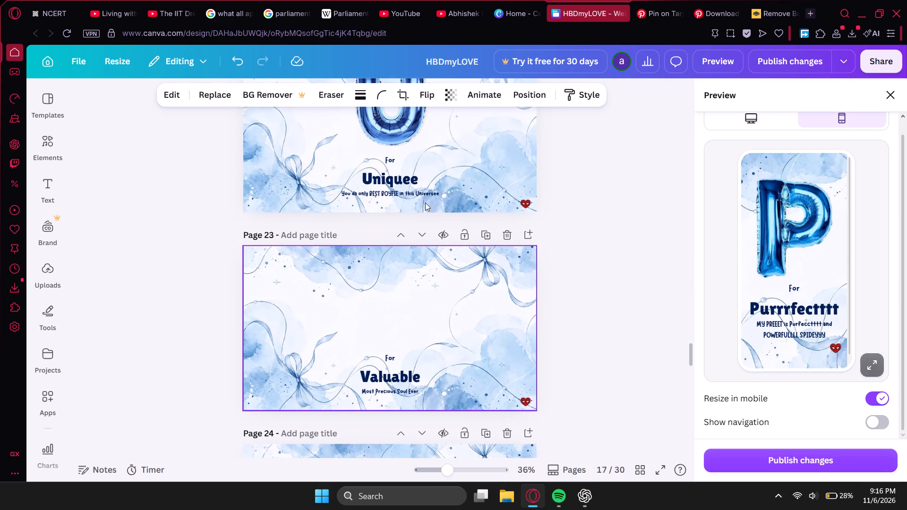
# Find the blue foil letter B balloon among the related pins on Pinterest and copy its image.
pyautogui.click(763, 0)
pyautogui.scroll(-3, 453, 268)
pyautogui.click(683, 0)
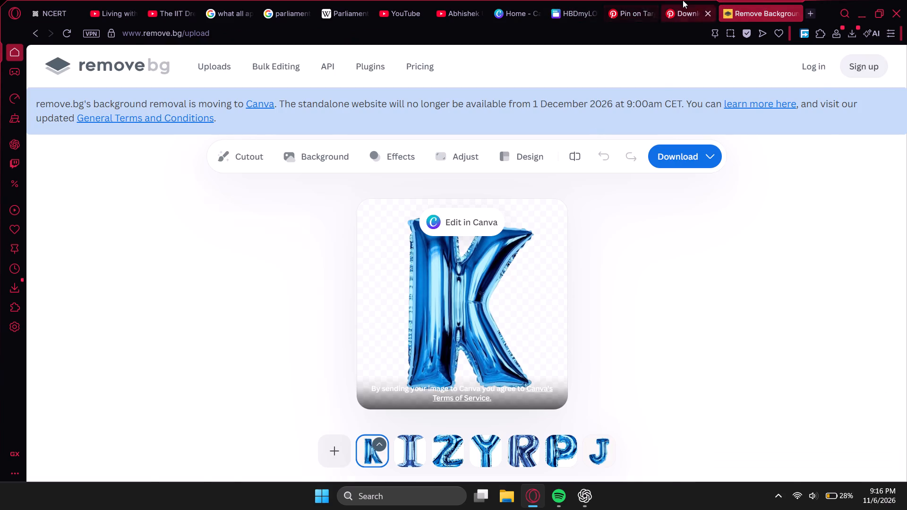
pyautogui.scroll(-7, 565, 164)
pyautogui.scroll(-1, 457, 223)
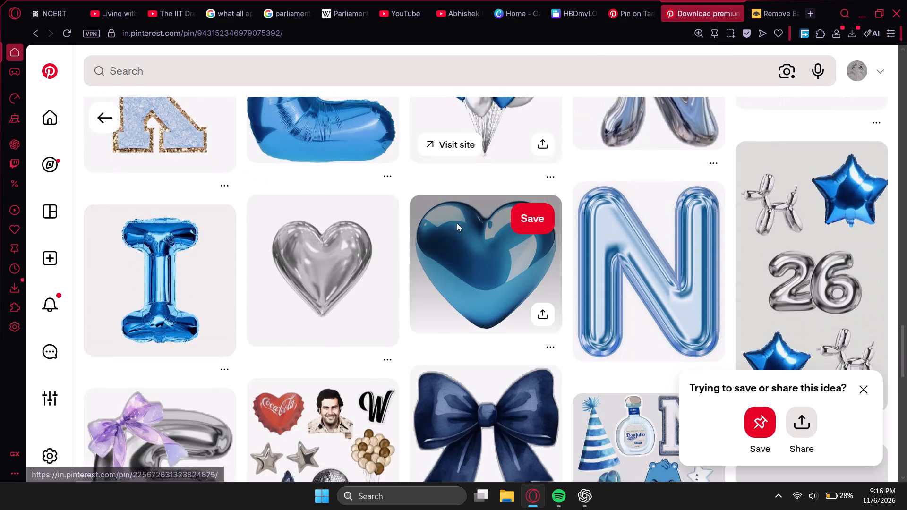
pyautogui.scroll(-16, 457, 223)
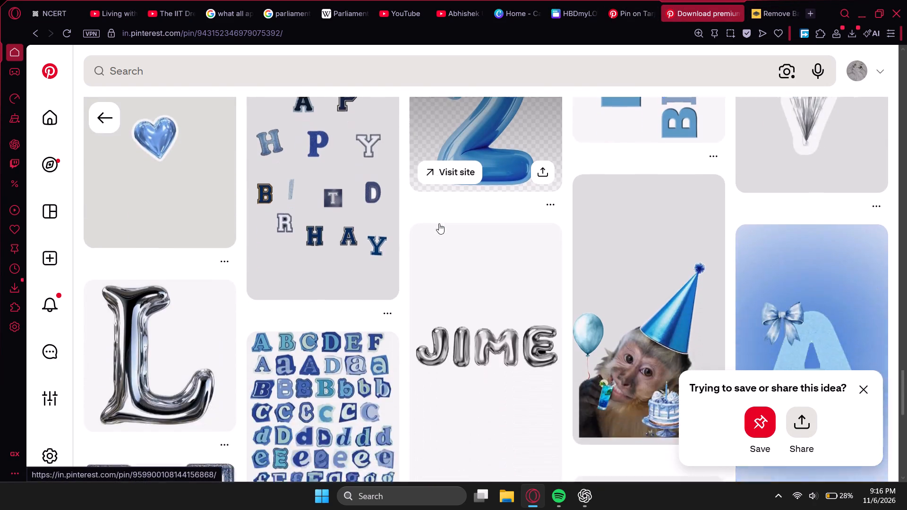
pyautogui.scroll(-7, 437, 223)
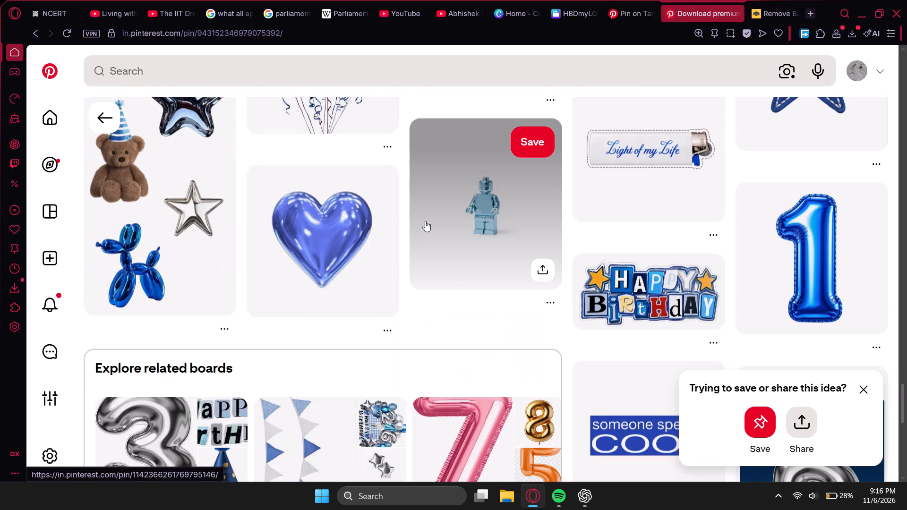
pyautogui.scroll(-9, 421, 217)
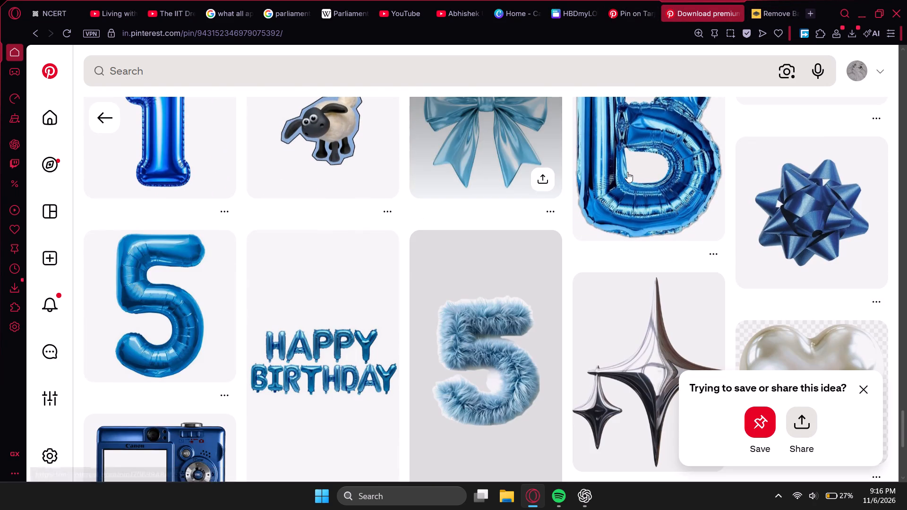
pyautogui.click(627, 172)
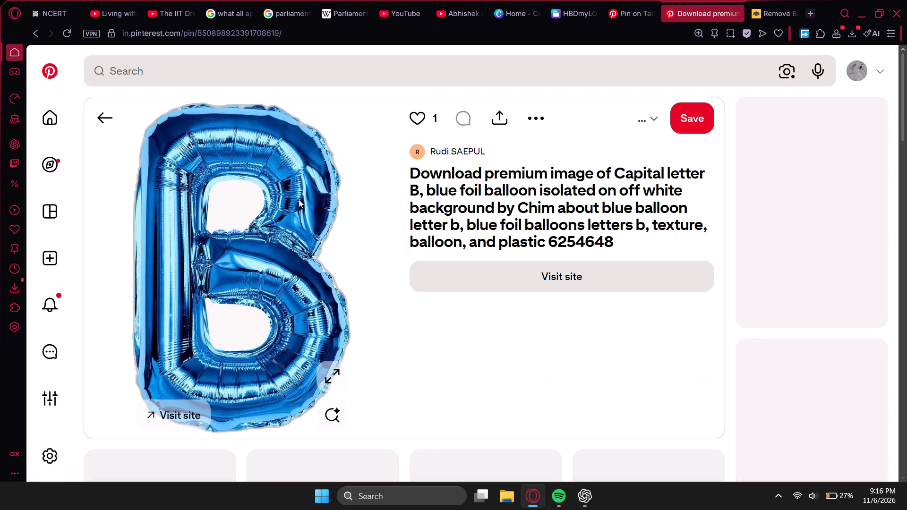
pyautogui.rightClick(299, 199)
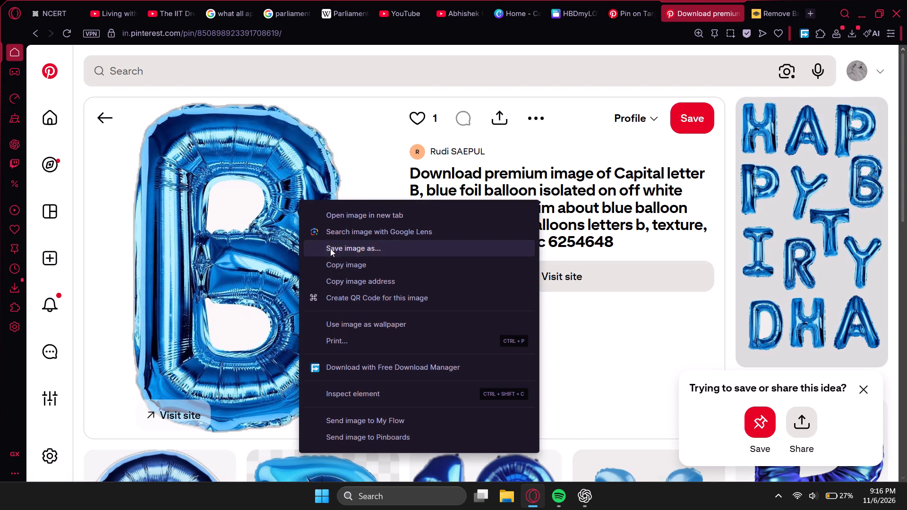
pyautogui.click(339, 263)
# Remove the B balloon's background in remove.bg and copy the resulting cutout.
pyautogui.click(754, 0)
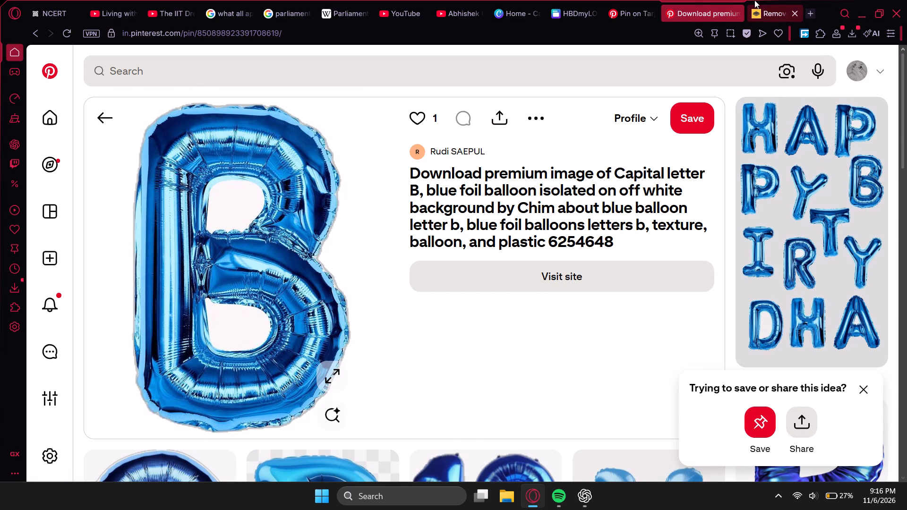
pyautogui.click(338, 451)
pyautogui.click(340, 393)
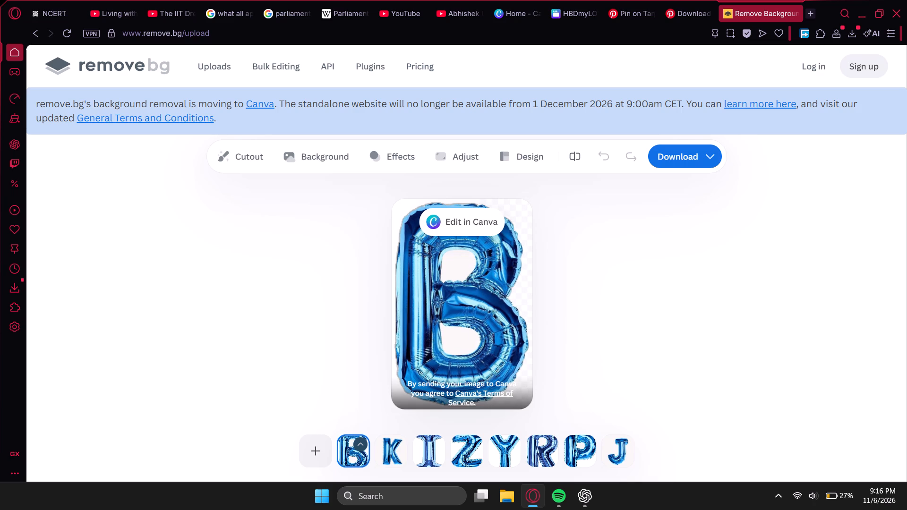
pyautogui.rightClick(475, 312)
pyautogui.click(498, 346)
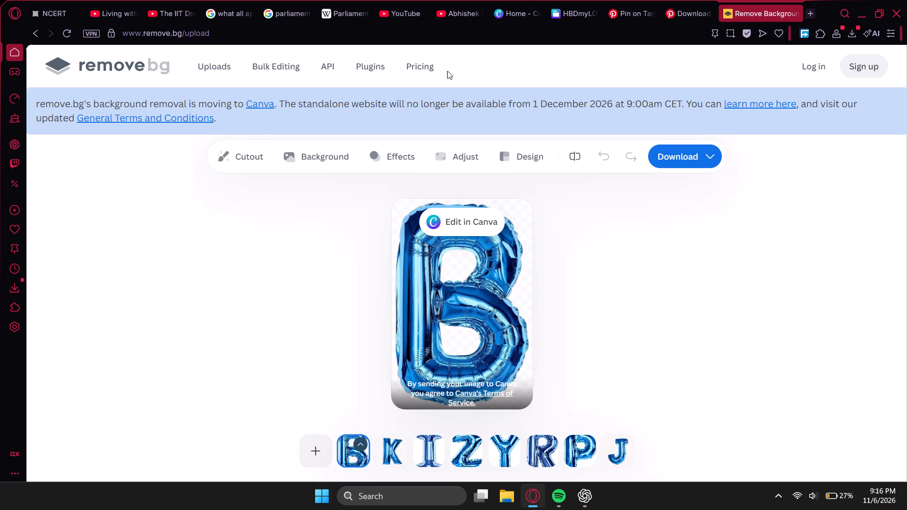
# Paste the B balloon cutout onto page 3 (Bewitching) of the HBDmyLOVE design in Canva and move it above the "For" text.
pyautogui.click(557, 0)
pyautogui.scroll(7, 431, 262)
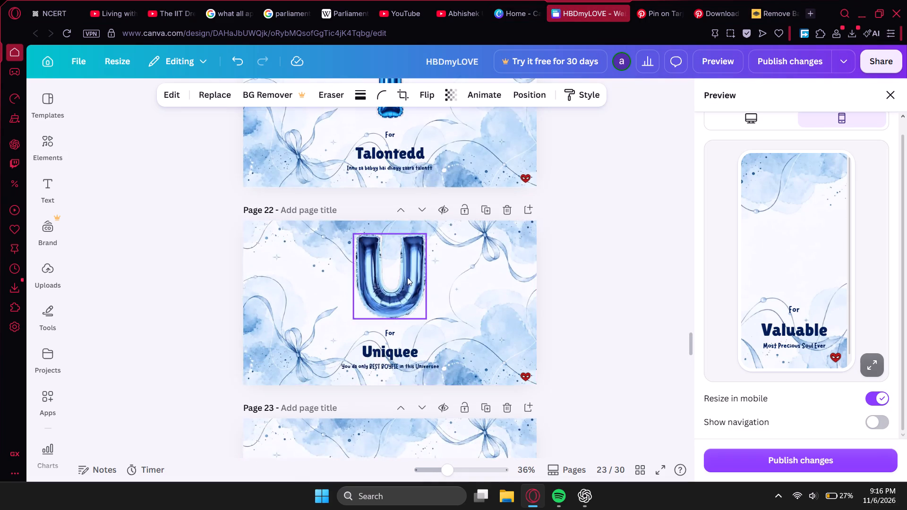
pyautogui.scroll(4, 407, 277)
pyautogui.scroll(20, 517, 342)
pyautogui.scroll(5, 517, 342)
pyautogui.scroll(9, 479, 326)
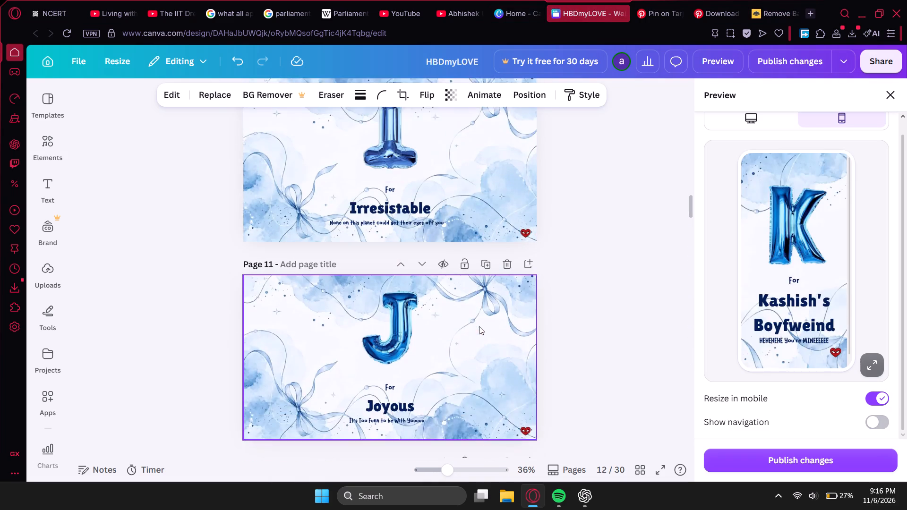
pyautogui.scroll(18, 479, 326)
pyautogui.scroll(15, 479, 326)
pyautogui.scroll(-4, 479, 326)
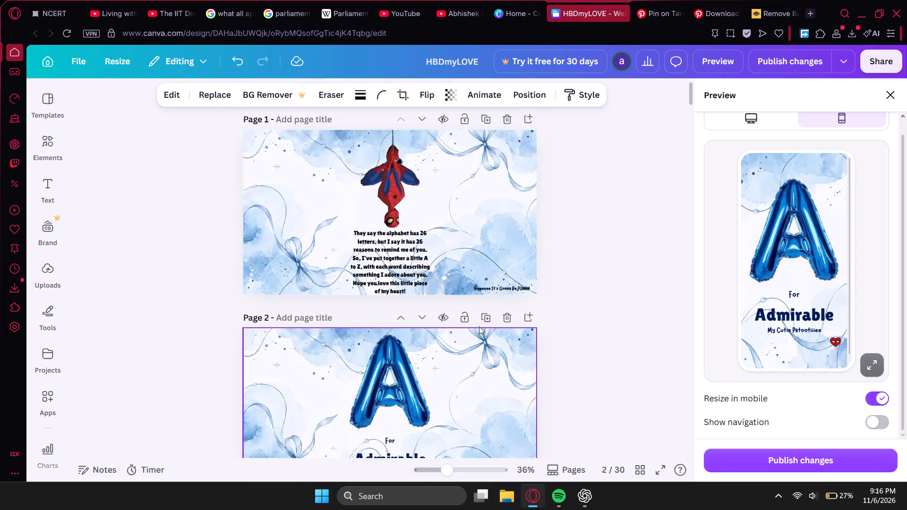
pyautogui.scroll(-3, 479, 326)
pyautogui.scroll(3, 479, 326)
pyautogui.hotkey('ctrl', 'v')
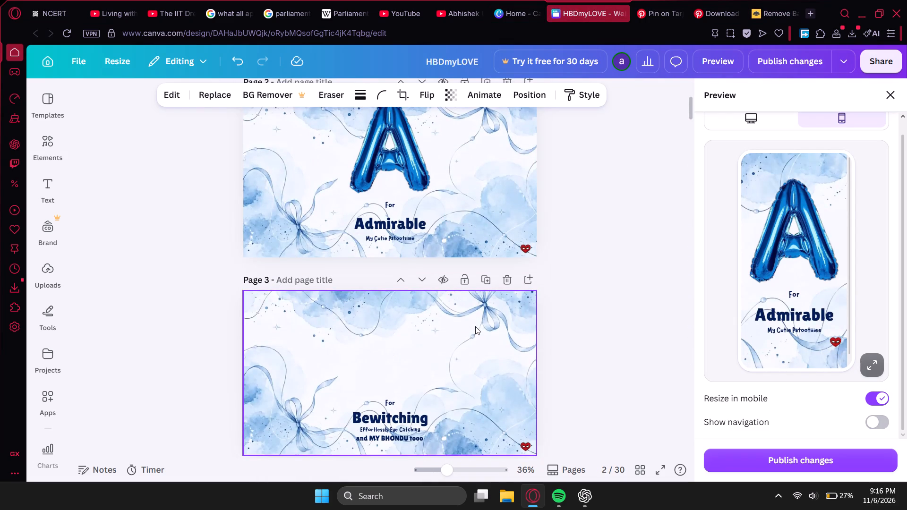
pyautogui.press('Delete')
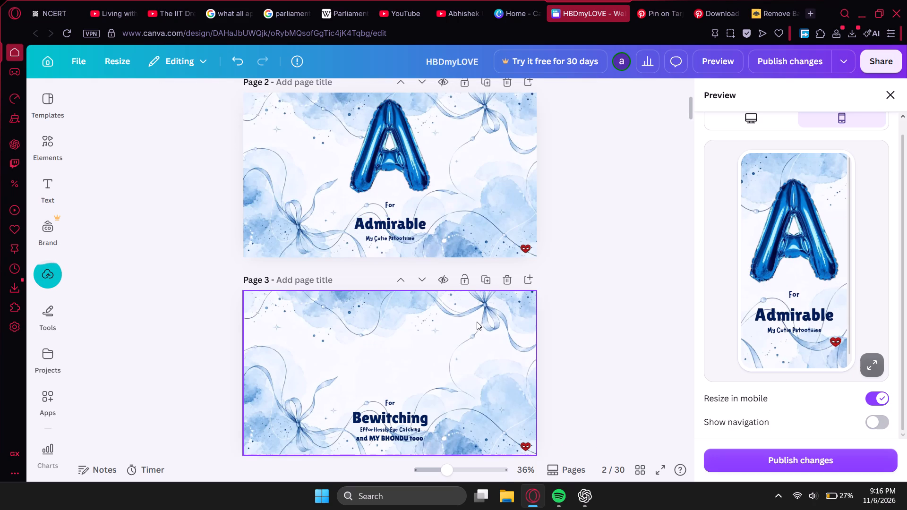
pyautogui.scroll(-2, 475, 322)
pyautogui.hotkey('ctrl', 'v')
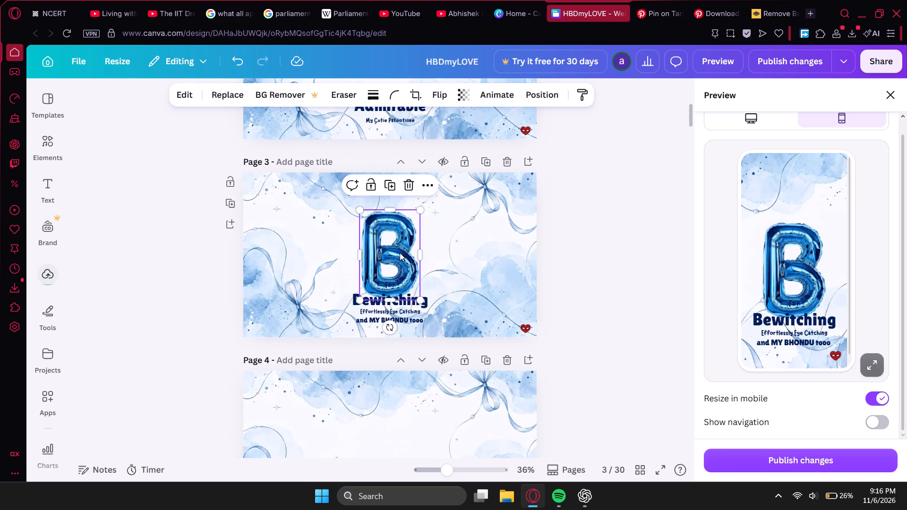
pyautogui.moveTo(399, 252); pyautogui.dragTo(398, 227)
# Review the design's pages from page 4 through page 18 to check which letters still lack balloons.
pyautogui.scroll(-3, 393, 228)
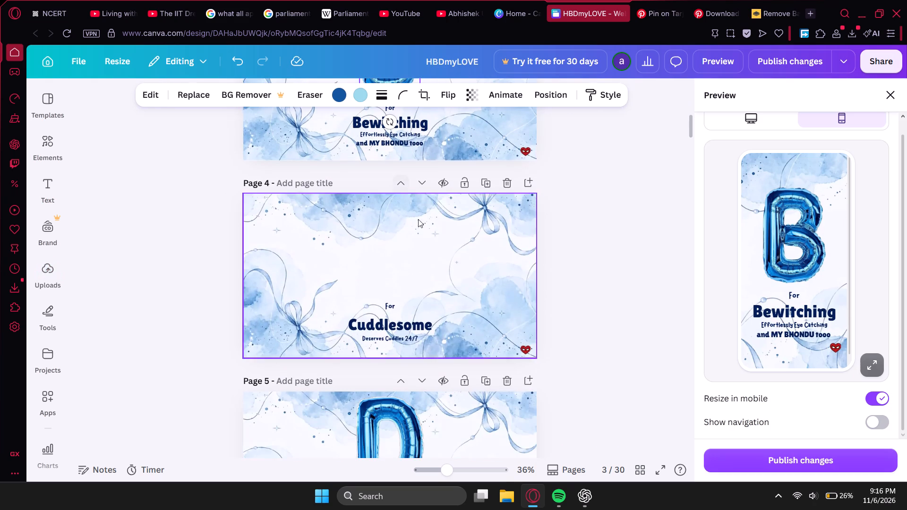
pyautogui.scroll(-9, 443, 263)
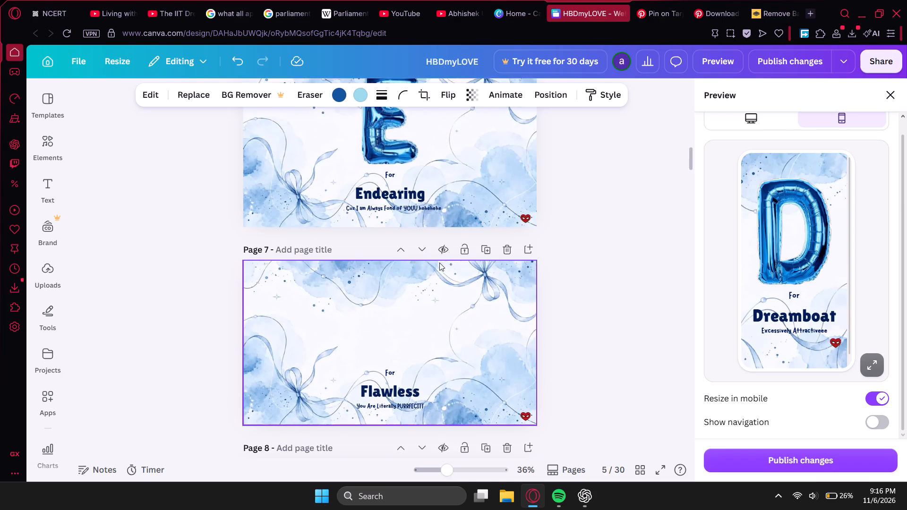
pyautogui.scroll(-12, 439, 263)
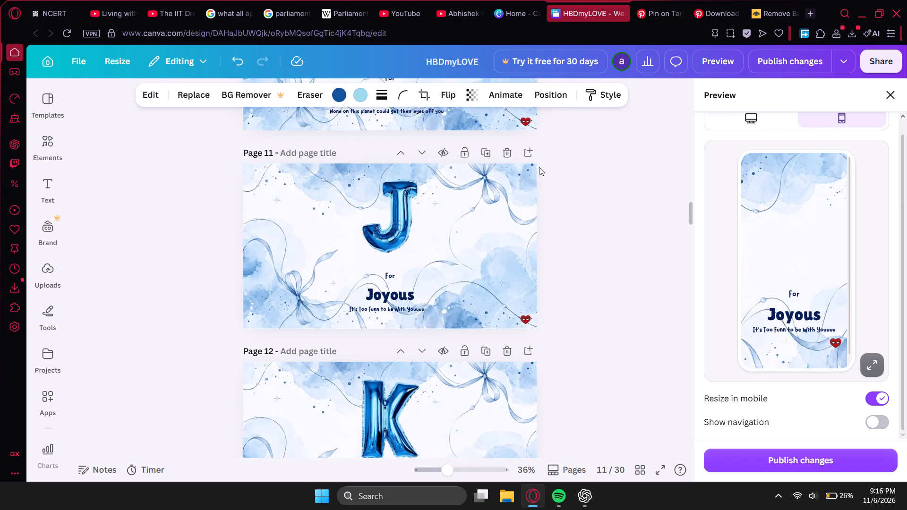
pyautogui.scroll(-19, 232, 374)
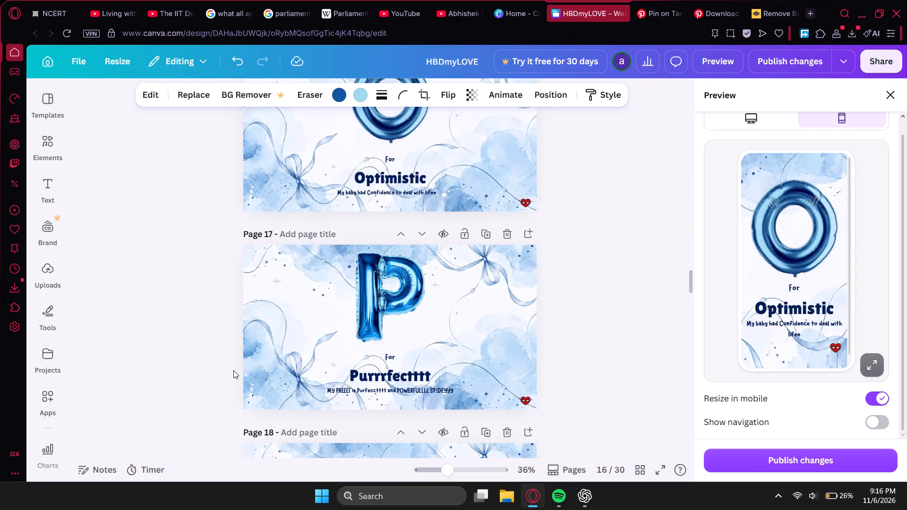
pyautogui.scroll(-4, 233, 370)
# Open the "happy birthday globo azul" collage on Pinterest and copy the image of its blue H balloon.
pyautogui.click(755, 0)
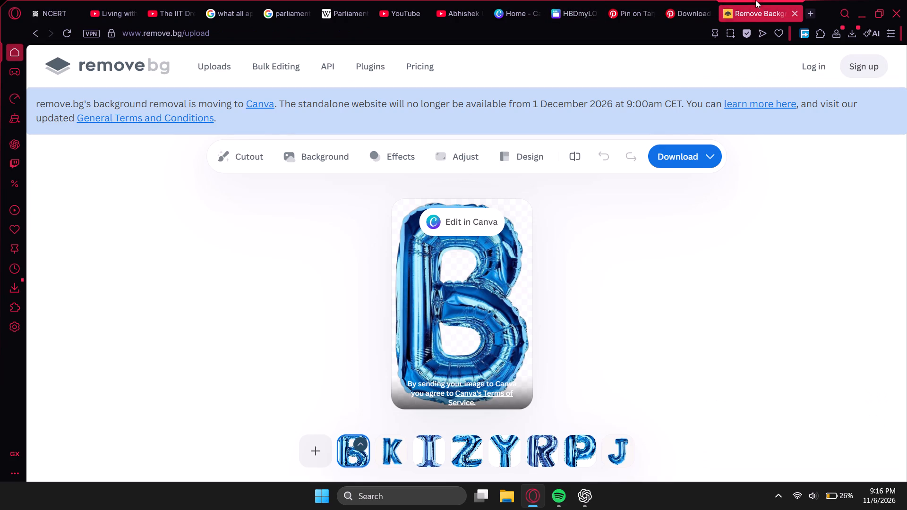
pyautogui.click(640, 0)
pyautogui.scroll(-2, 602, 232)
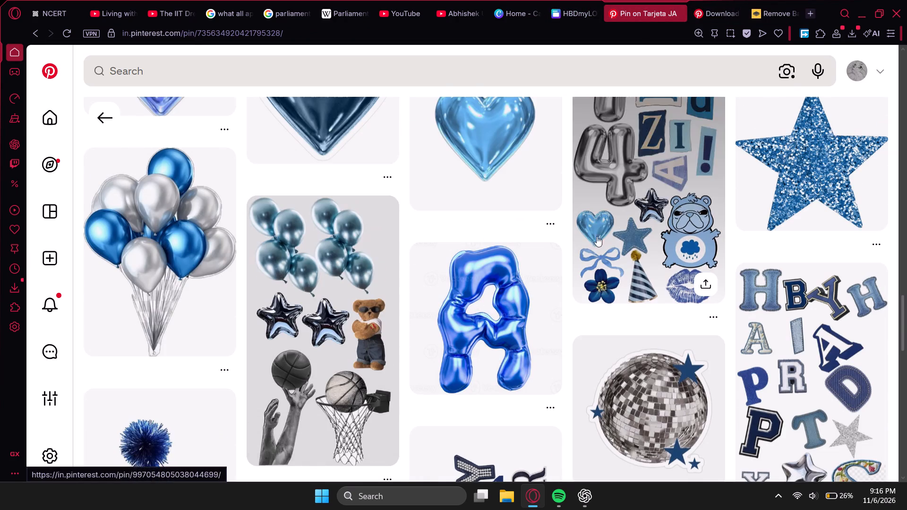
pyautogui.scroll(-3, 597, 236)
pyautogui.click(704, 0)
pyautogui.scroll(-4, 520, 193)
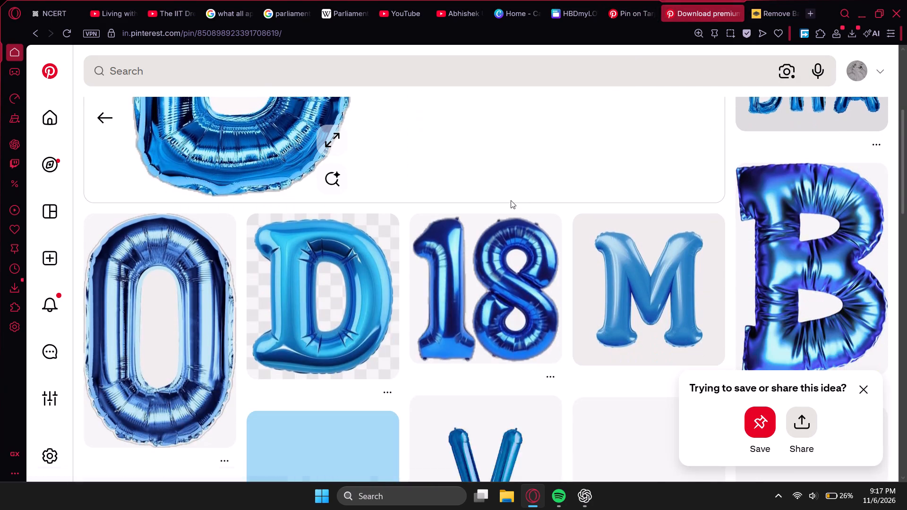
pyautogui.scroll(4, 511, 200)
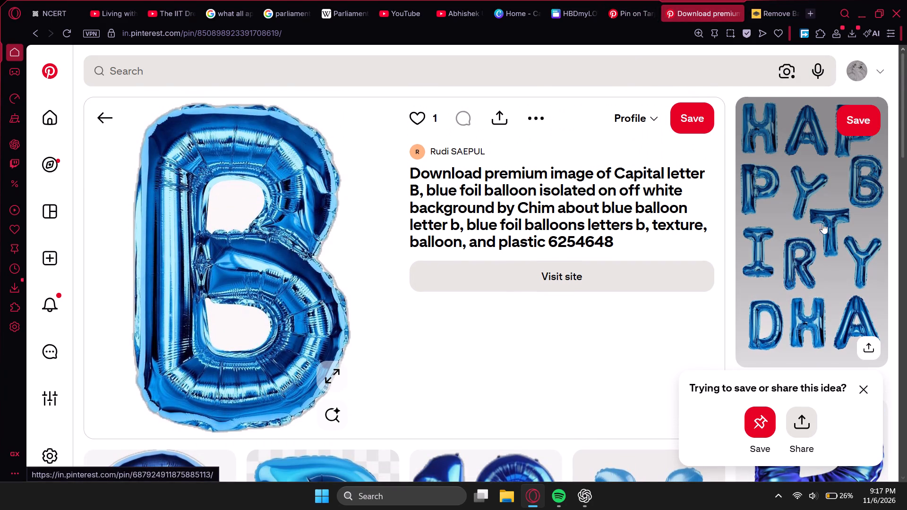
pyautogui.click(828, 226)
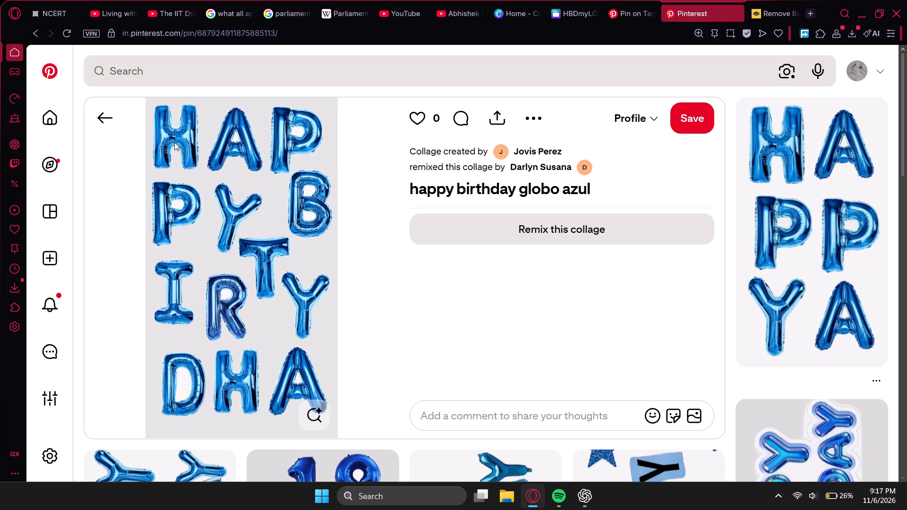
pyautogui.click(183, 134)
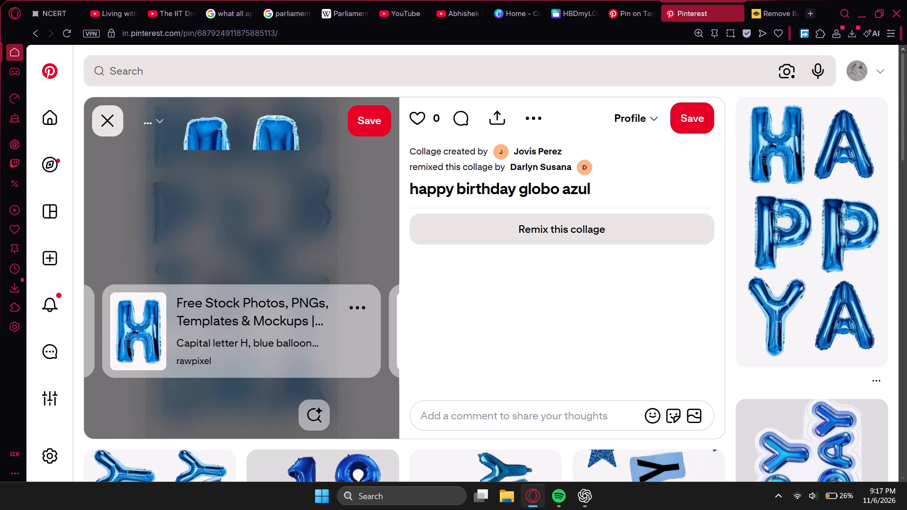
pyautogui.rightClick(266, 208)
pyautogui.click(311, 273)
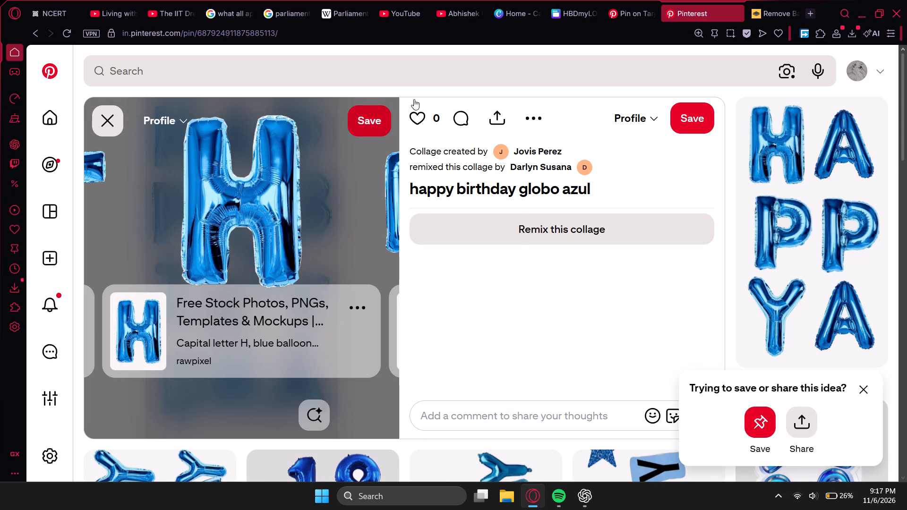
# Paste the H balloon onto page 9 (Huggable) of the HBDmyLOVE design in Canva.
pyautogui.click(565, 0)
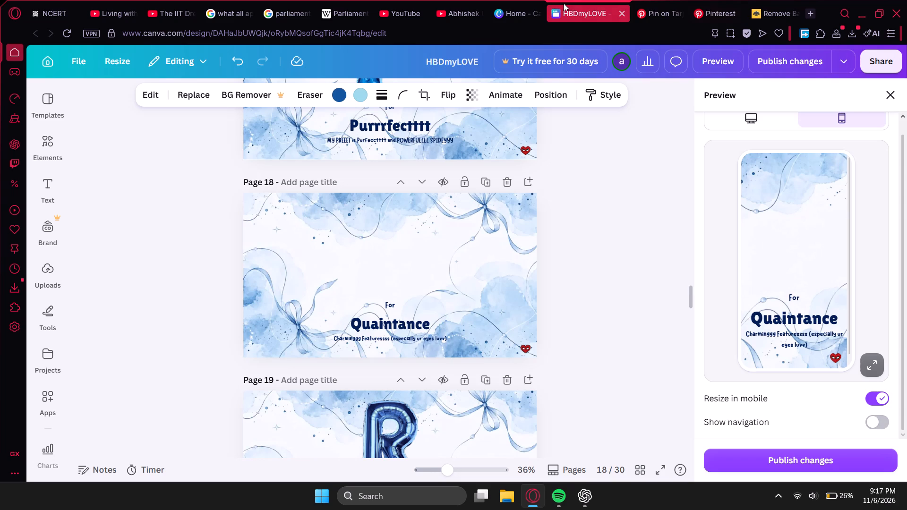
pyautogui.scroll(-7, 370, 250)
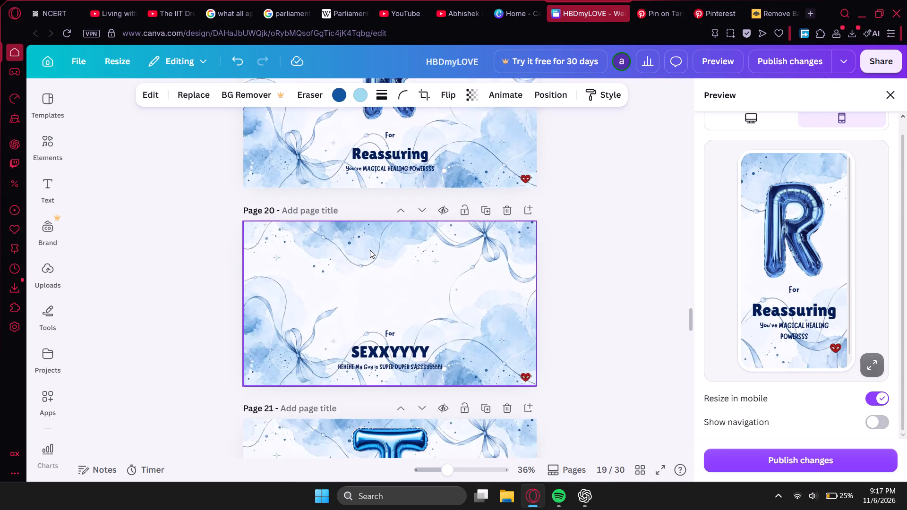
pyautogui.scroll(18, 370, 250)
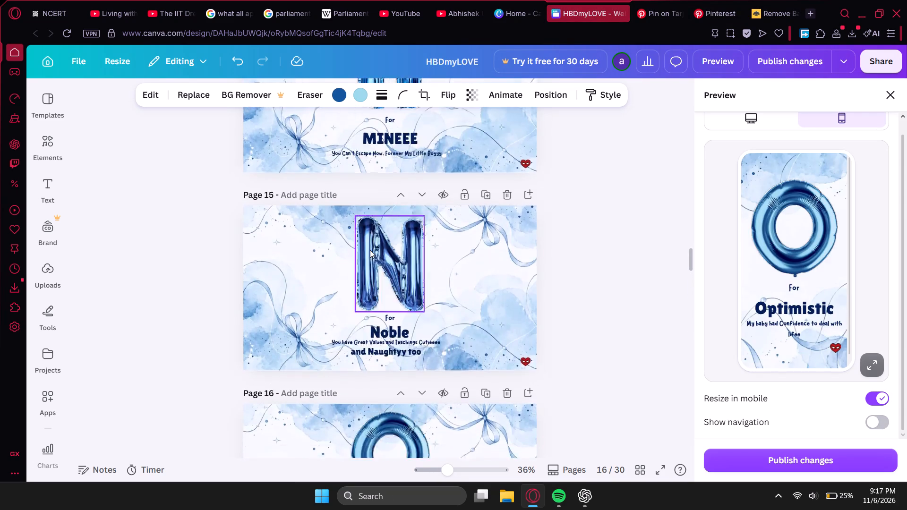
pyautogui.scroll(12, 370, 250)
pyautogui.scroll(-3, 370, 250)
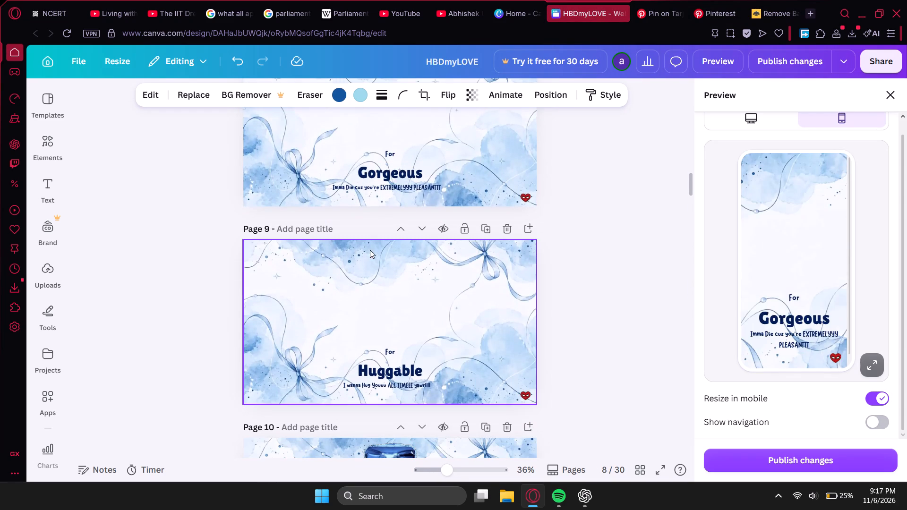
pyautogui.hotkey('ctrl', 'v')
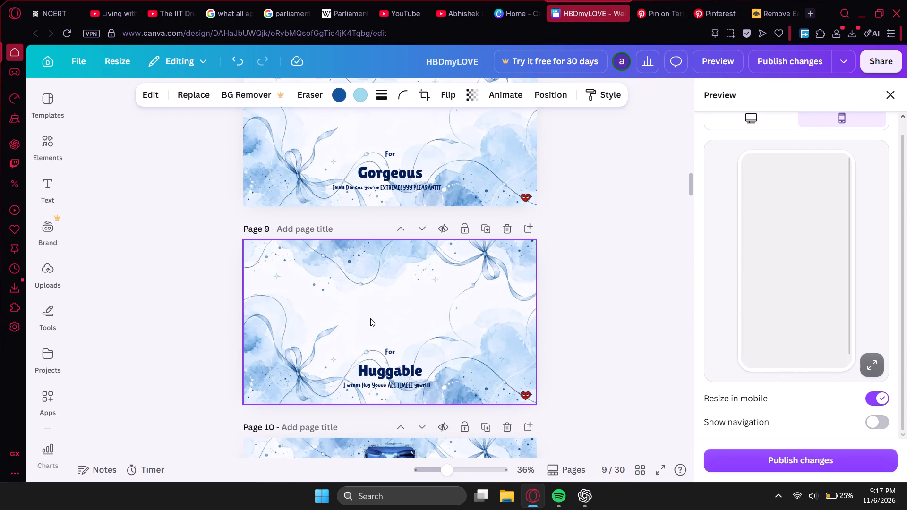
# Shrink the H balloon on page 9 slightly and place it roughly centred above the "For" text.
pyautogui.moveTo(375, 316); pyautogui.dragTo(374, 293)
pyautogui.moveTo(353, 251); pyautogui.dragTo(368, 271)
pyautogui.moveTo(394, 319); pyautogui.dragTo(383, 301)
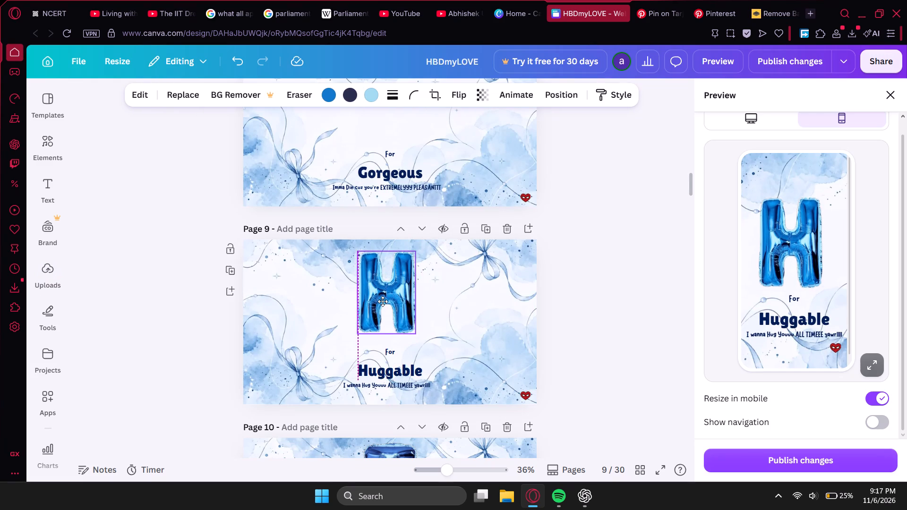
pyautogui.moveTo(383, 301); pyautogui.dragTo(380, 294)
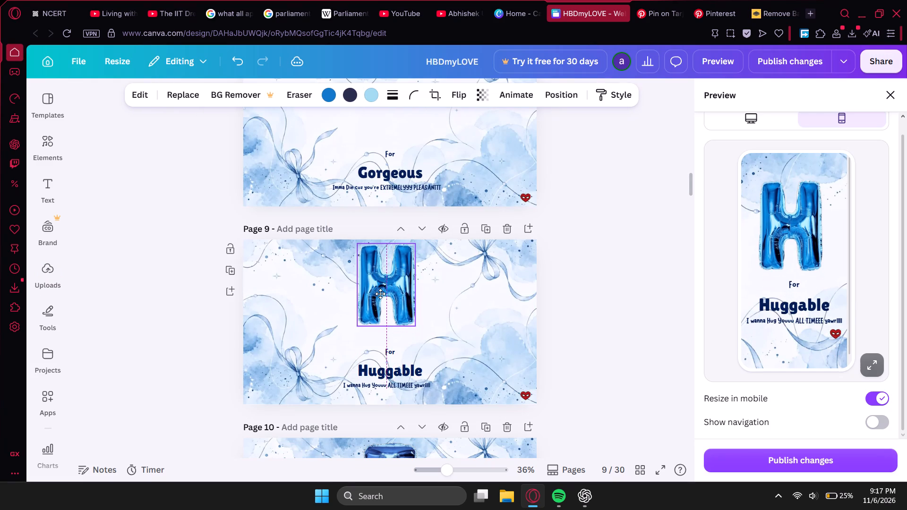
pyautogui.moveTo(380, 294); pyautogui.dragTo(385, 295)
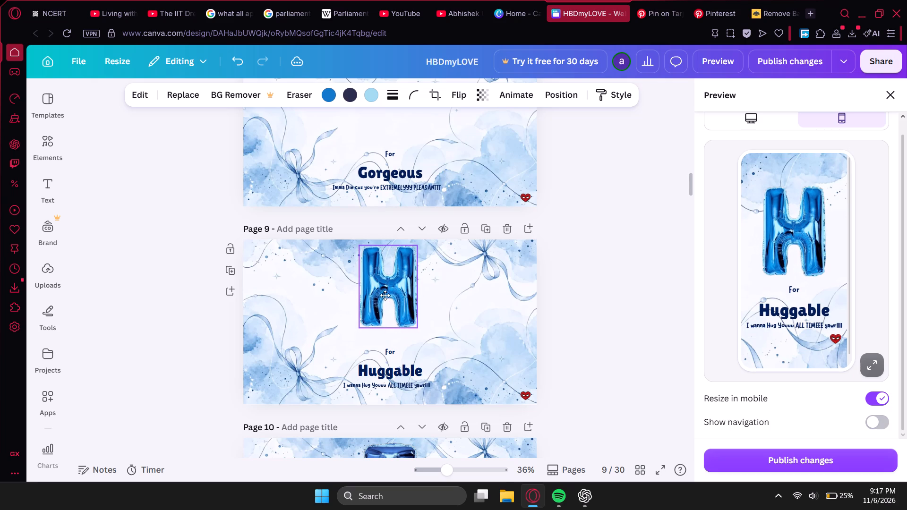
# Nudge the H balloon on page 9 slightly sideways so it sits centred above the "For" text.
pyautogui.moveTo(385, 295); pyautogui.dragTo(387, 295)
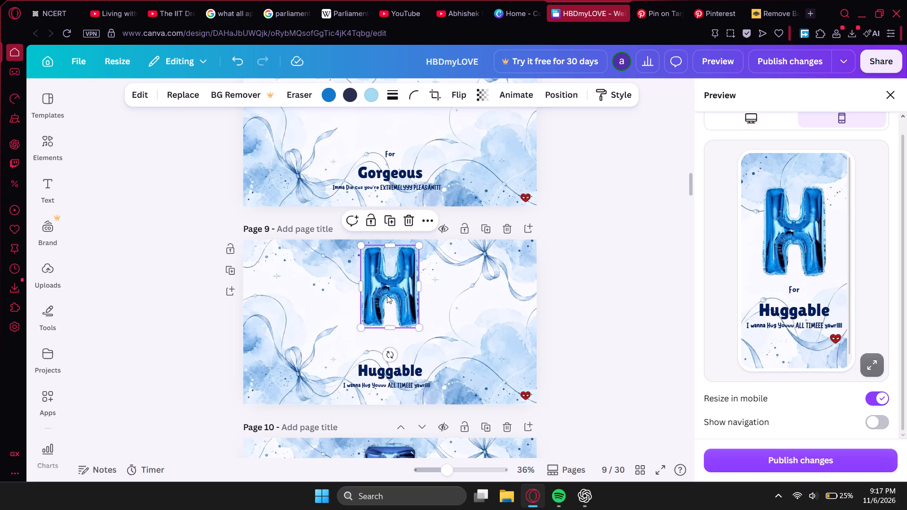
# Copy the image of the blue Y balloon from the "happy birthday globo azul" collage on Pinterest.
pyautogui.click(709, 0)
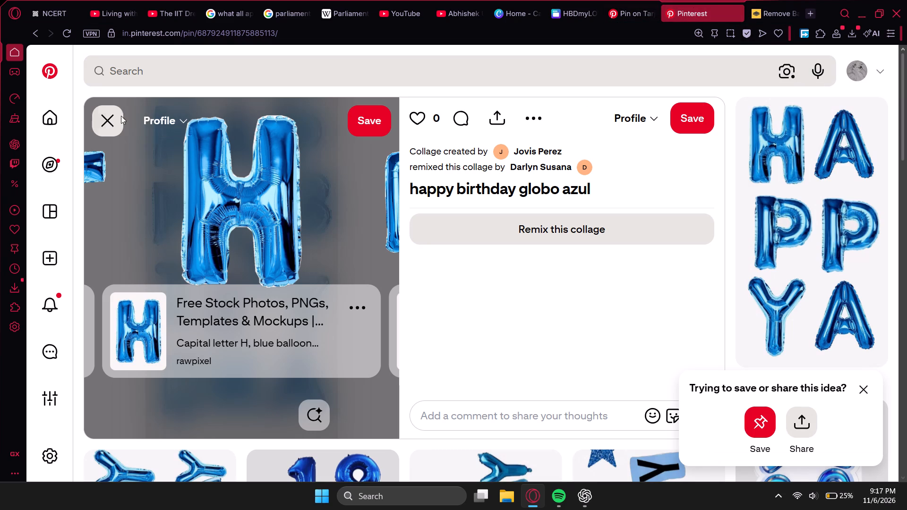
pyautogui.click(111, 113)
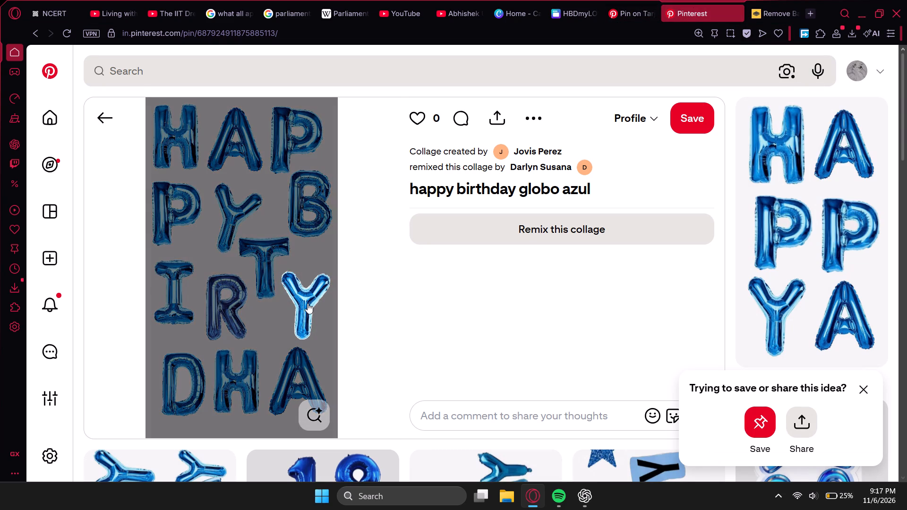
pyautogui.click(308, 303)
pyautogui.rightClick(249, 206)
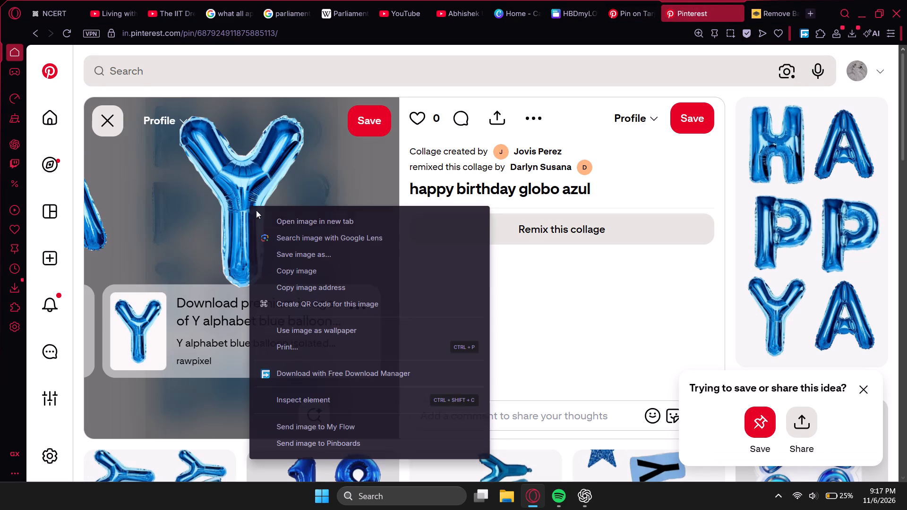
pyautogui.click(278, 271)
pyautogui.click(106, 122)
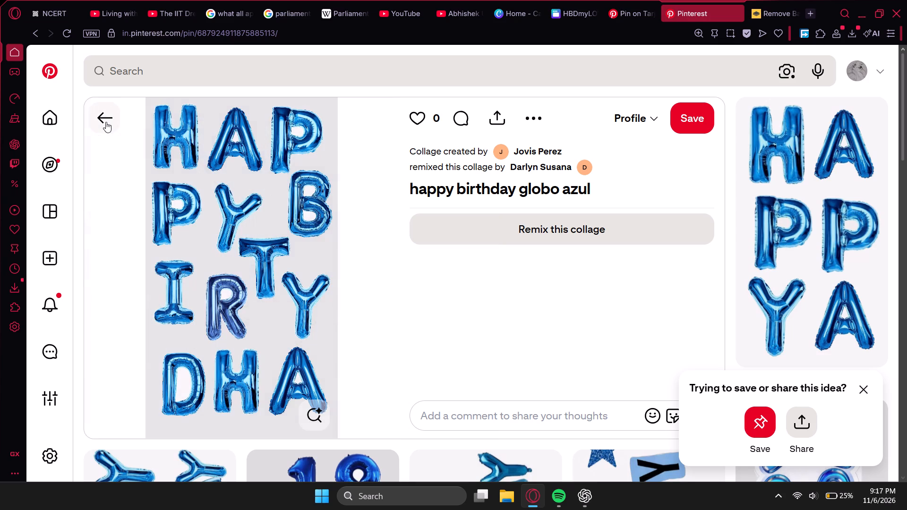
# Review the HBDmyLOVE design's letter pages in Canva, from page 2 through page 26, to check which ones still lack balloons.
pyautogui.click(588, 0)
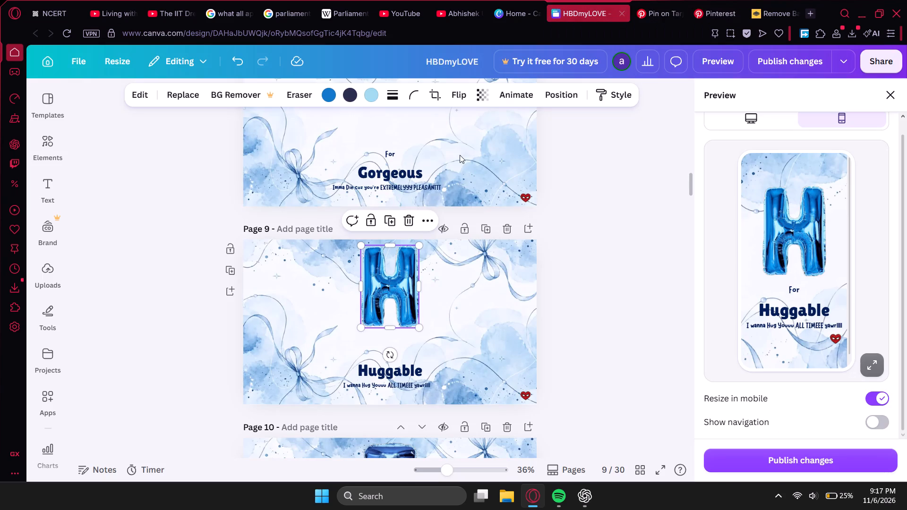
pyautogui.scroll(-20, 357, 337)
pyautogui.scroll(-20, 357, 337)
pyautogui.scroll(-8, 357, 337)
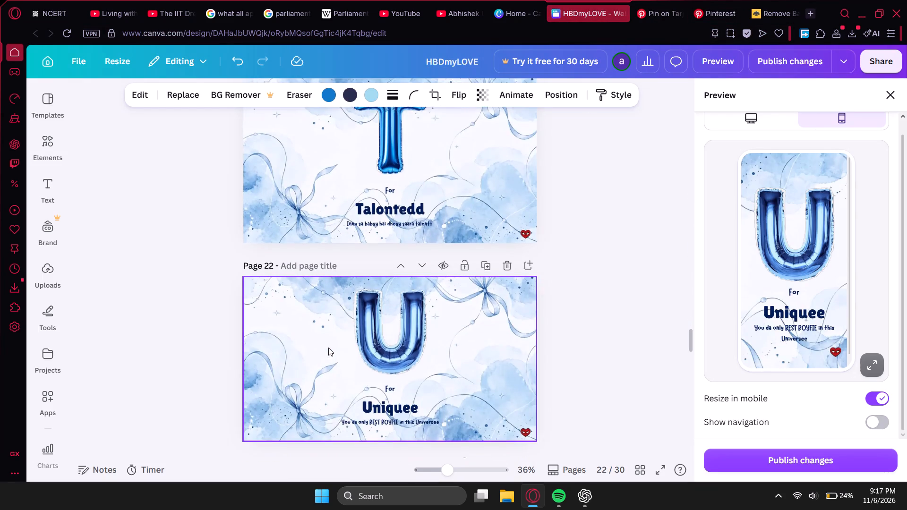
pyautogui.scroll(-11, 328, 348)
pyautogui.scroll(4, 328, 348)
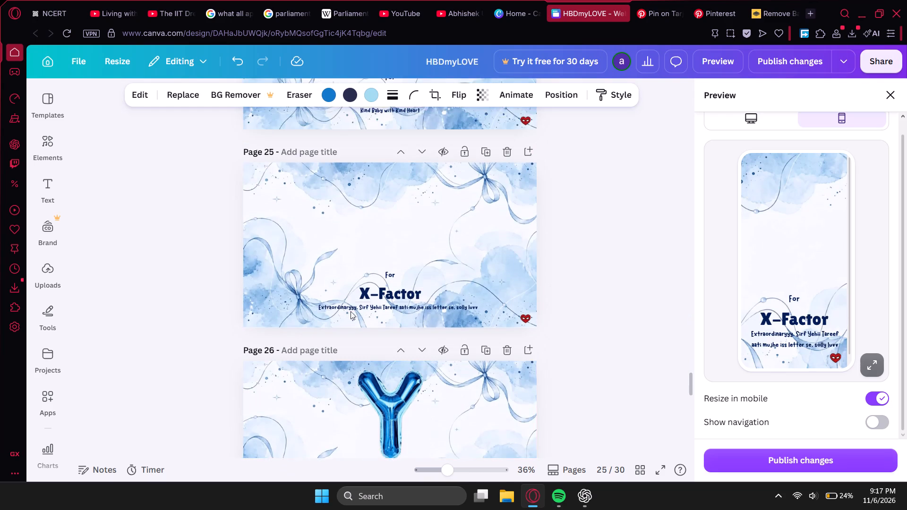
pyautogui.scroll(16, 343, 304)
pyautogui.scroll(20, 334, 311)
pyautogui.scroll(3, 334, 311)
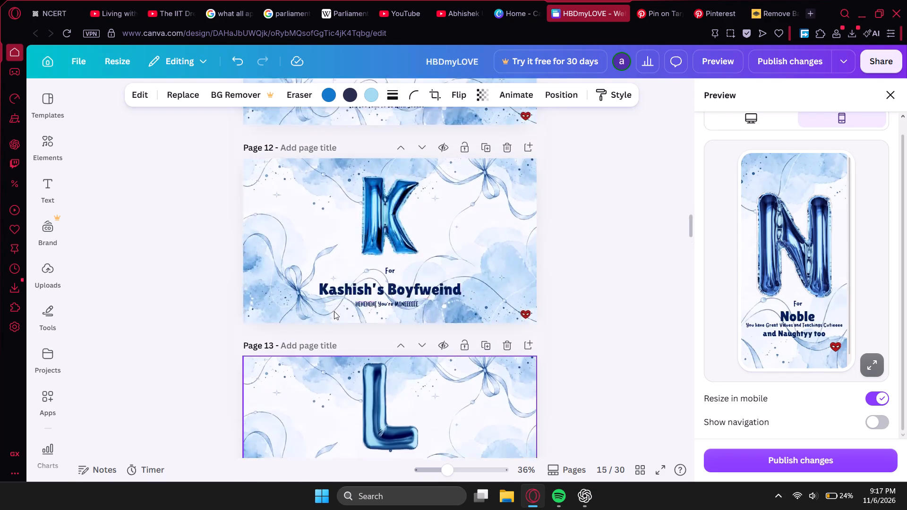
pyautogui.scroll(20, 334, 311)
pyautogui.scroll(5, 334, 311)
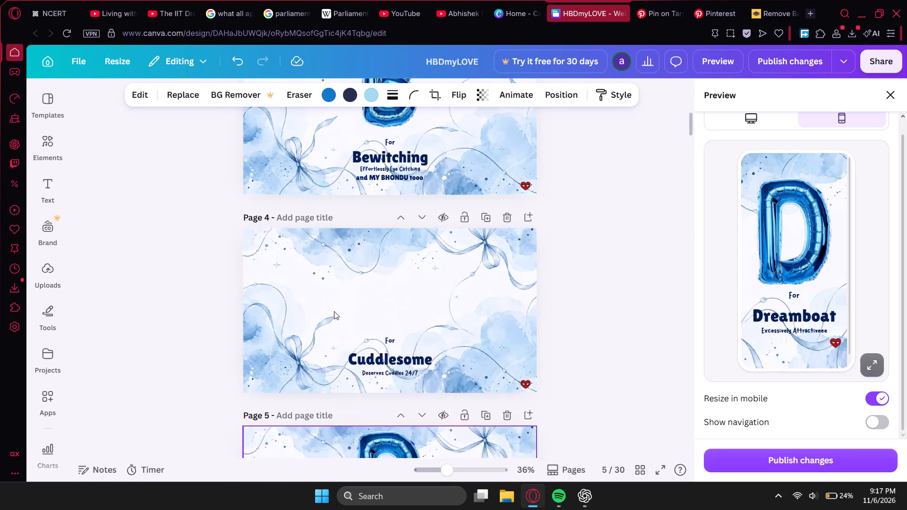
pyautogui.scroll(-2, 334, 311)
pyautogui.scroll(8, 334, 311)
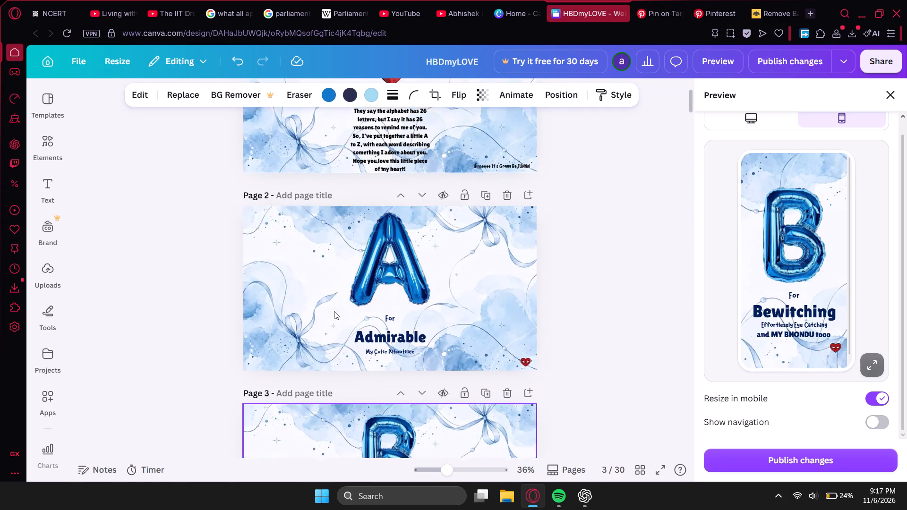
pyautogui.scroll(-17, 334, 311)
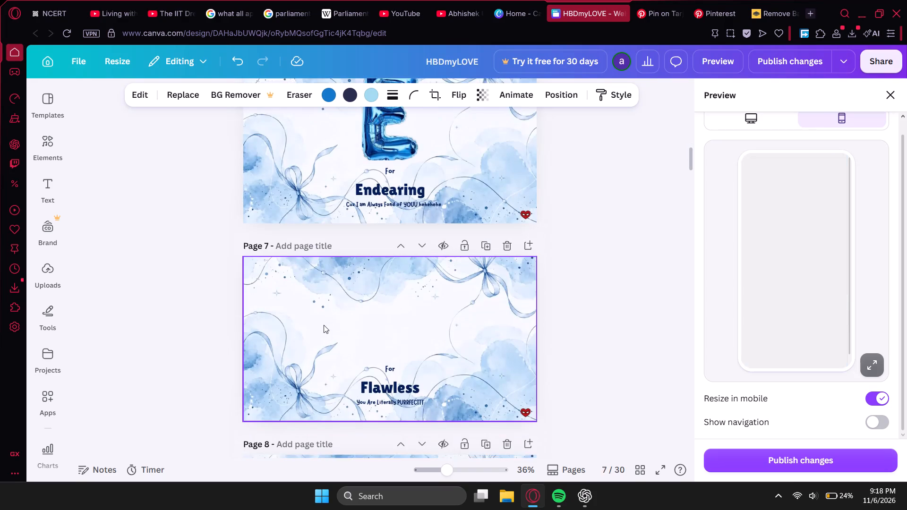
pyautogui.scroll(-15, 322, 326)
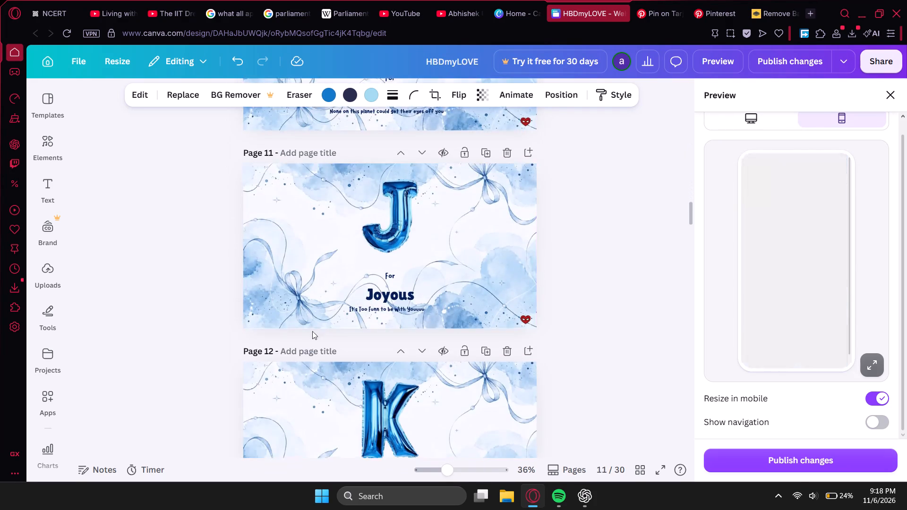
pyautogui.scroll(-17, 310, 332)
pyautogui.scroll(-4, 300, 338)
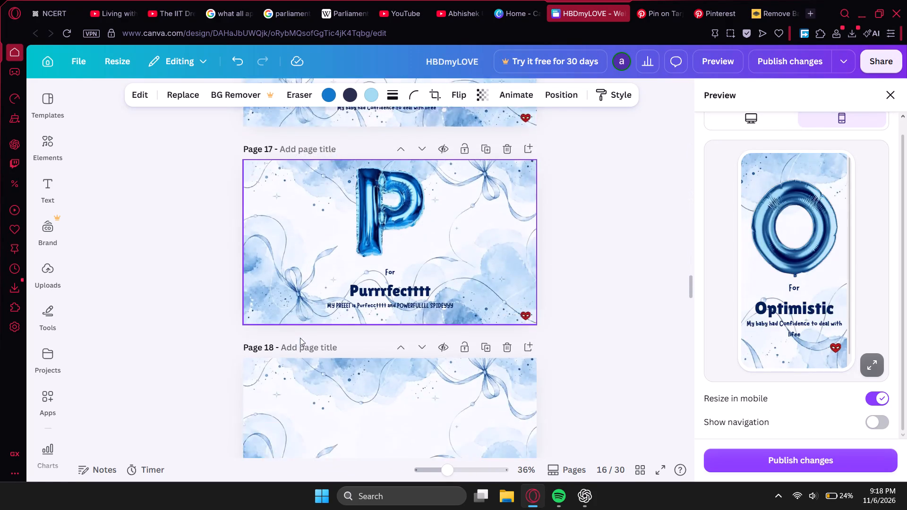
pyautogui.scroll(-16, 300, 338)
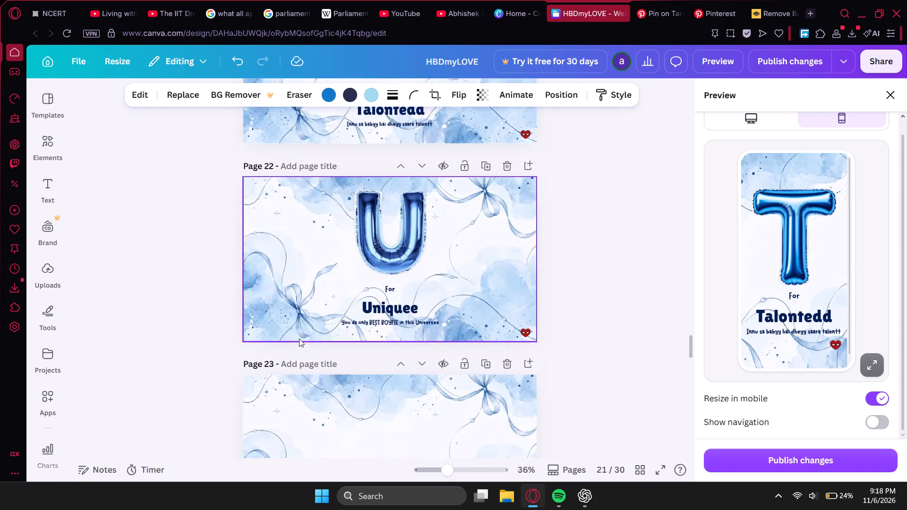
pyautogui.scroll(-10, 299, 339)
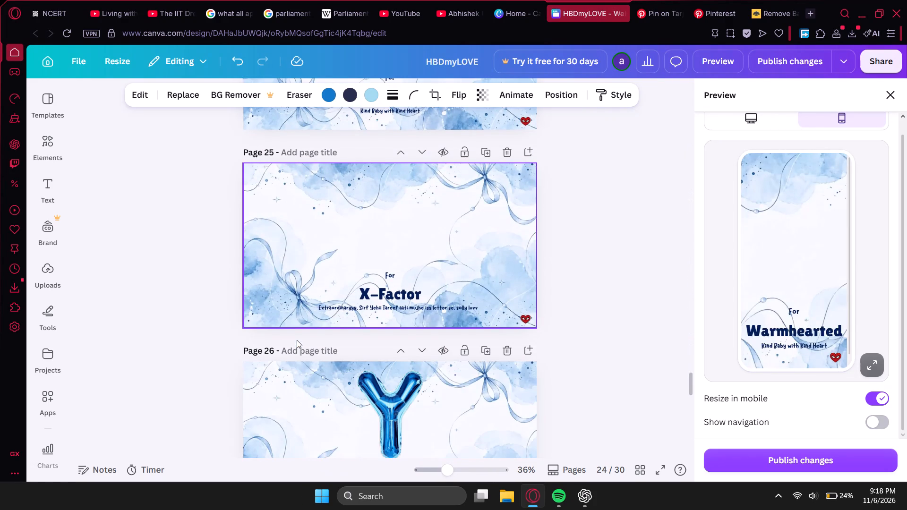
# Browse the pins related to the "happy birthday globo azul" collage on Pinterest for the missing blue letter balloons.
pyautogui.click(767, 0)
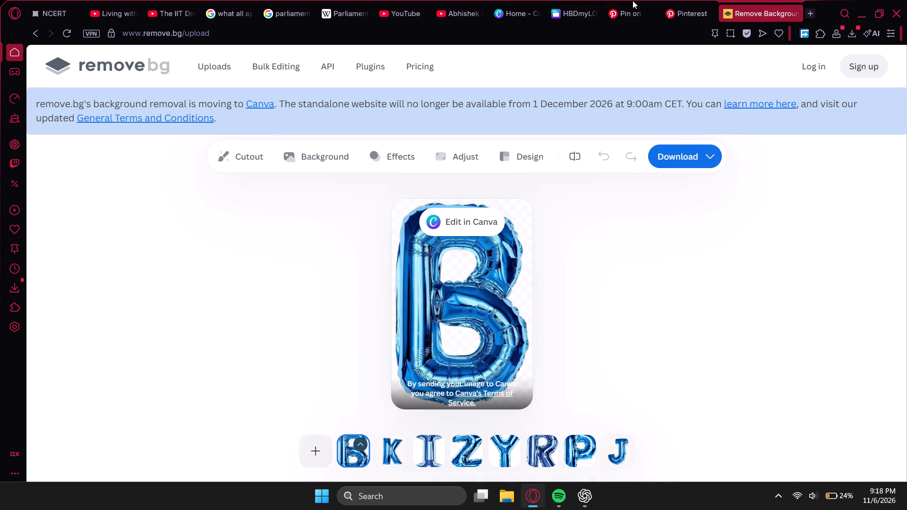
pyautogui.click(704, 0)
pyautogui.scroll(-3, 547, 346)
pyautogui.scroll(-2, 482, 373)
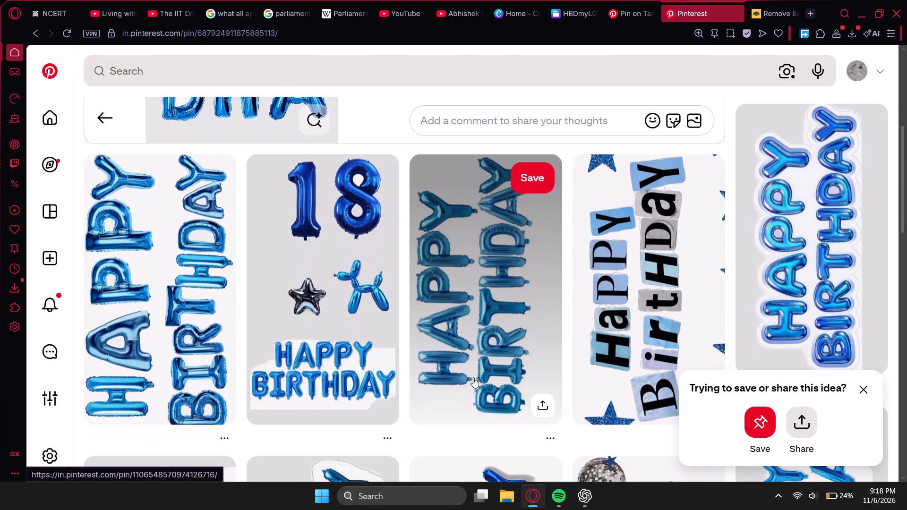
pyautogui.scroll(-10, 395, 376)
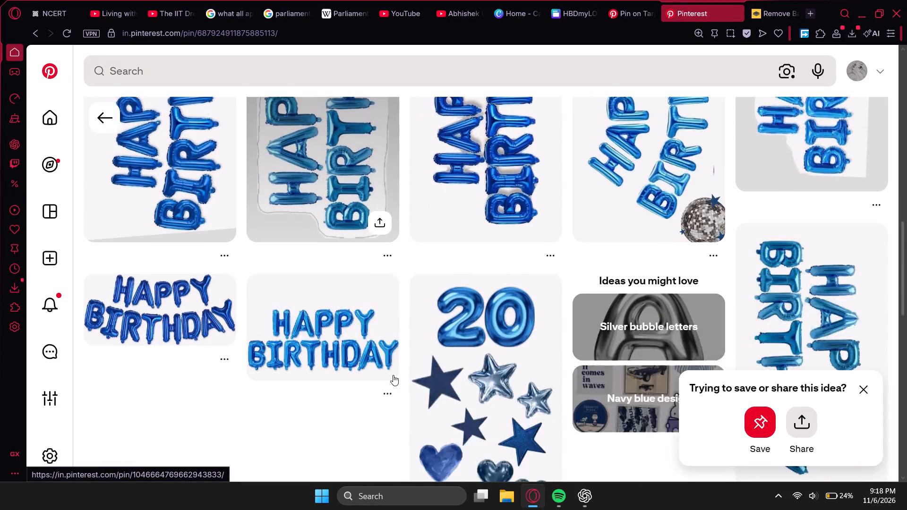
pyautogui.scroll(-9, 391, 375)
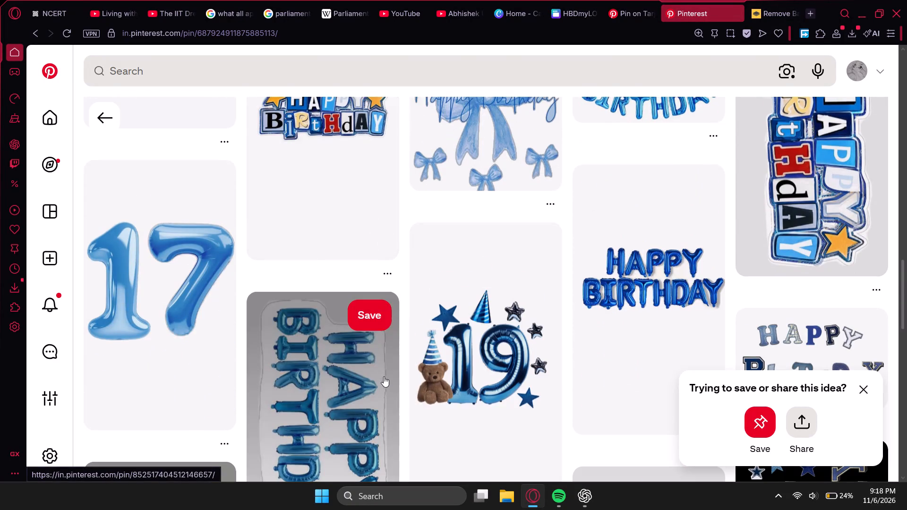
pyautogui.scroll(-17, 384, 376)
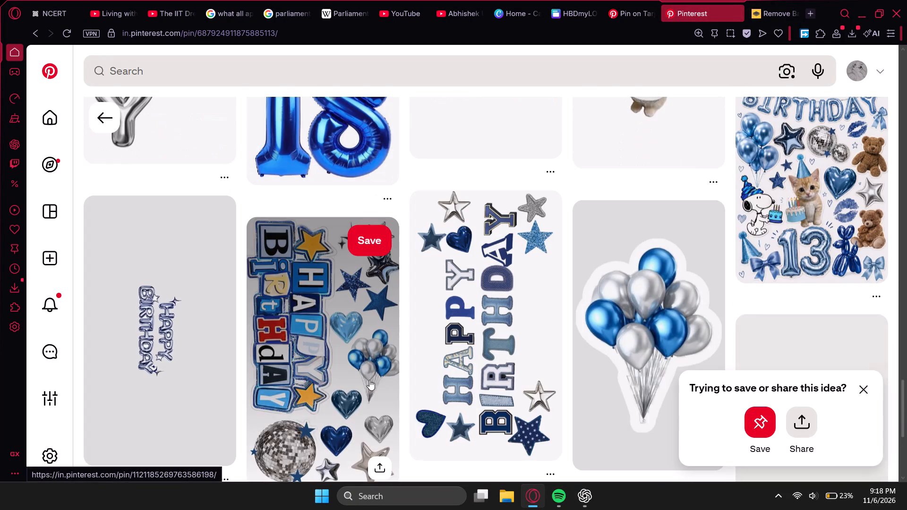
pyautogui.scroll(15, 380, 395)
pyautogui.scroll(19, 380, 395)
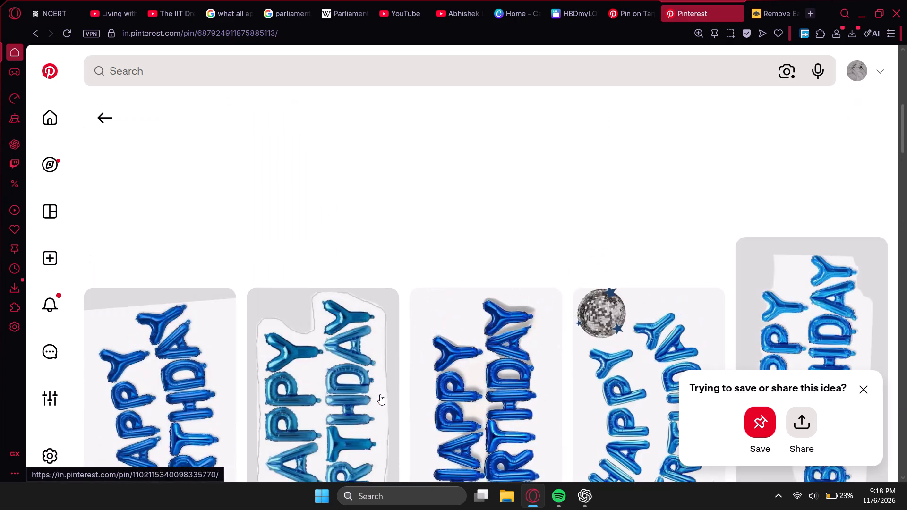
pyautogui.scroll(17, 380, 394)
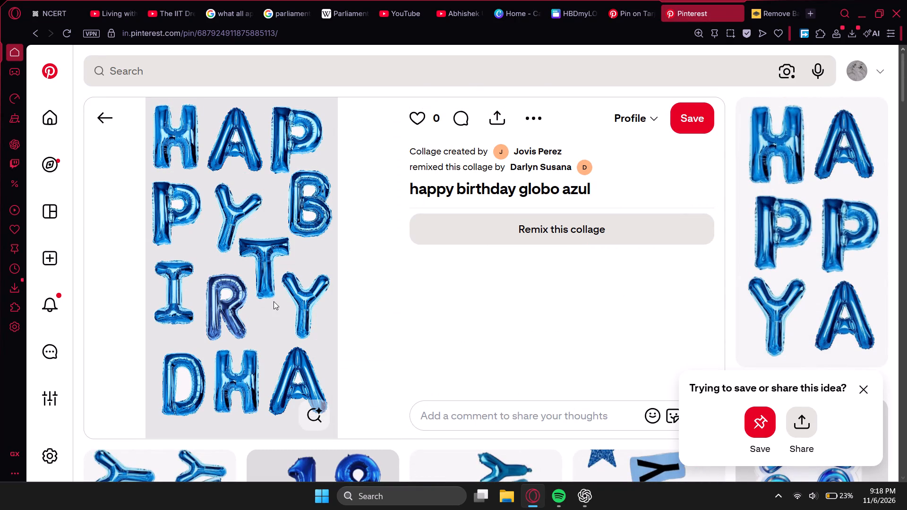
# Open the collage's Y balloon as its own pin, and open the blue foil X balloon pin from its related pins.
pyautogui.click(301, 302)
pyautogui.click(154, 340)
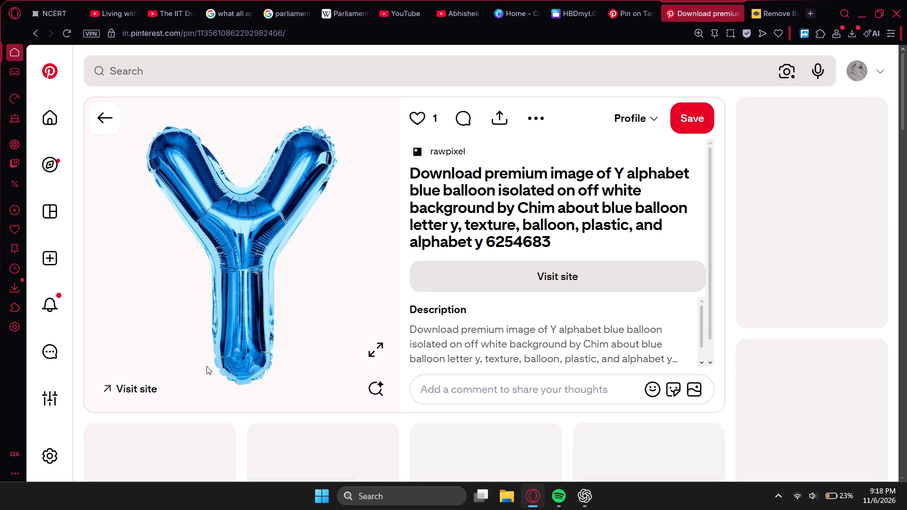
pyautogui.scroll(-7, 283, 328)
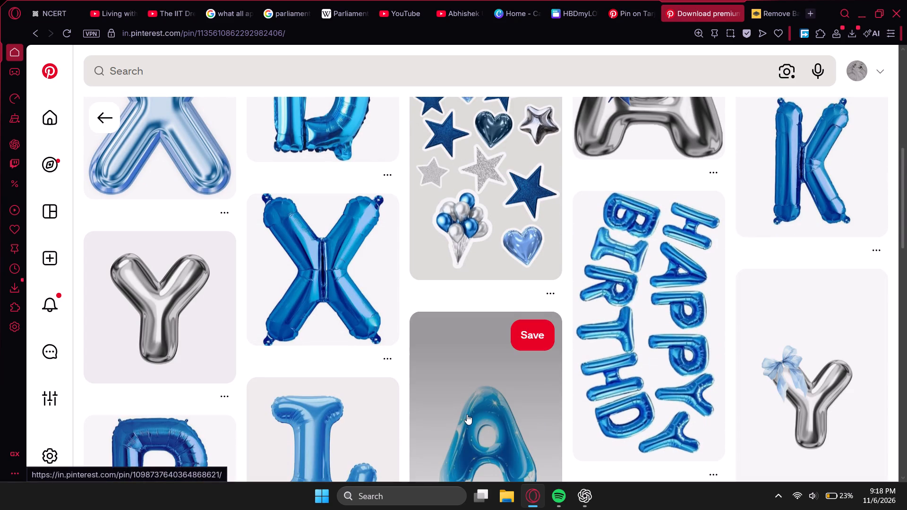
pyautogui.scroll(2, 467, 414)
pyautogui.scroll(-2, 467, 414)
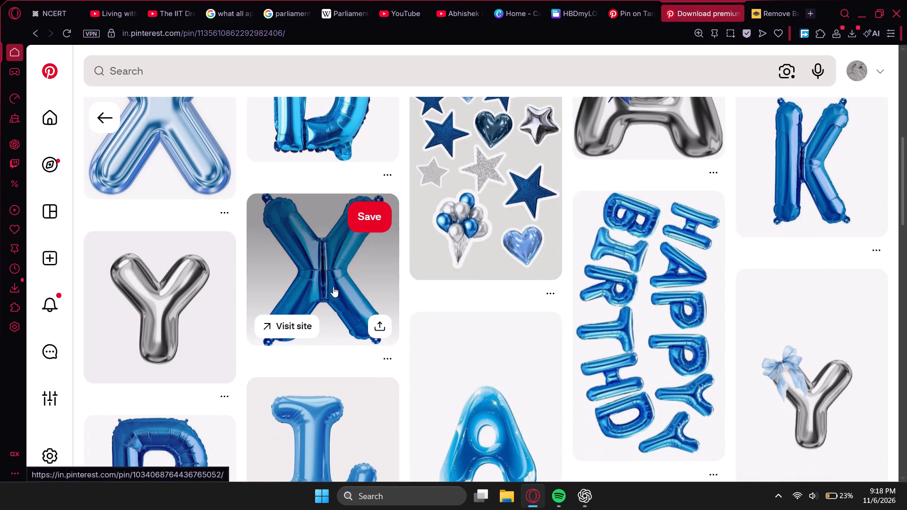
pyautogui.click(333, 287)
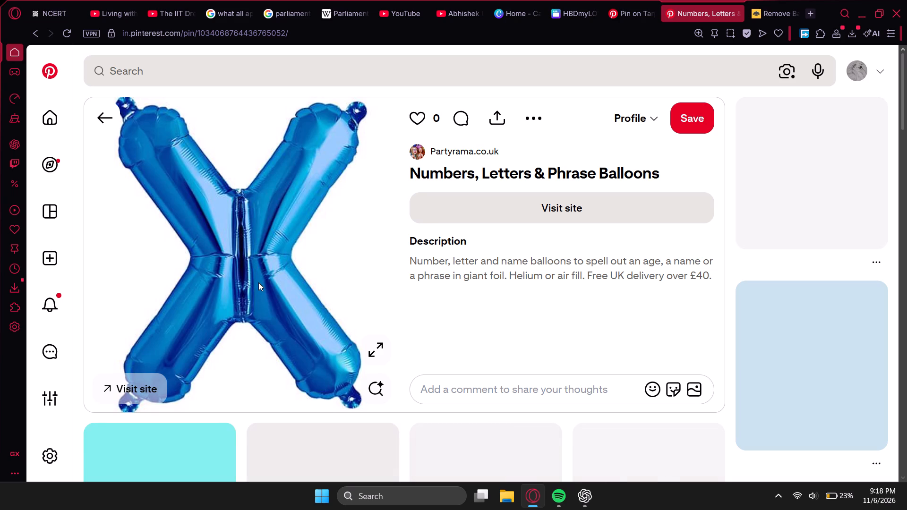
# Look through the X pin's related balloons and copy the image of the Partyrama.co.uk blue X balloon.
pyautogui.scroll(-11, 257, 286)
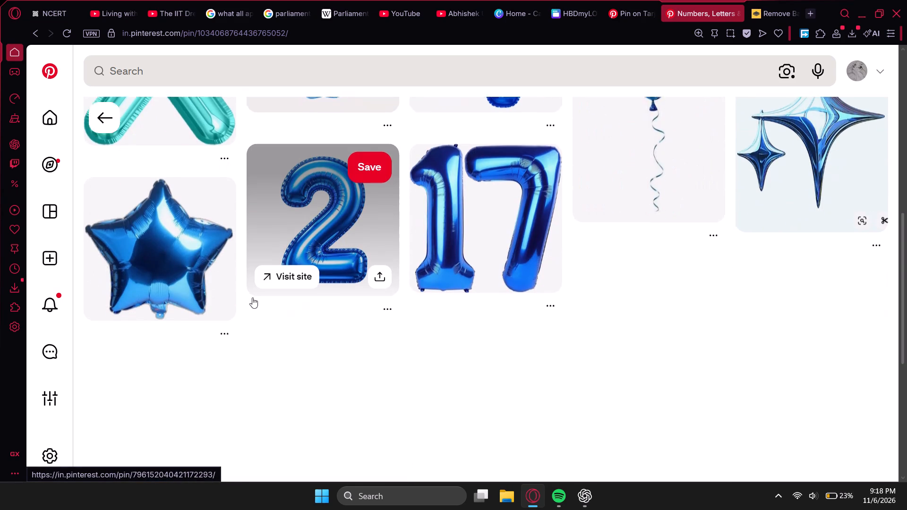
pyautogui.scroll(-1, 252, 297)
pyautogui.scroll(14, 251, 321)
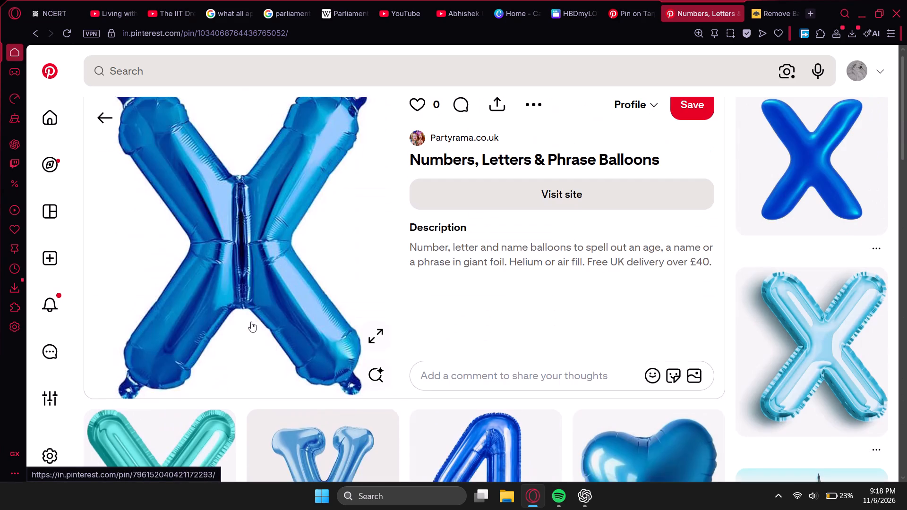
pyautogui.rightClick(230, 257)
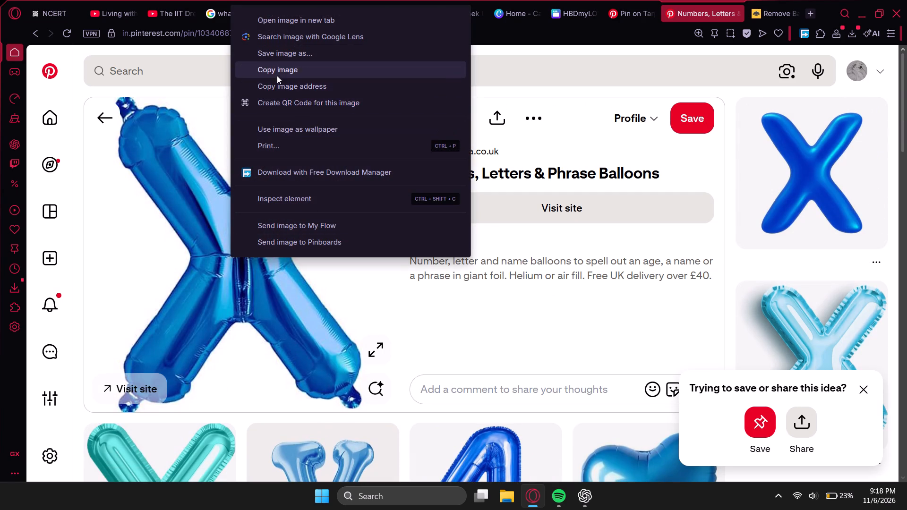
pyautogui.click(277, 76)
# Remove the X balloon's background in remove.bg and copy the resulting cutout image.
pyautogui.click(787, 0)
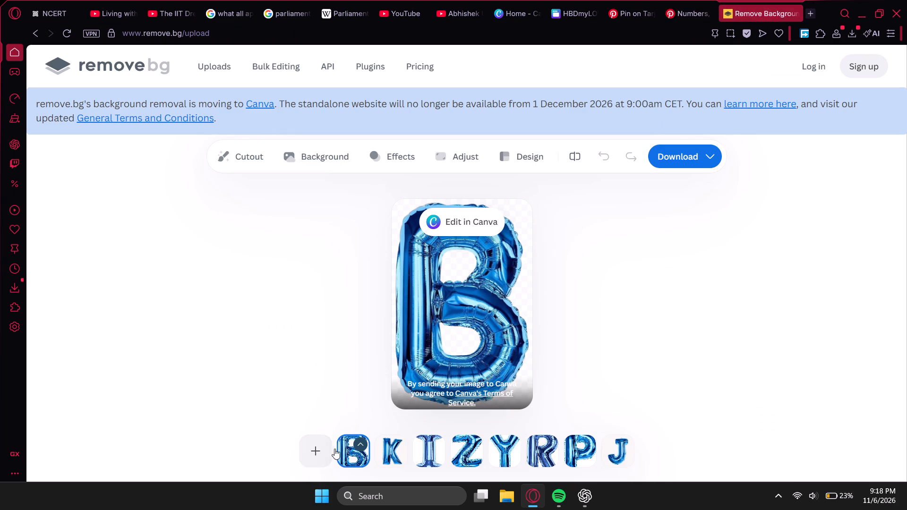
pyautogui.click(335, 449)
pyautogui.click(314, 451)
pyautogui.click(334, 394)
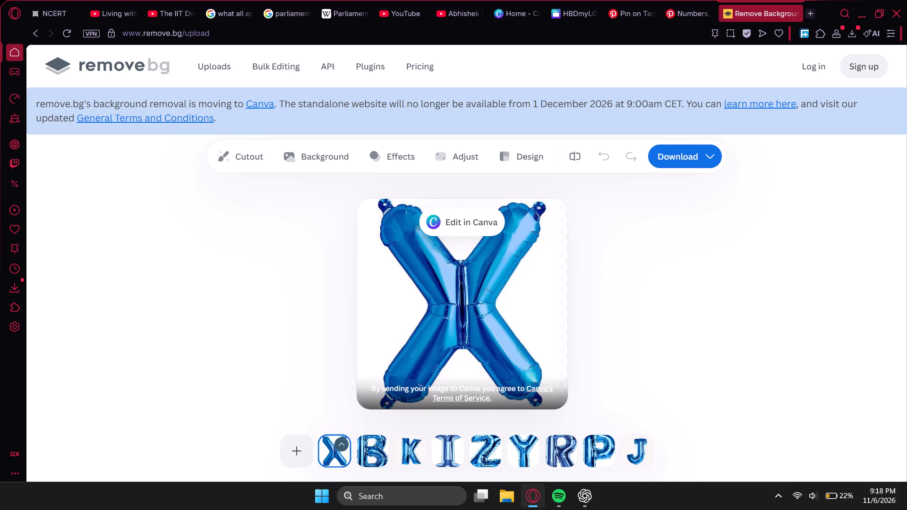
pyautogui.rightClick(468, 304)
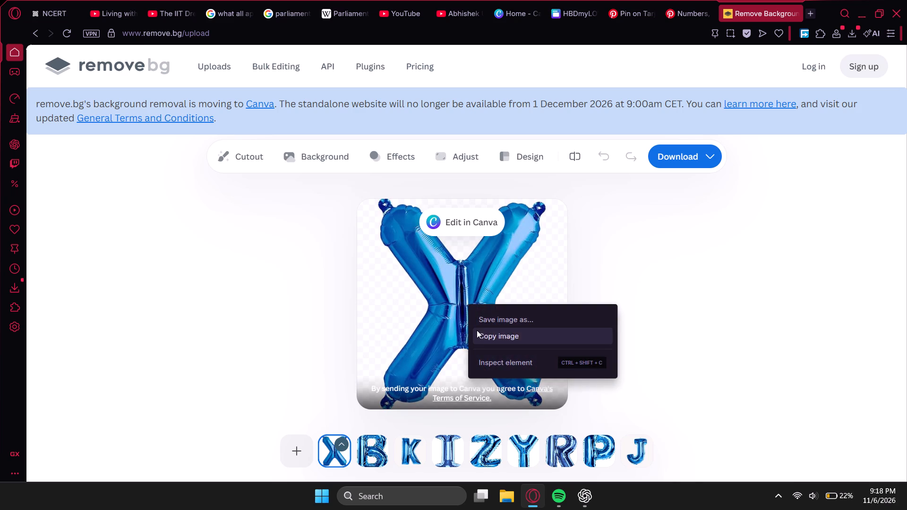
pyautogui.click(479, 338)
# Paste the X balloon cutout onto page 25 of the HBDmyLOVE Canva design, shrink it slightly and centre it above the "For X-Factor" text.
pyautogui.click(331, 0)
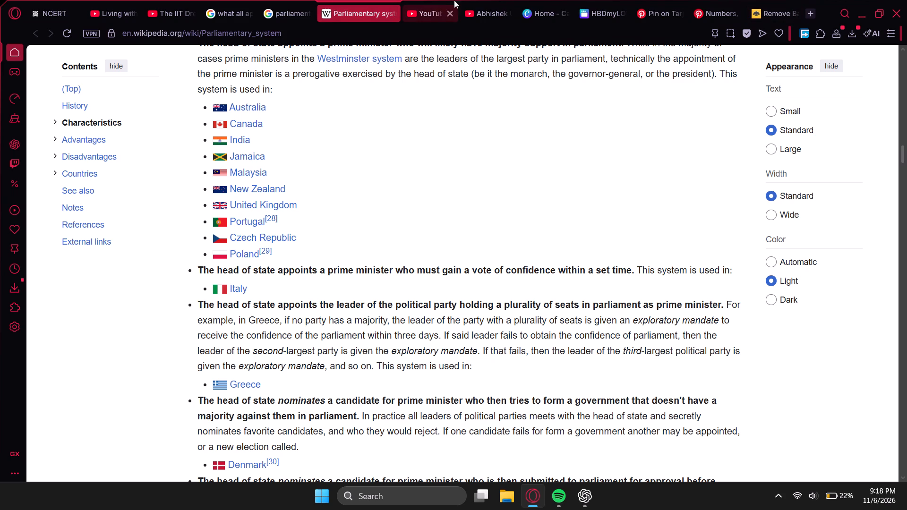
pyautogui.click(614, 1)
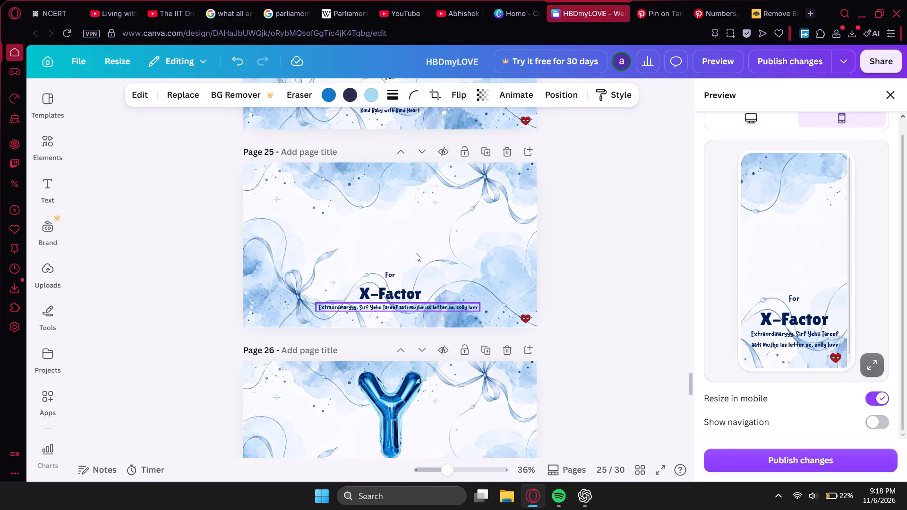
pyautogui.hotkey('ctrl', 'v')
pyautogui.moveTo(389, 246); pyautogui.dragTo(391, 219)
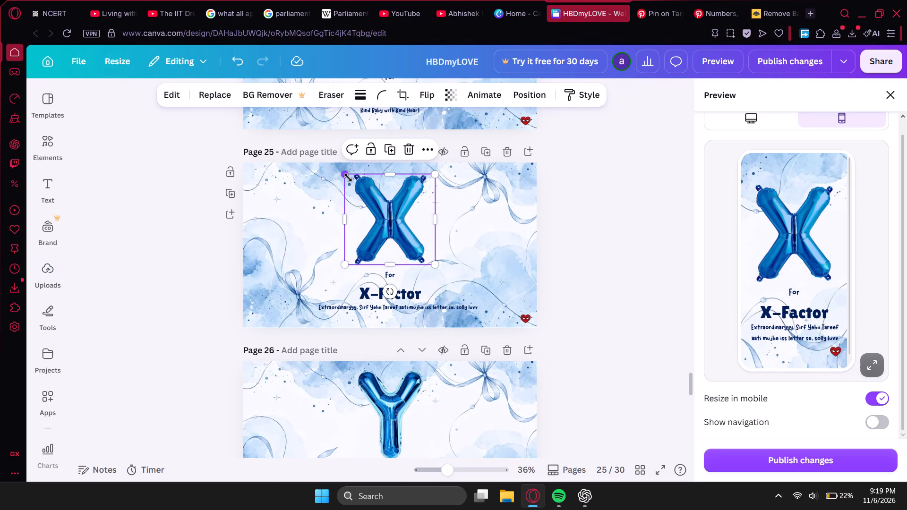
pyautogui.moveTo(348, 178); pyautogui.dragTo(354, 182)
pyautogui.moveTo(382, 219); pyautogui.dragTo(375, 211)
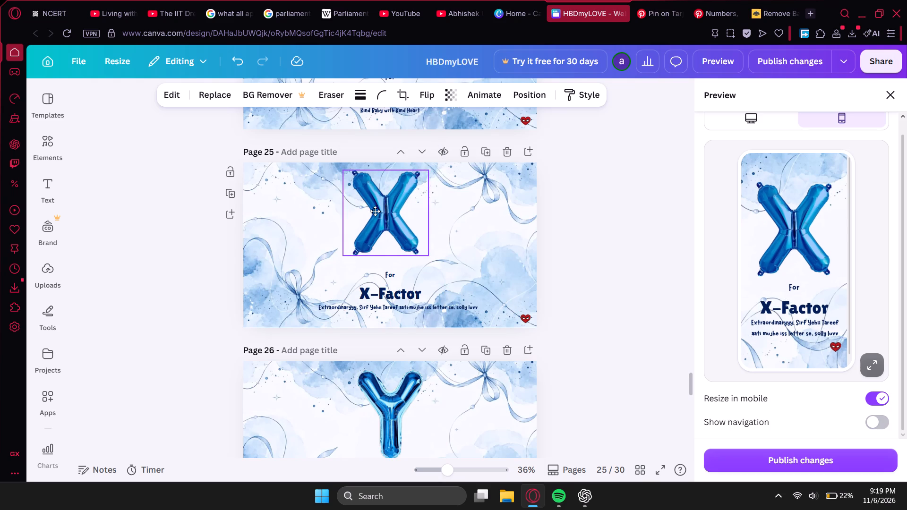
pyautogui.moveTo(375, 211); pyautogui.dragTo(376, 212)
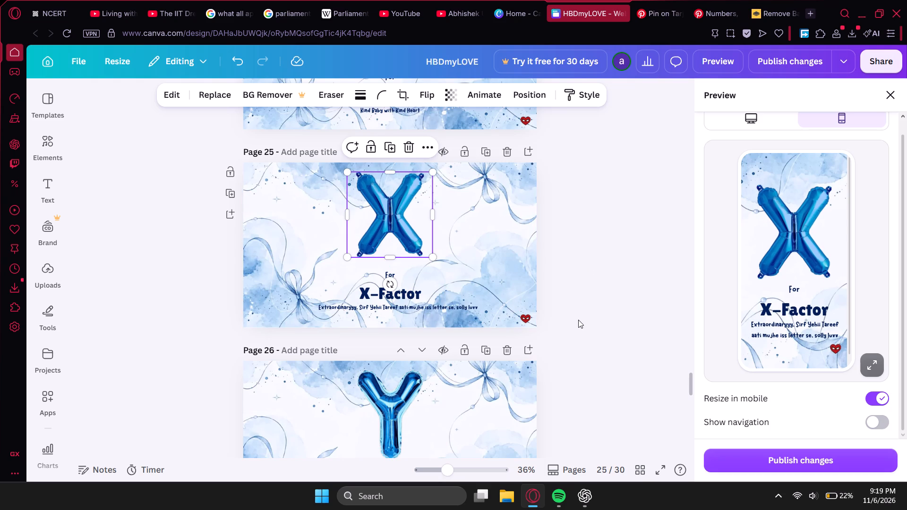
# Check the pages before and after page 25 for letter balloons that are still missing.
pyautogui.scroll(-13, 577, 334)
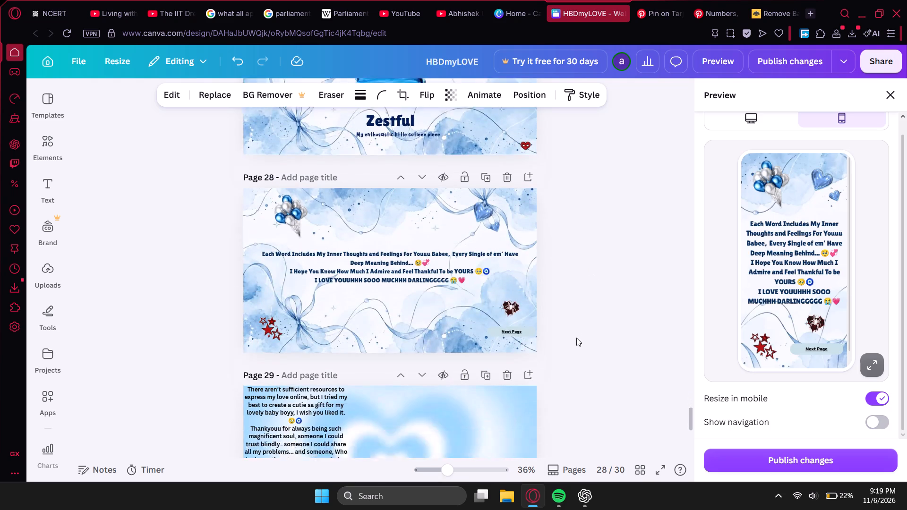
pyautogui.scroll(18, 576, 338)
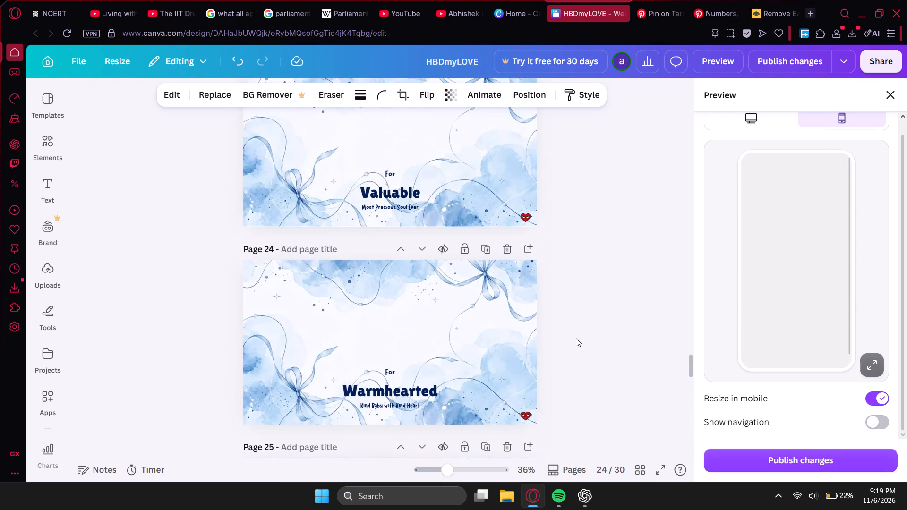
pyautogui.scroll(3, 576, 338)
# Switch to Pinterest and look through the blue X balloon pin's related pins for the missing letter balloons.
pyautogui.click(785, 0)
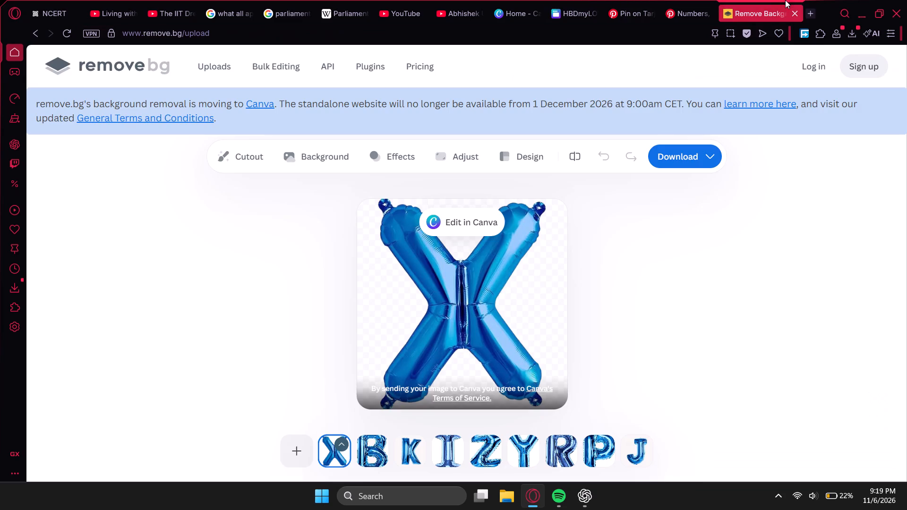
pyautogui.click(701, 0)
pyautogui.scroll(-4, 635, 186)
pyautogui.scroll(-4, 513, 317)
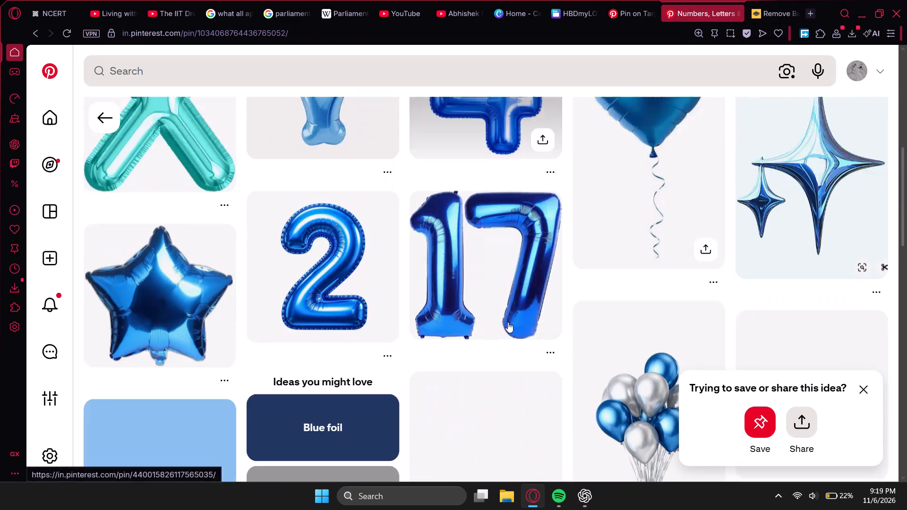
pyautogui.scroll(-9, 387, 350)
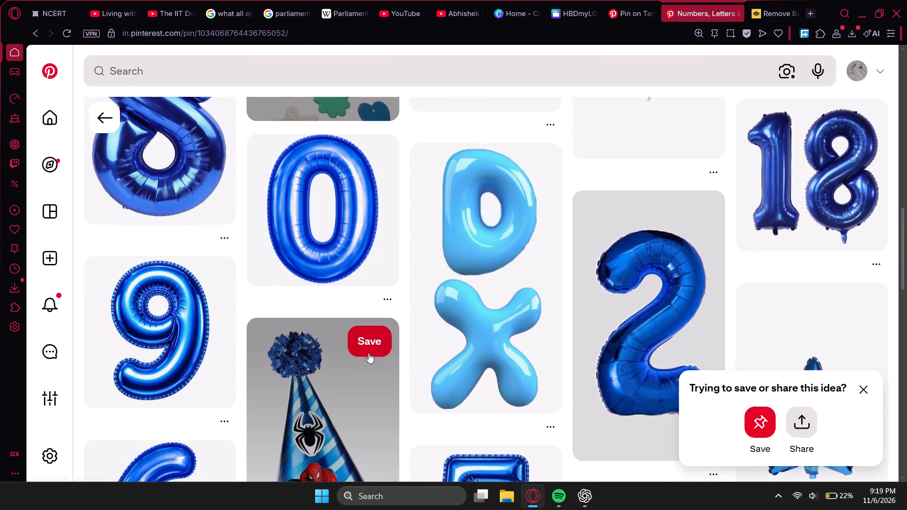
pyautogui.scroll(-11, 368, 353)
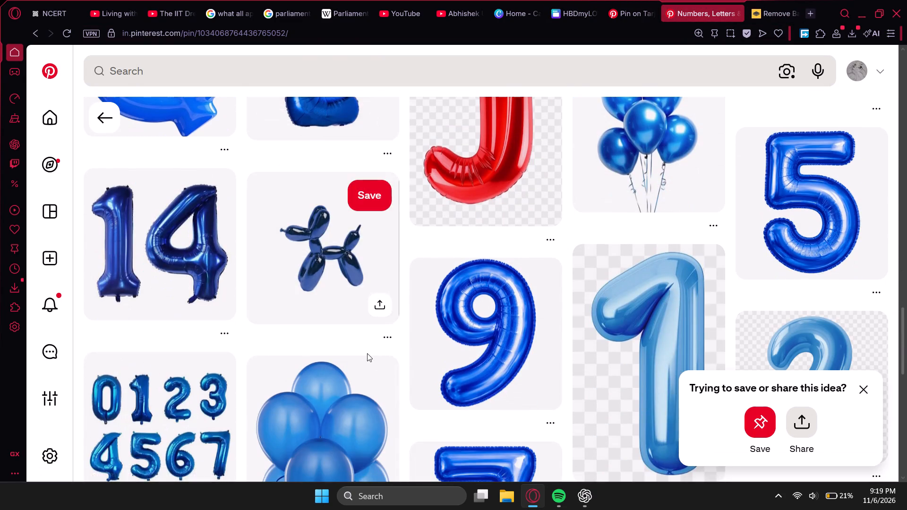
pyautogui.scroll(-16, 365, 354)
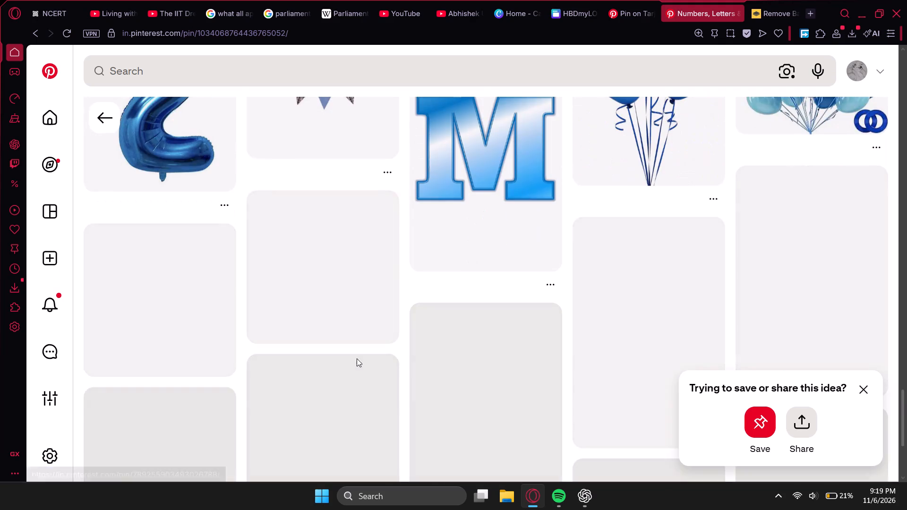
pyautogui.scroll(-9, 357, 358)
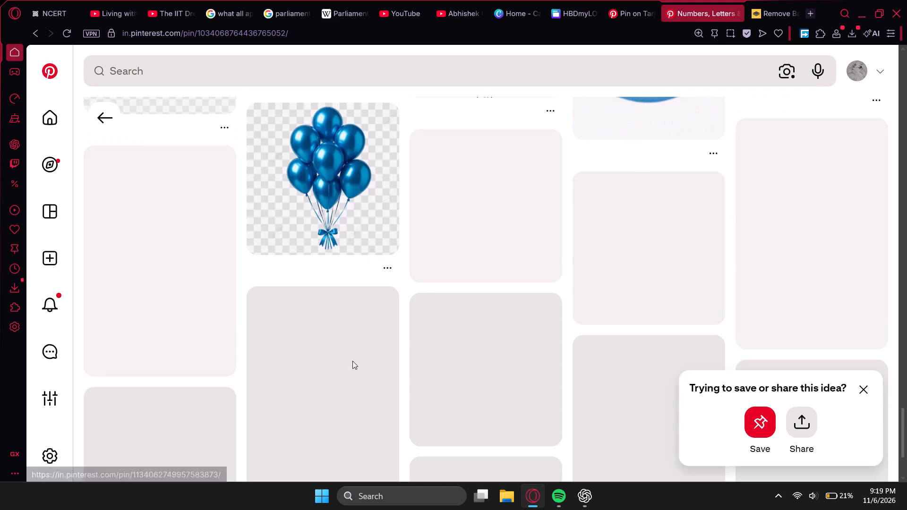
pyautogui.scroll(-6, 352, 361)
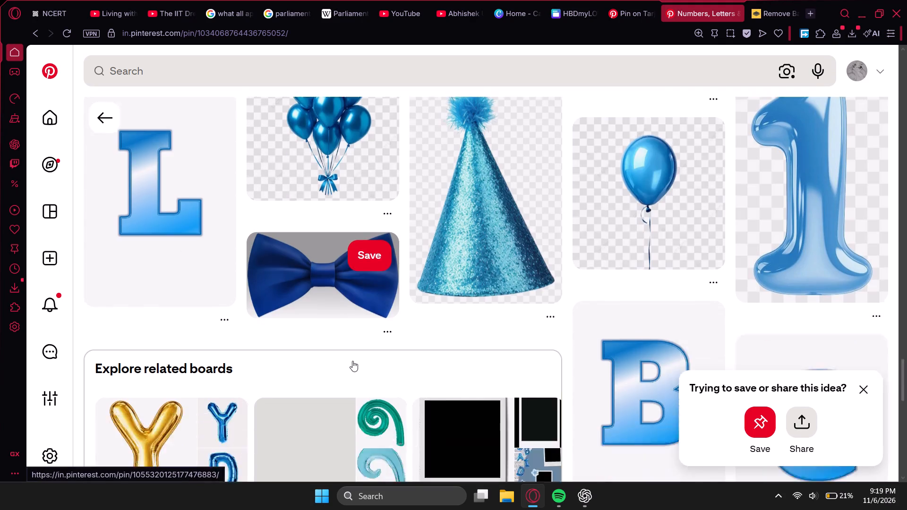
pyautogui.scroll(-5, 350, 362)
pyautogui.scroll(6, 349, 363)
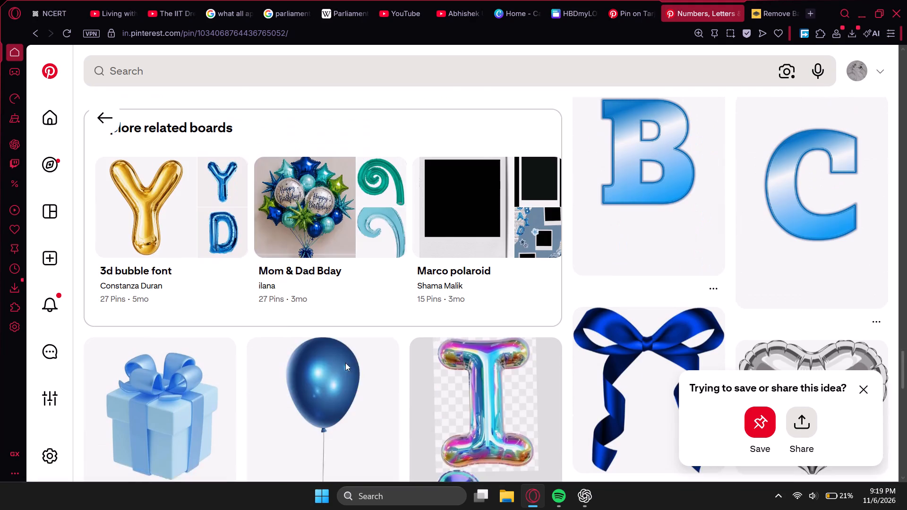
# Open the related "3d bubble font" board and look through its pins and further ideas for the missing blue letters.
pyautogui.click(228, 233)
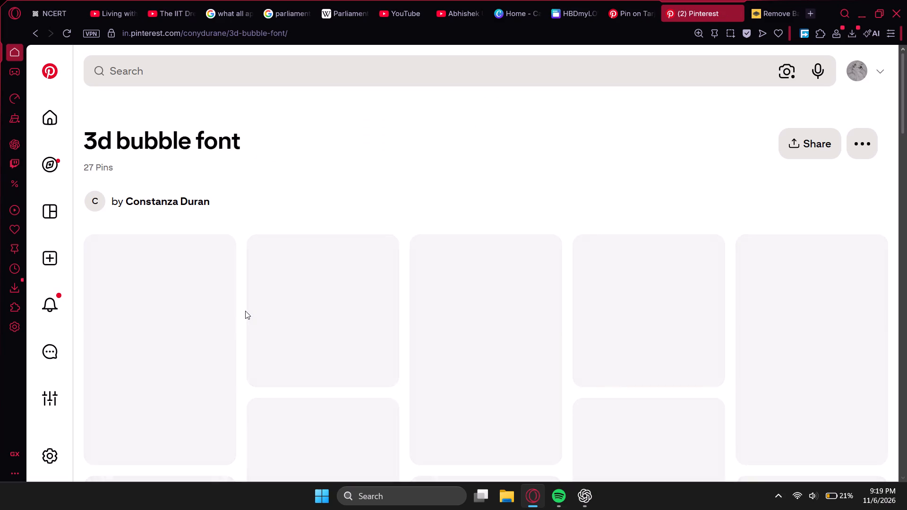
pyautogui.scroll(-3, 245, 311)
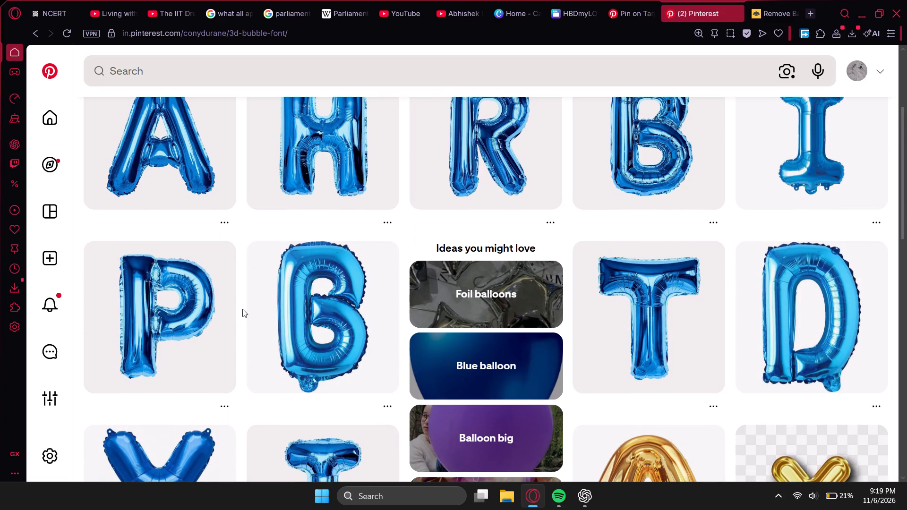
pyautogui.scroll(1, 214, 291)
pyautogui.scroll(-2, 214, 290)
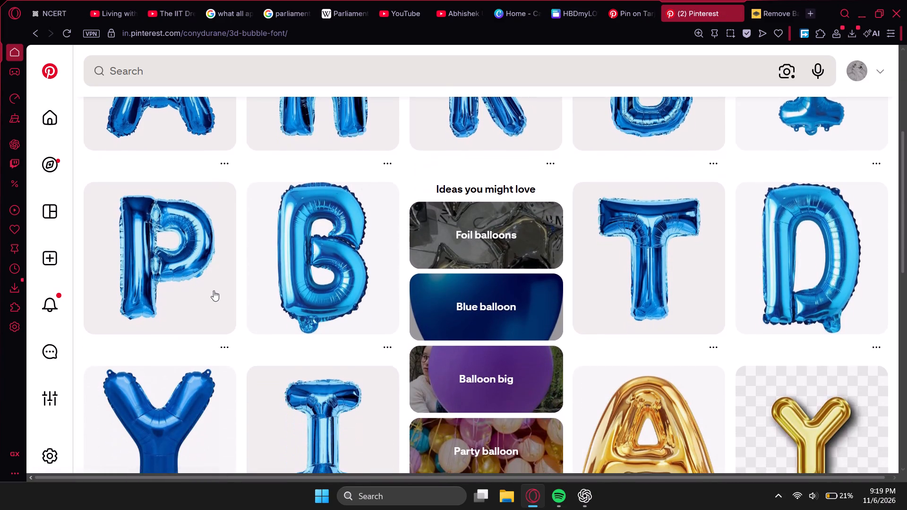
pyautogui.scroll(-5, 214, 290)
pyautogui.scroll(-4, 271, 255)
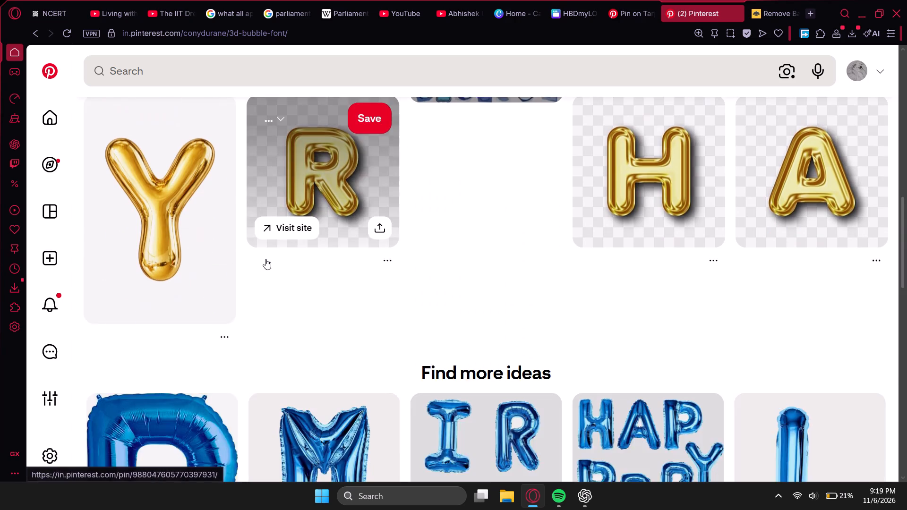
pyautogui.scroll(-4, 234, 264)
pyautogui.scroll(-3, 296, 251)
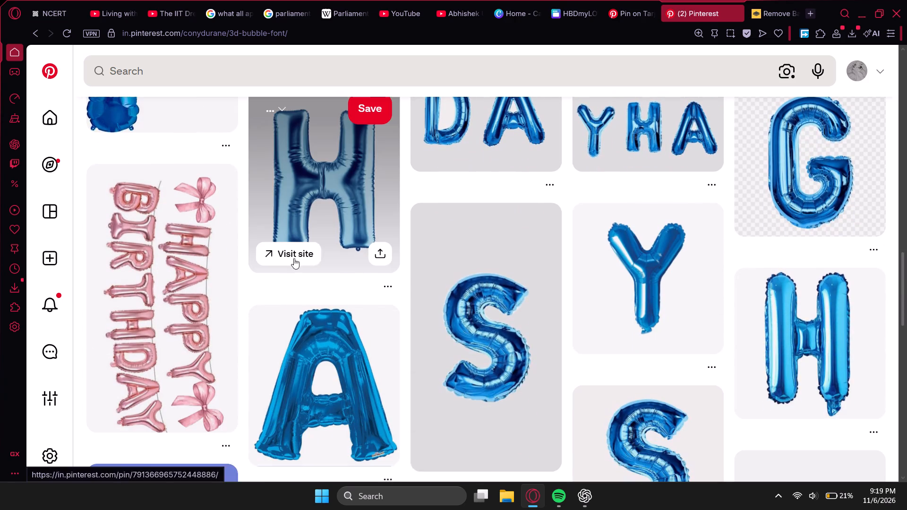
# Copy the image of rawpixel's blue G balloon pin and submit it to remove.bg for background removal.
pyautogui.click(829, 195)
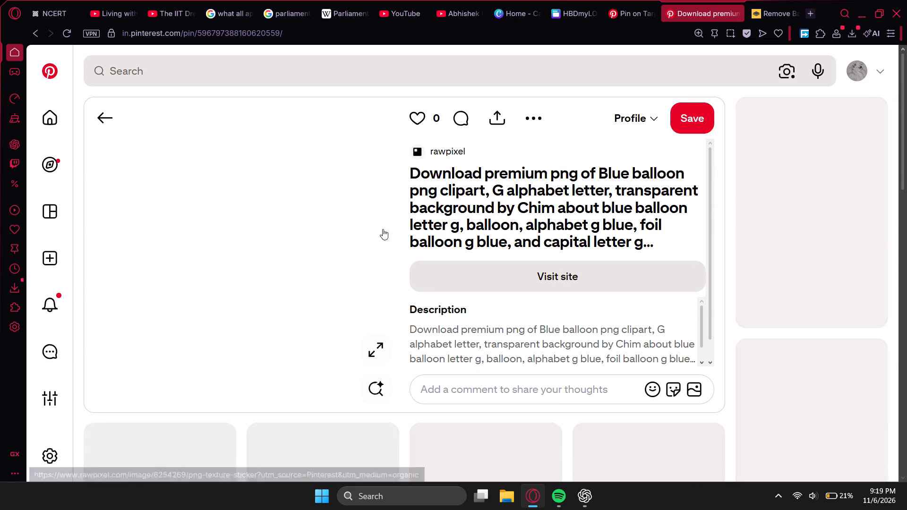
pyautogui.rightClick(296, 172)
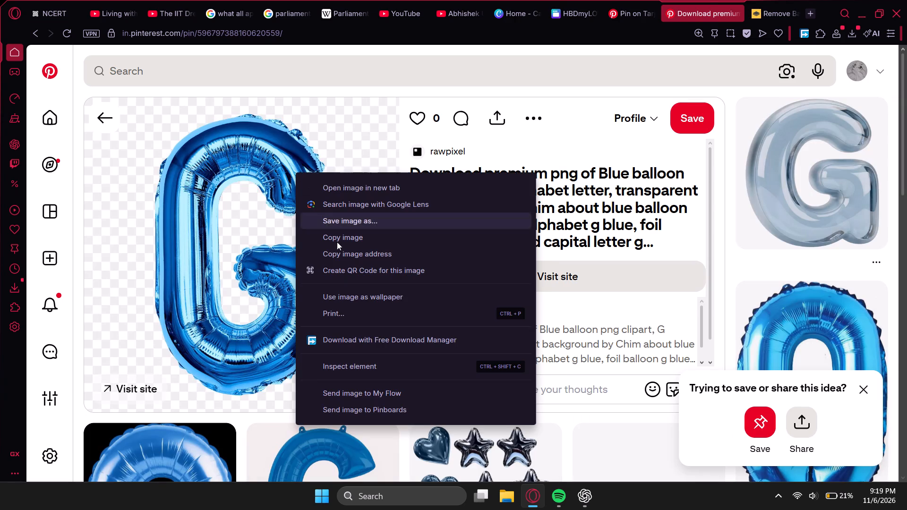
pyautogui.click(340, 237)
pyautogui.click(783, 0)
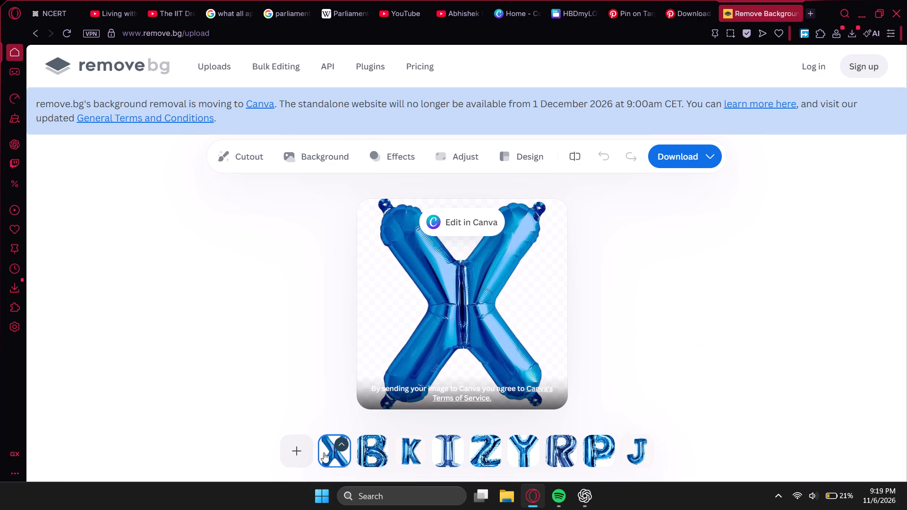
pyautogui.click(291, 447)
pyautogui.click(307, 390)
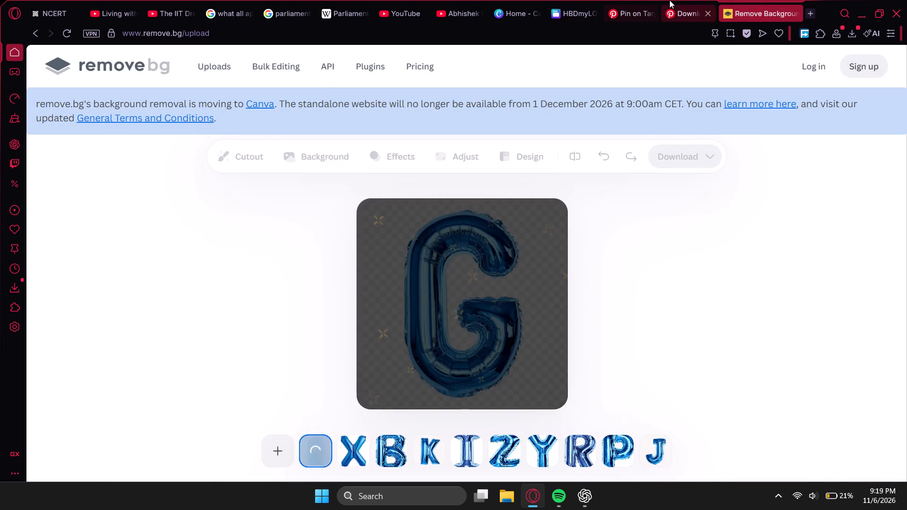
# Return to the "3d bubble font" board on Pinterest, open the blue S balloon pin and copy its image.
pyautogui.click(669, 0)
pyautogui.click(99, 118)
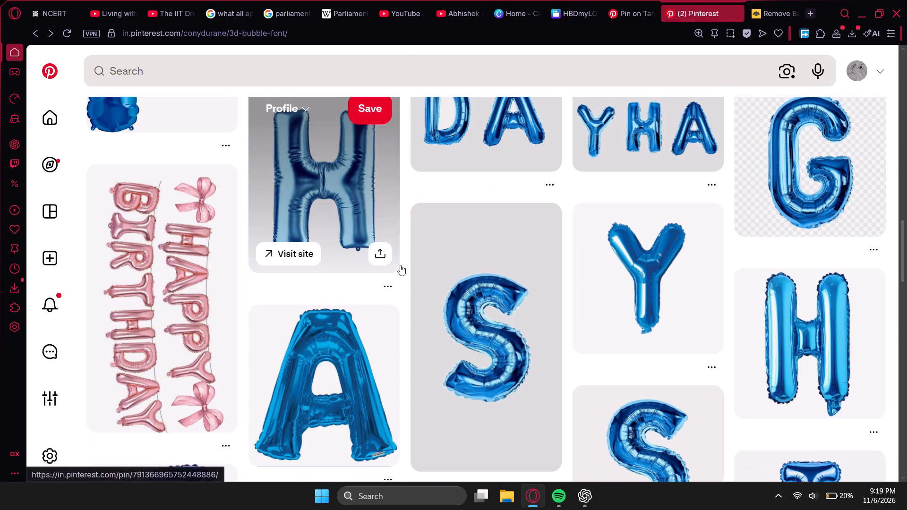
pyautogui.click(475, 322)
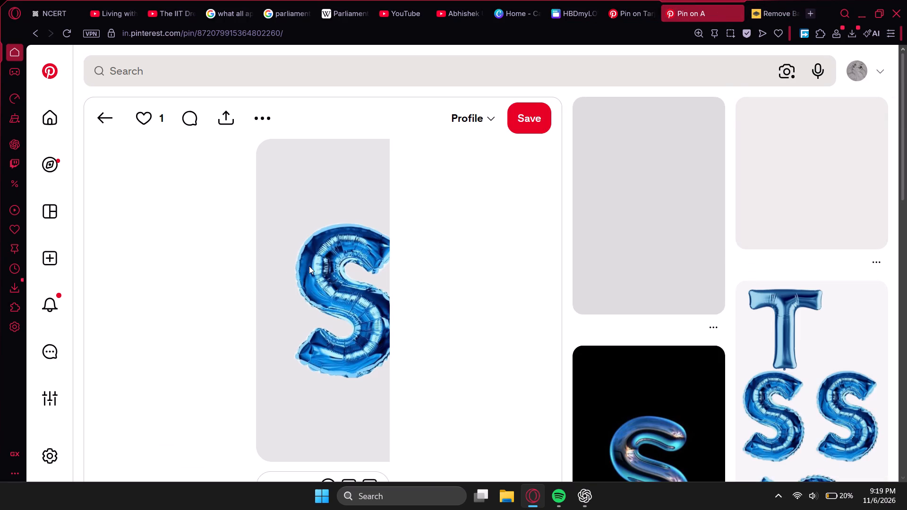
pyautogui.rightClick(317, 275)
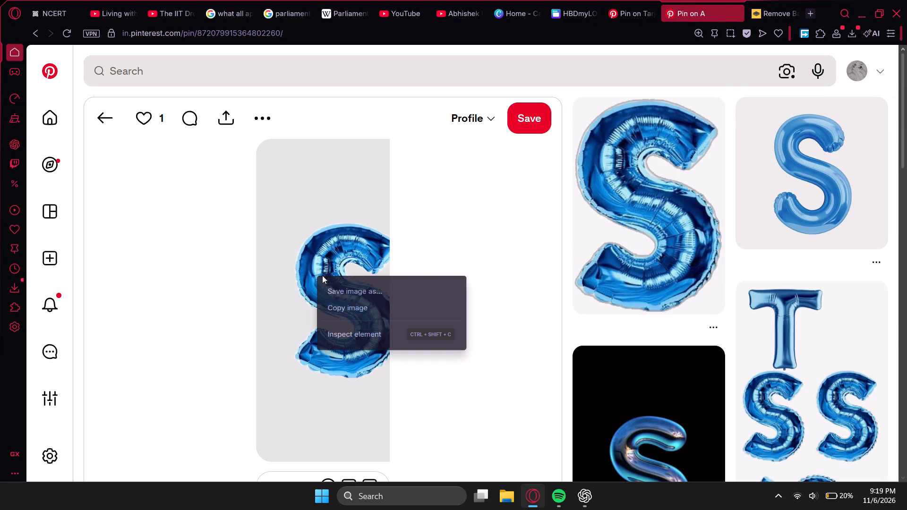
pyautogui.click(355, 311)
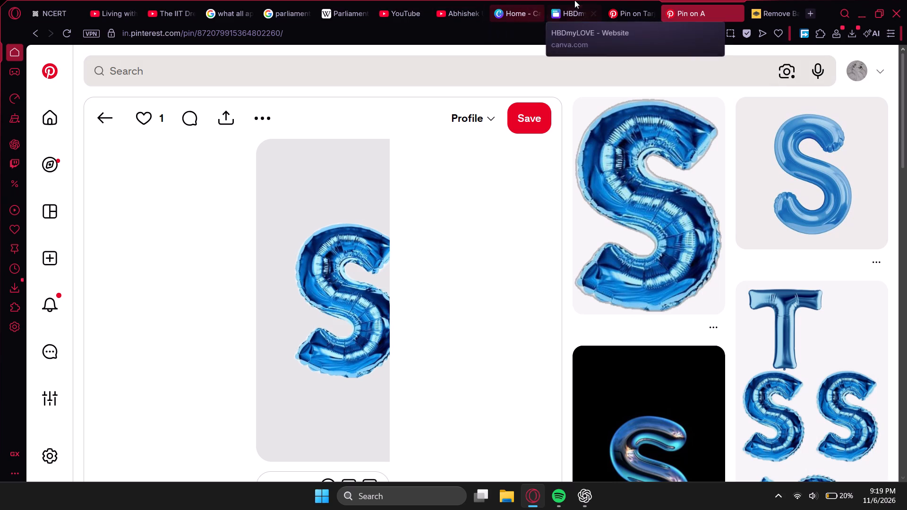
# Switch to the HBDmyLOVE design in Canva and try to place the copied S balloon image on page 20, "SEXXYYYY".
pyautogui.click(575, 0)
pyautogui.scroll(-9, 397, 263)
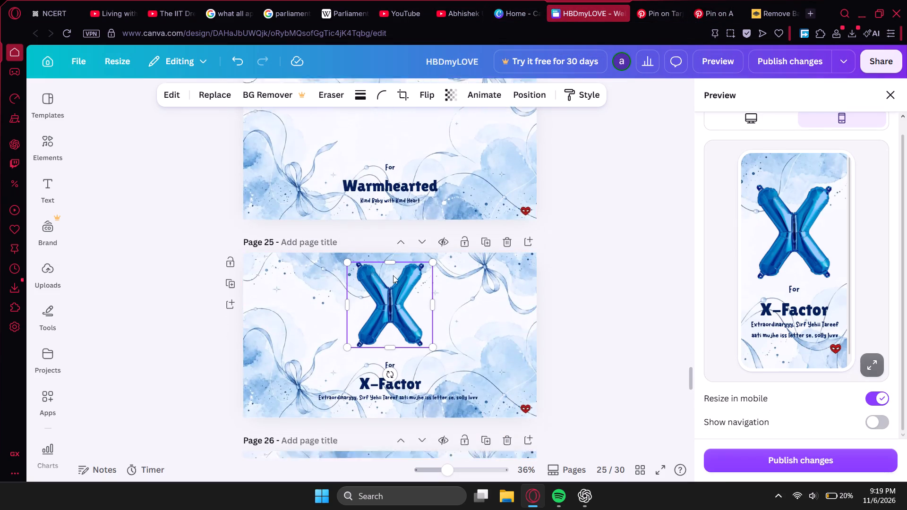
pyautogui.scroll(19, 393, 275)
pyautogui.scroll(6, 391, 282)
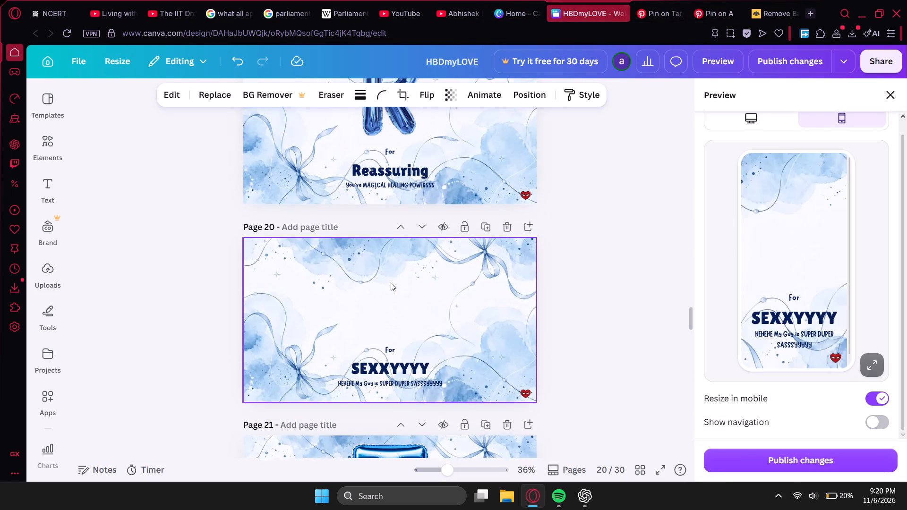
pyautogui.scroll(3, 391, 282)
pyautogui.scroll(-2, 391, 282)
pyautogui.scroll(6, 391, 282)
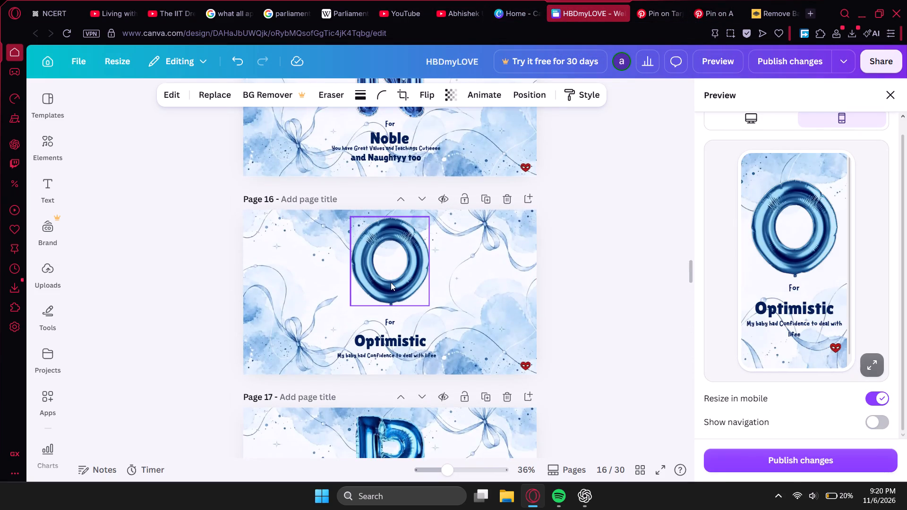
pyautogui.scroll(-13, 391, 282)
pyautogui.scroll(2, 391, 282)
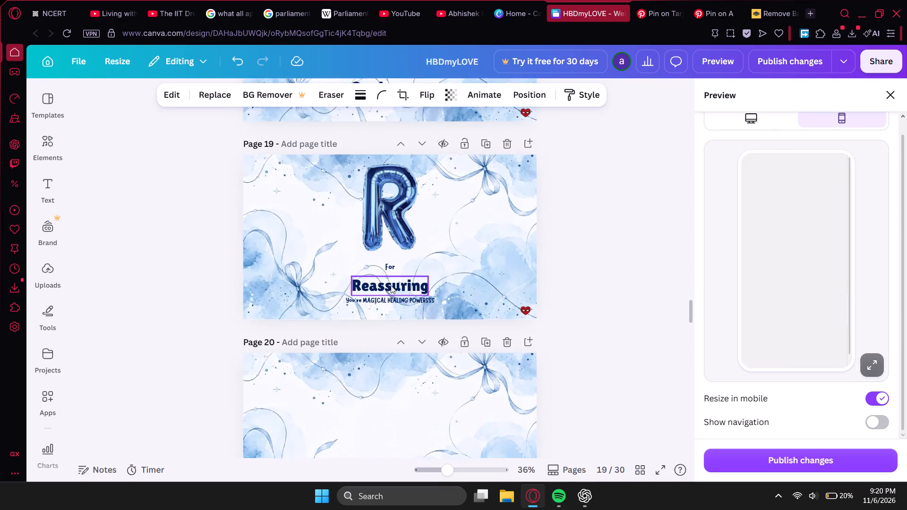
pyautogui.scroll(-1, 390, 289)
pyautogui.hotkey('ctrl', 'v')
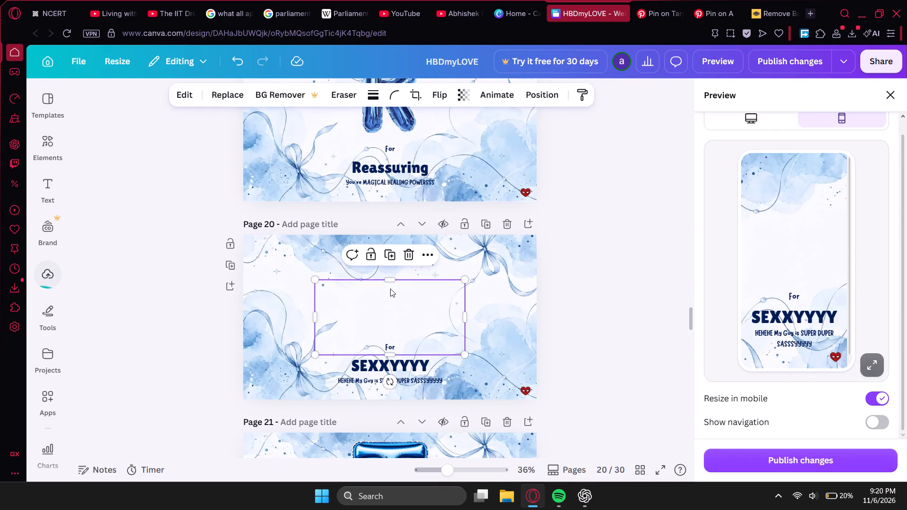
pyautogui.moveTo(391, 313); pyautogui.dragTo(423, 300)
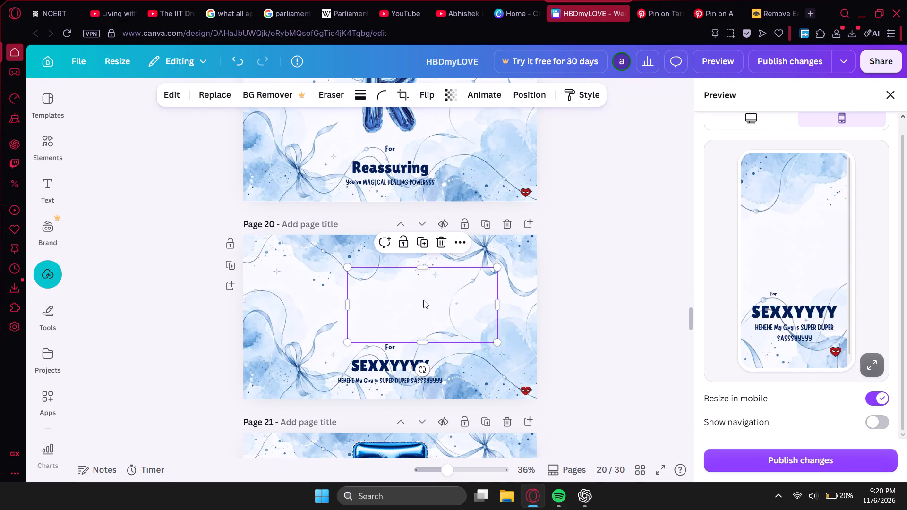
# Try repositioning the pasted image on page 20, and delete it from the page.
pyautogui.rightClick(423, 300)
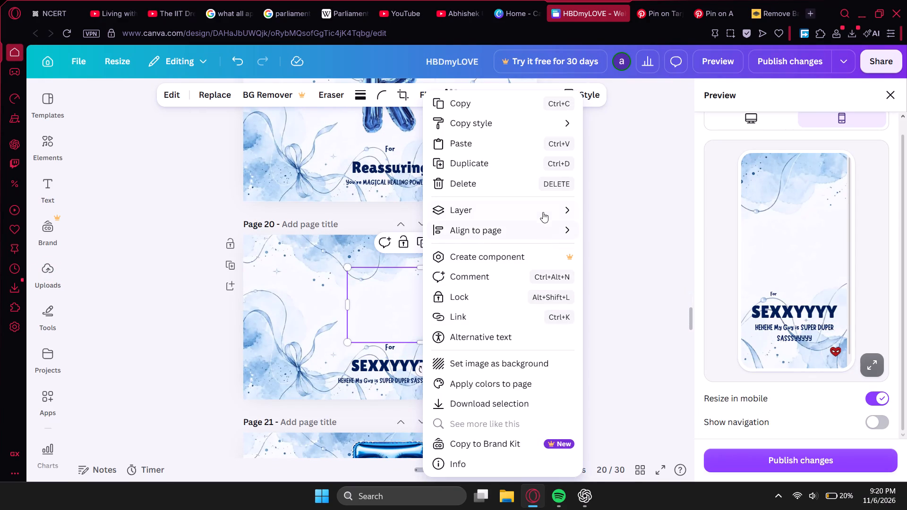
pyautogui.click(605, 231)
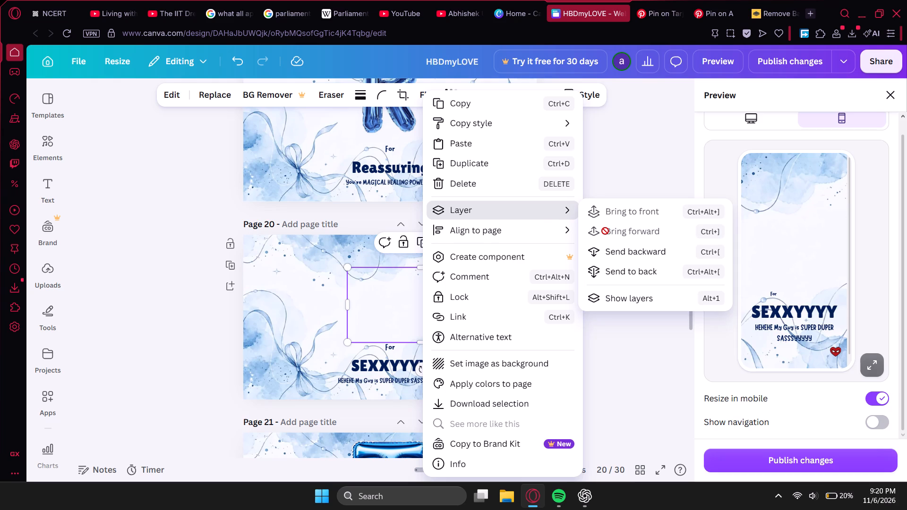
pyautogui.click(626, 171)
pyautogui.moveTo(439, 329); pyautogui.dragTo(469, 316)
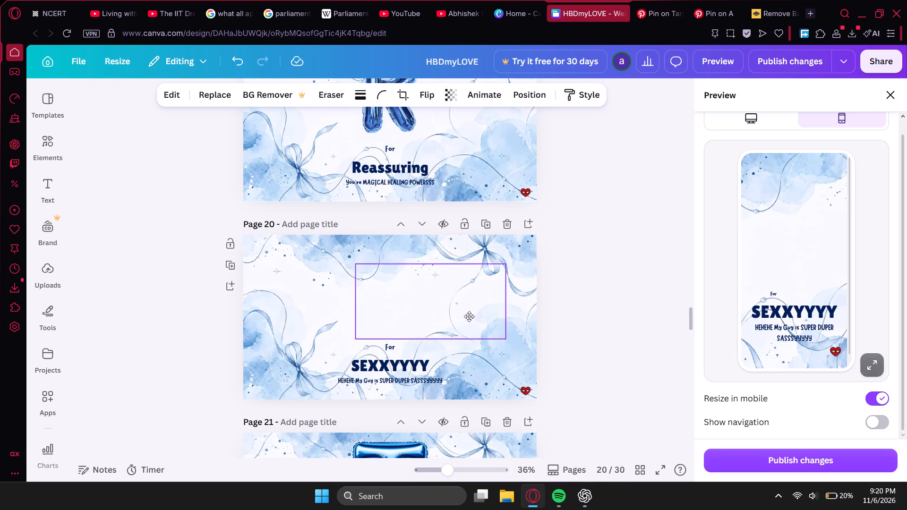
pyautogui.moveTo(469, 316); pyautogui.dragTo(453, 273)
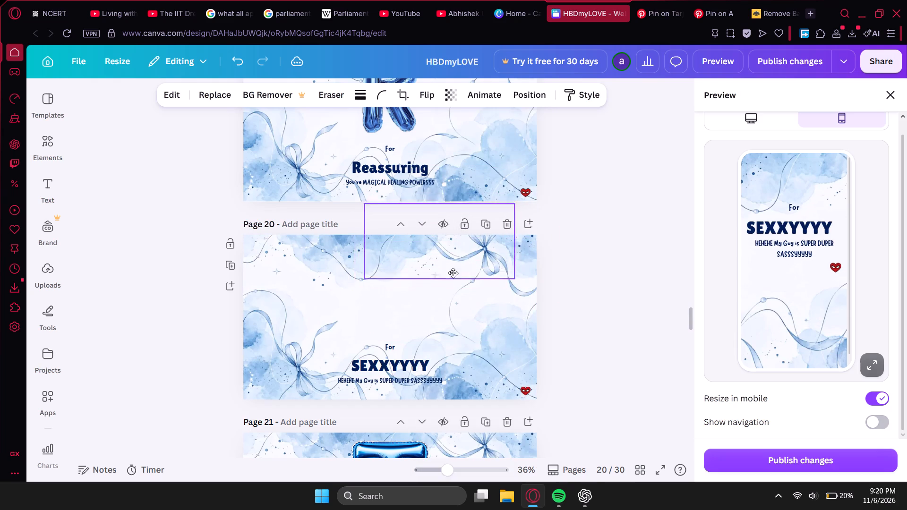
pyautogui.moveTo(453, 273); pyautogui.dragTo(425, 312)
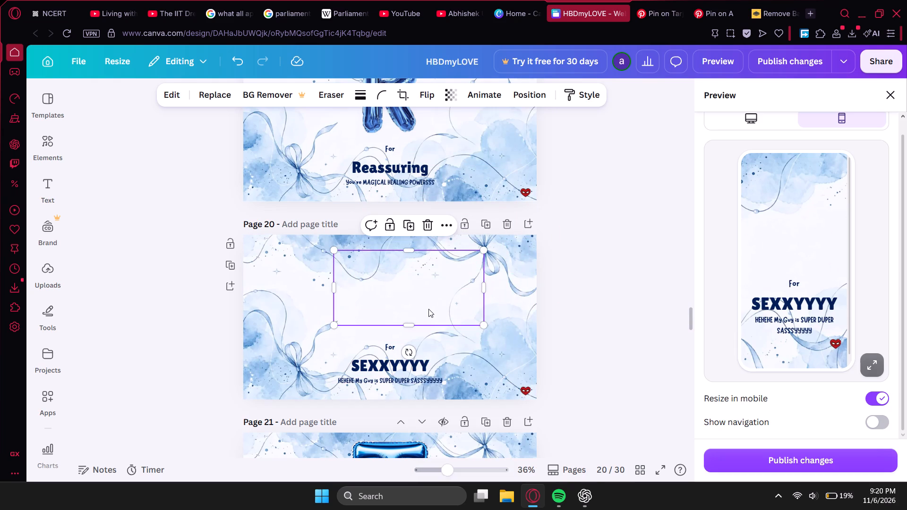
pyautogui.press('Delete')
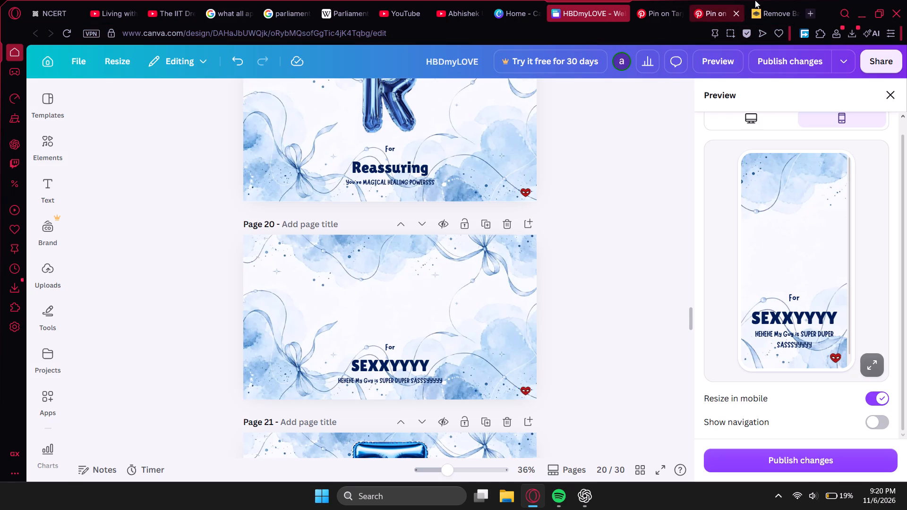
# Switch to remove.bg, reload the page and copy the G balloon cutout.
pyautogui.click(760, 0)
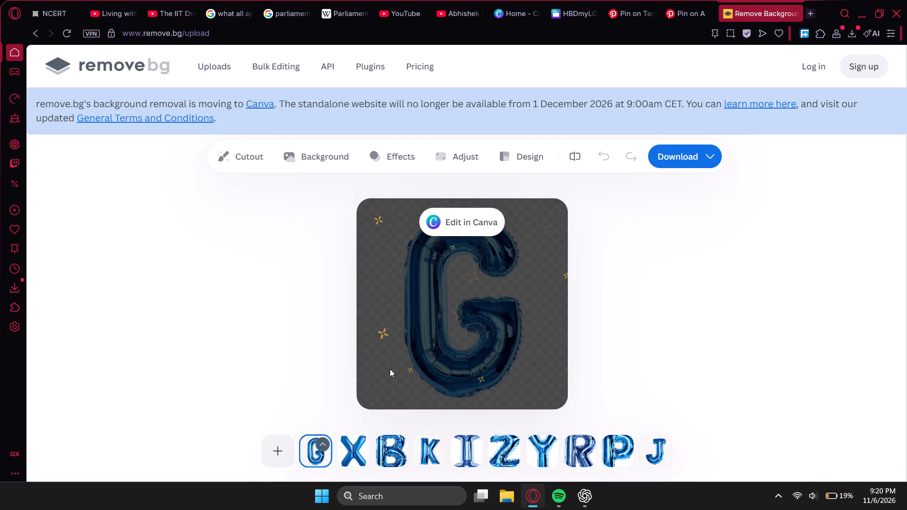
pyautogui.rightClick(501, 287)
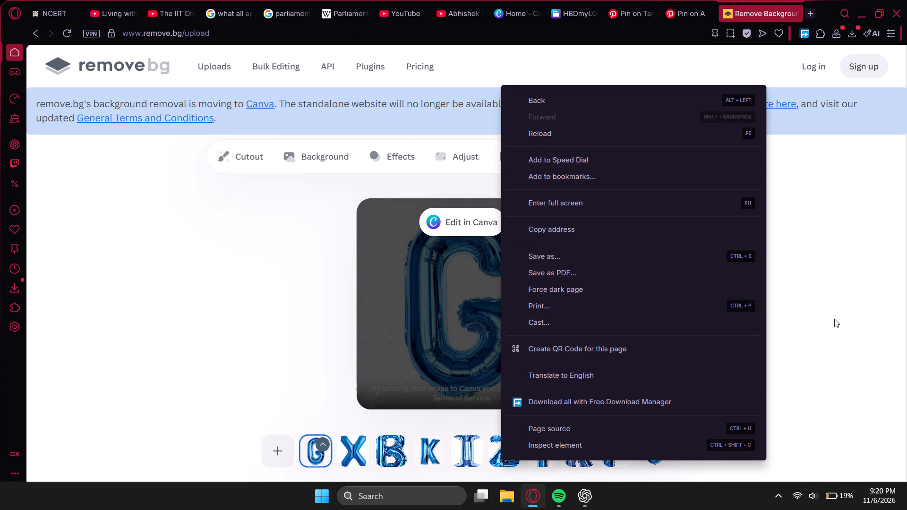
pyautogui.click(837, 316)
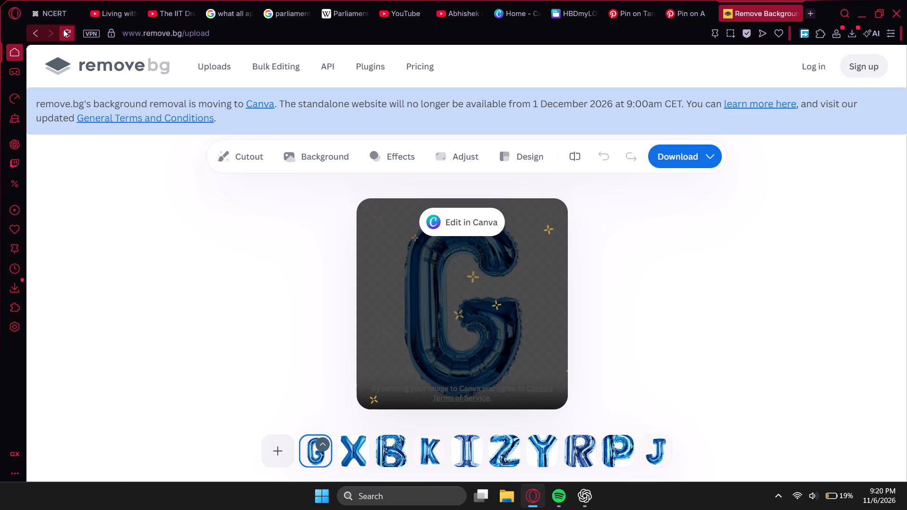
pyautogui.click(63, 29)
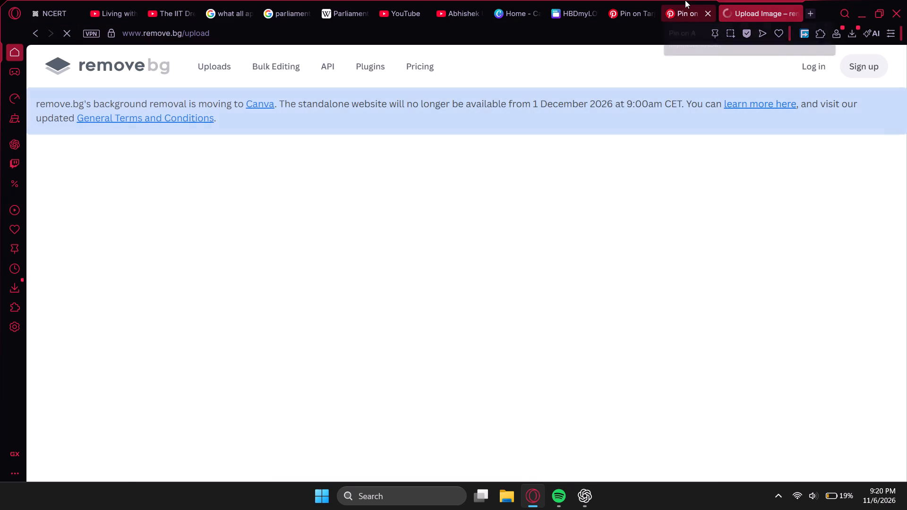
pyautogui.rightClick(430, 306)
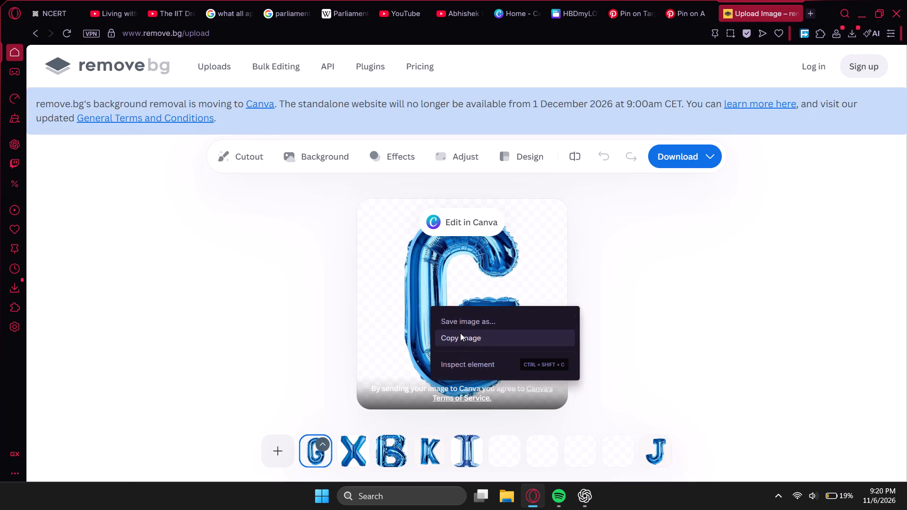
pyautogui.click(460, 333)
# Paste the G balloon cutout into the Canva design on page 8, "Gorgeous", and position it above the word "For".
pyautogui.click(568, 7)
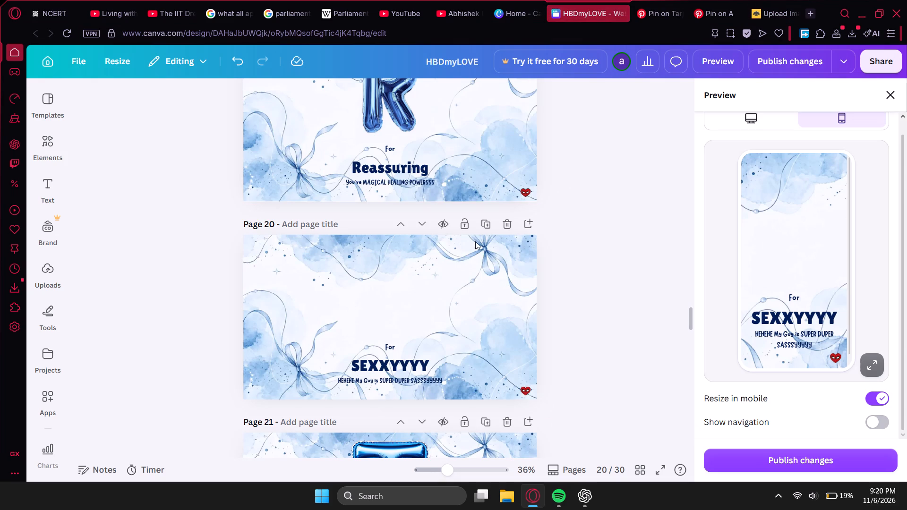
pyautogui.scroll(16, 463, 282)
pyautogui.scroll(13, 415, 323)
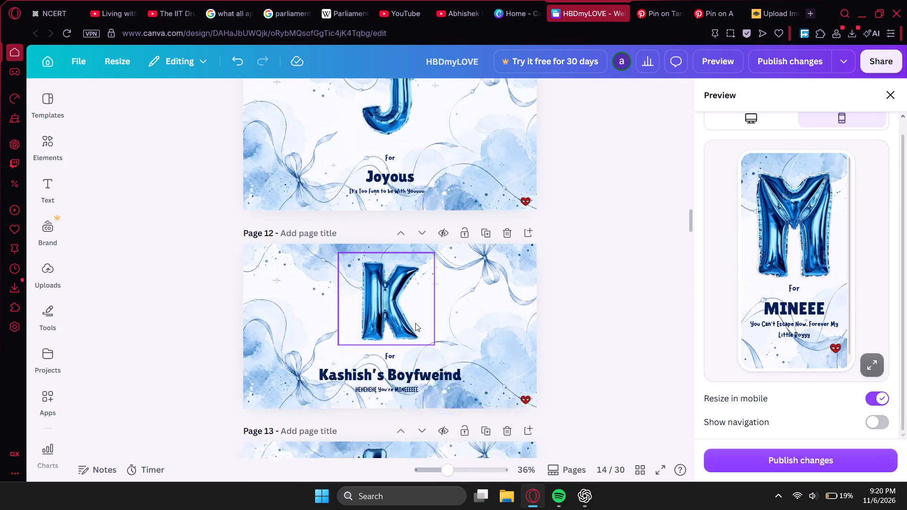
pyautogui.scroll(14, 415, 323)
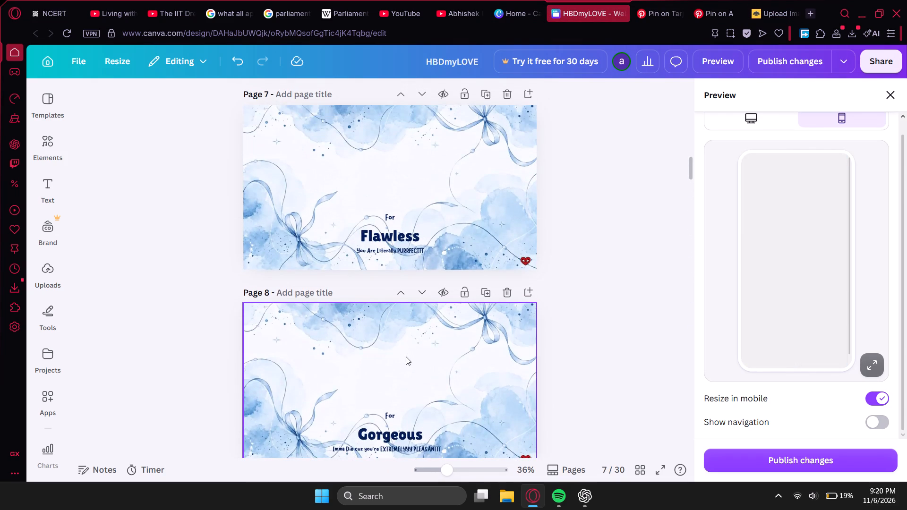
pyautogui.scroll(-1, 406, 357)
pyautogui.hotkey('ctrl', 'v')
pyautogui.moveTo(399, 326); pyautogui.dragTo(396, 305)
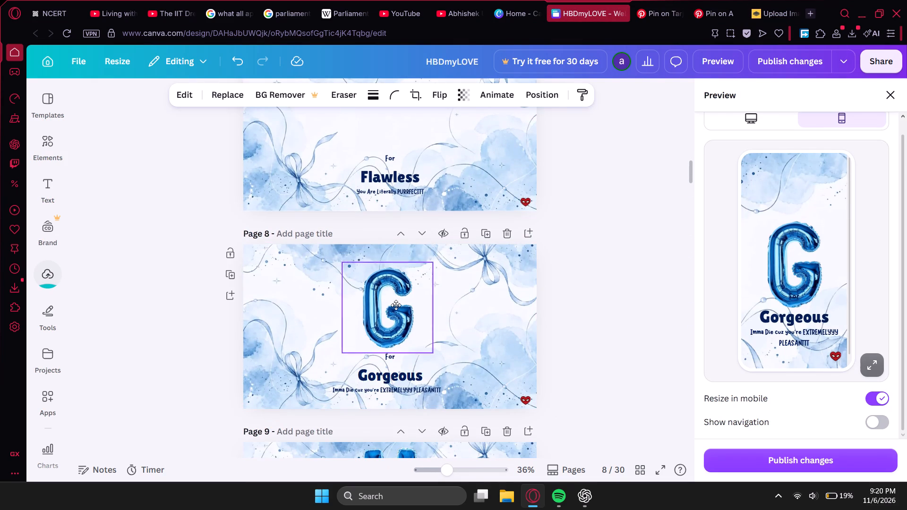
pyautogui.moveTo(396, 305); pyautogui.dragTo(395, 299)
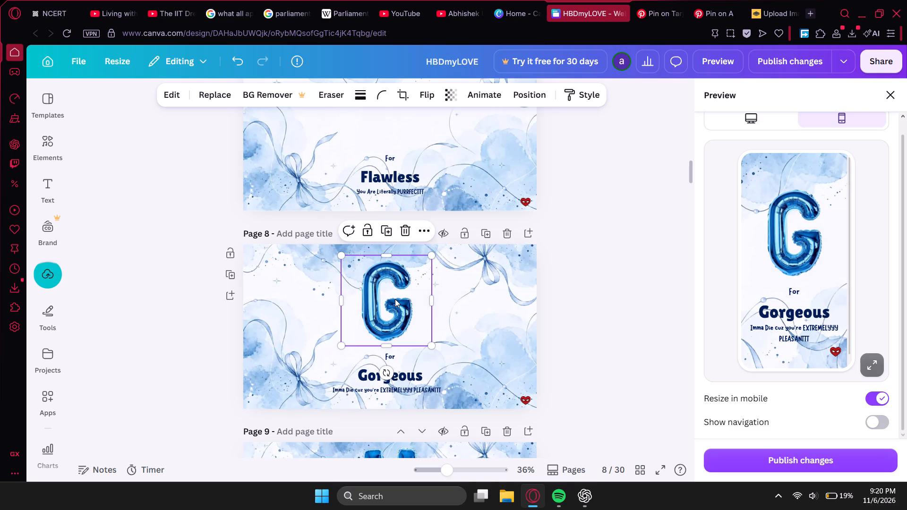
# Look through the pages of the HBDmyLOVE design to check which ones still lack a letter balloon.
pyautogui.scroll(3, 395, 299)
pyautogui.scroll(6, 470, 278)
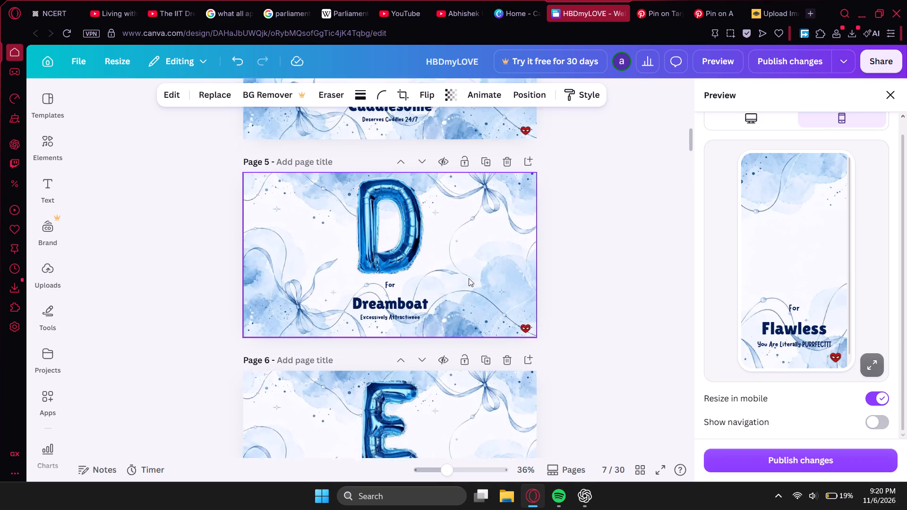
pyautogui.scroll(5, 465, 282)
pyautogui.scroll(-11, 465, 282)
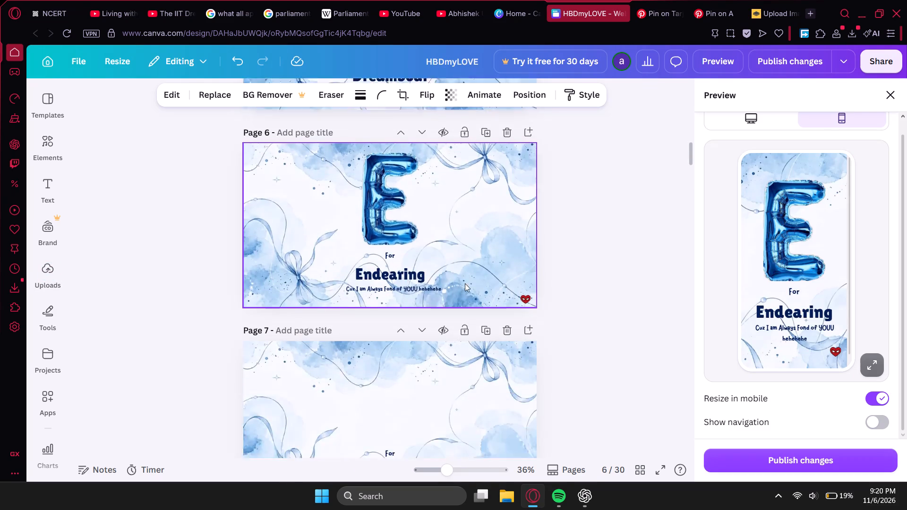
pyautogui.scroll(-19, 465, 283)
pyautogui.scroll(-18, 464, 285)
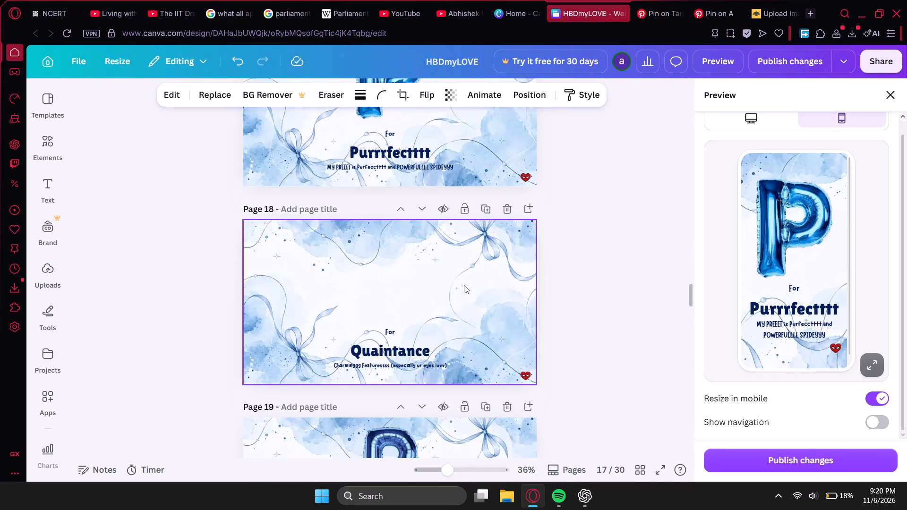
pyautogui.scroll(-13, 464, 285)
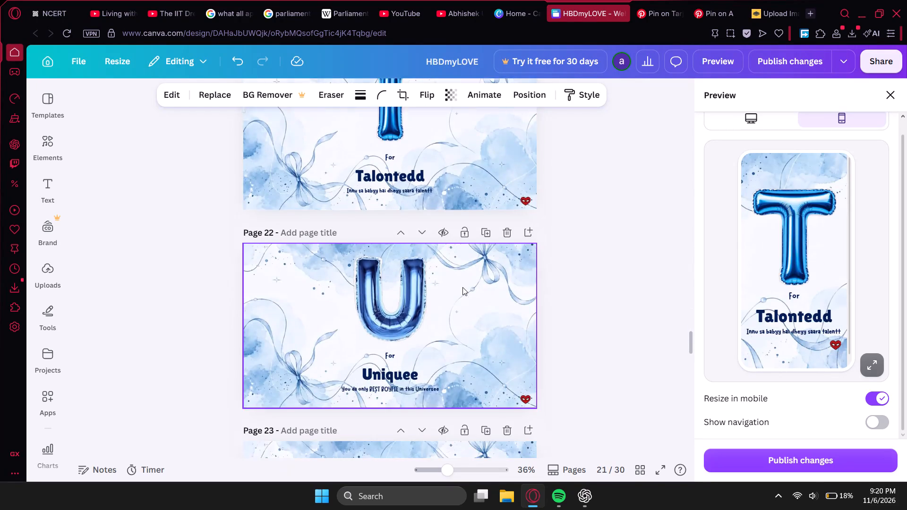
pyautogui.scroll(-8, 462, 287)
pyautogui.scroll(-5, 572, 225)
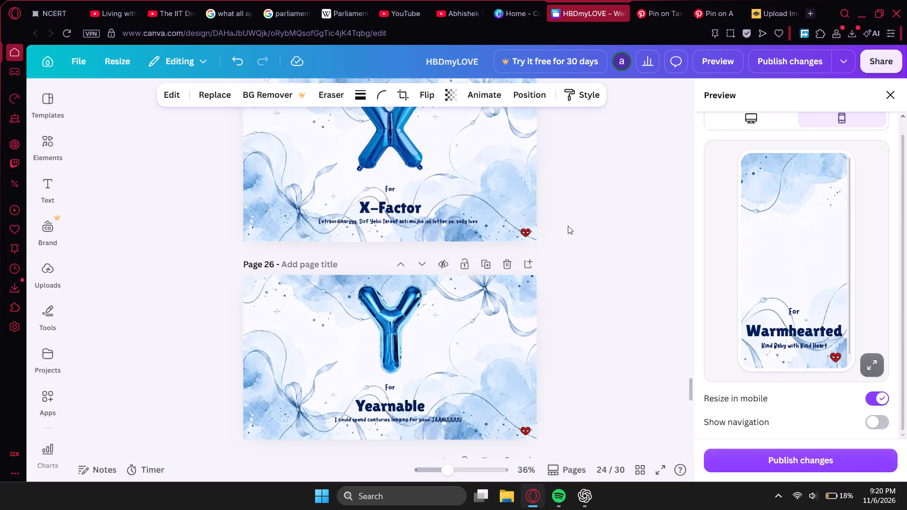
pyautogui.scroll(-9, 566, 225)
# Return to Pinterest, open the large blue foil S balloon among the related pins and copy its image.
pyautogui.click(765, 0)
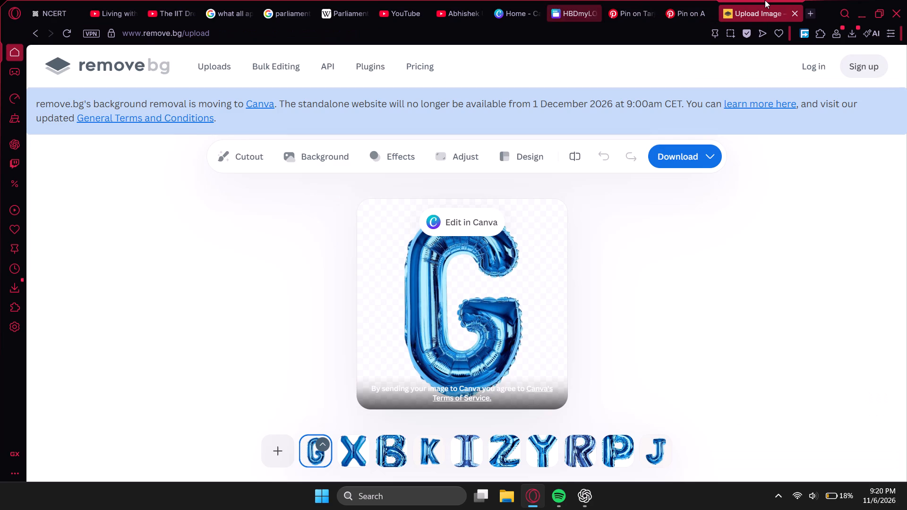
pyautogui.click(694, 0)
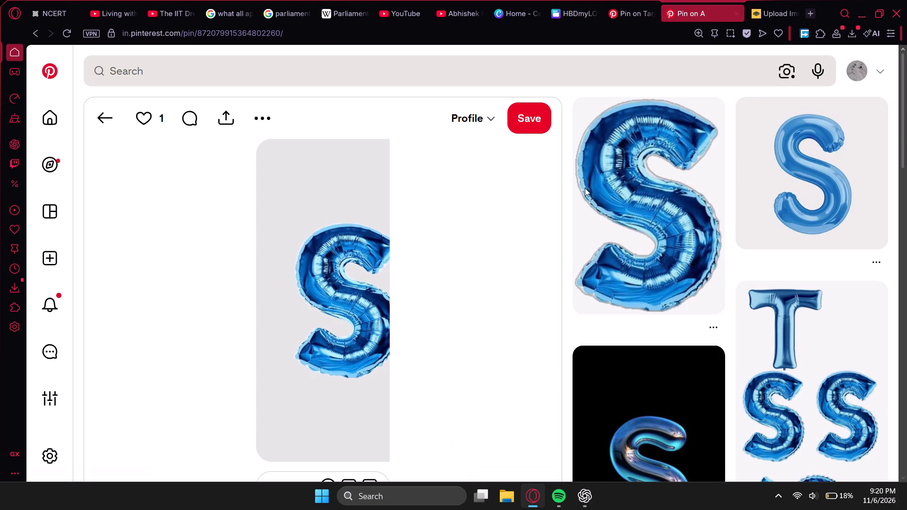
pyautogui.click(630, 179)
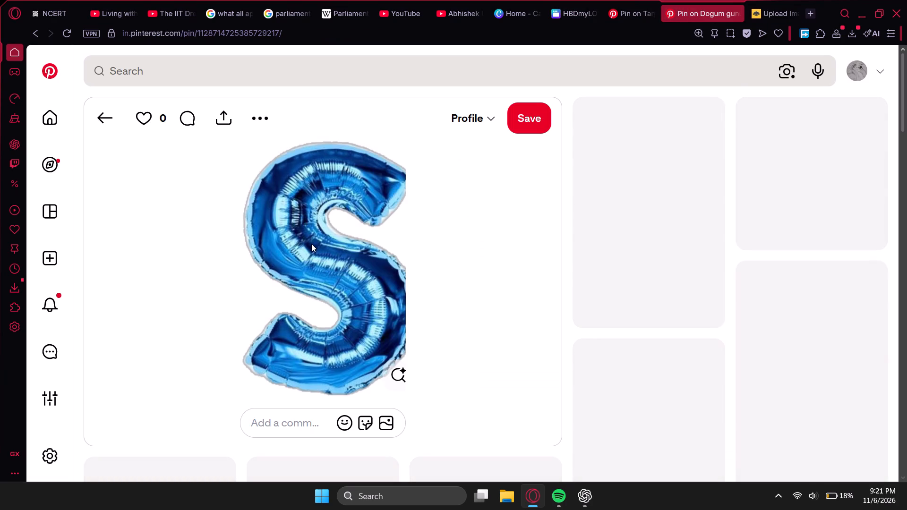
pyautogui.rightClick(311, 244)
pyautogui.click(341, 283)
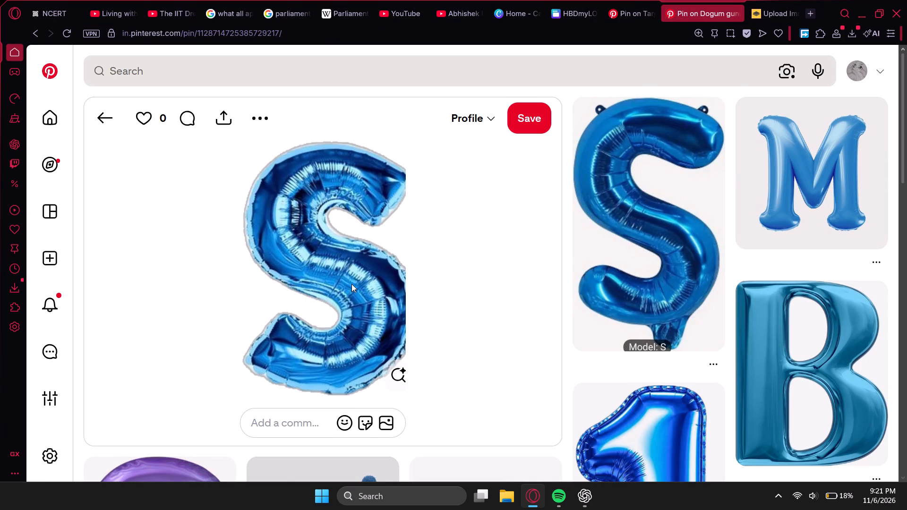
# Look through the pins related to the large S balloon, and go back to look through those of the previous S pin.
pyautogui.scroll(-4, 364, 291)
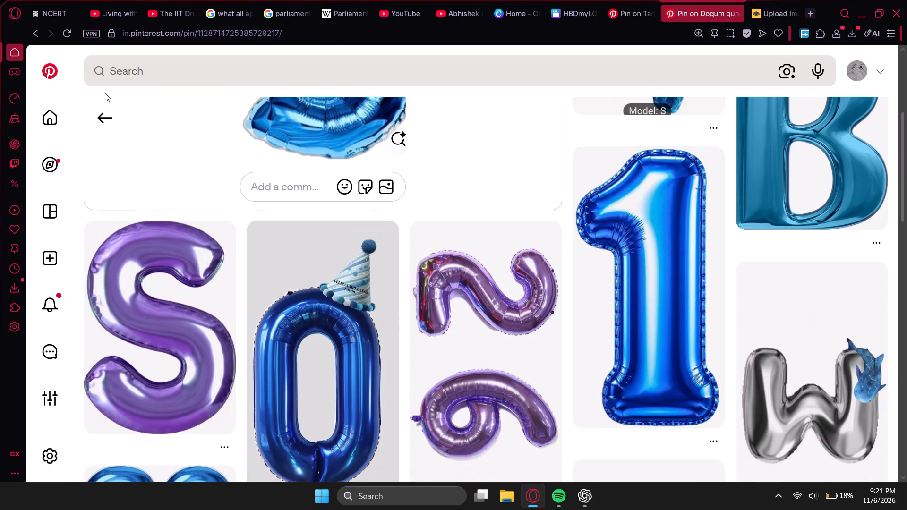
pyautogui.click(106, 123)
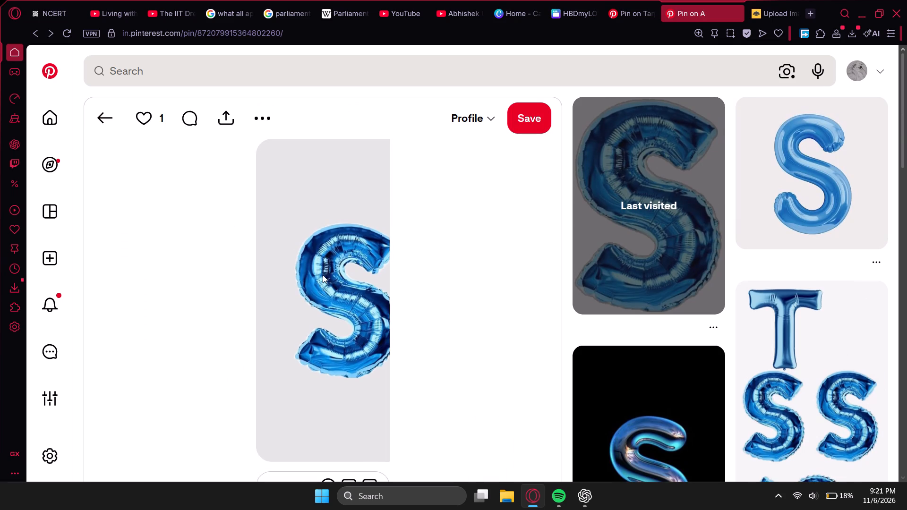
pyautogui.tripleClick(323, 275)
pyautogui.click(323, 275)
pyautogui.scroll(-6, 322, 277)
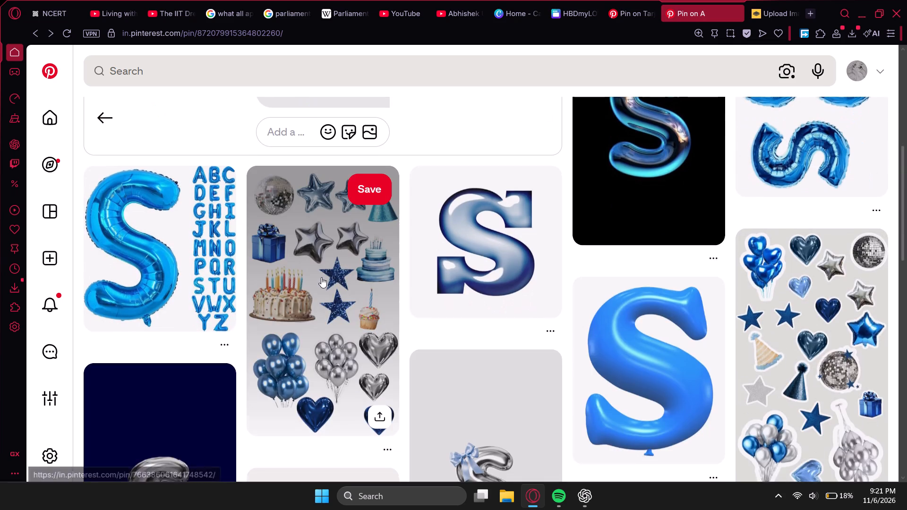
pyautogui.scroll(7, 318, 279)
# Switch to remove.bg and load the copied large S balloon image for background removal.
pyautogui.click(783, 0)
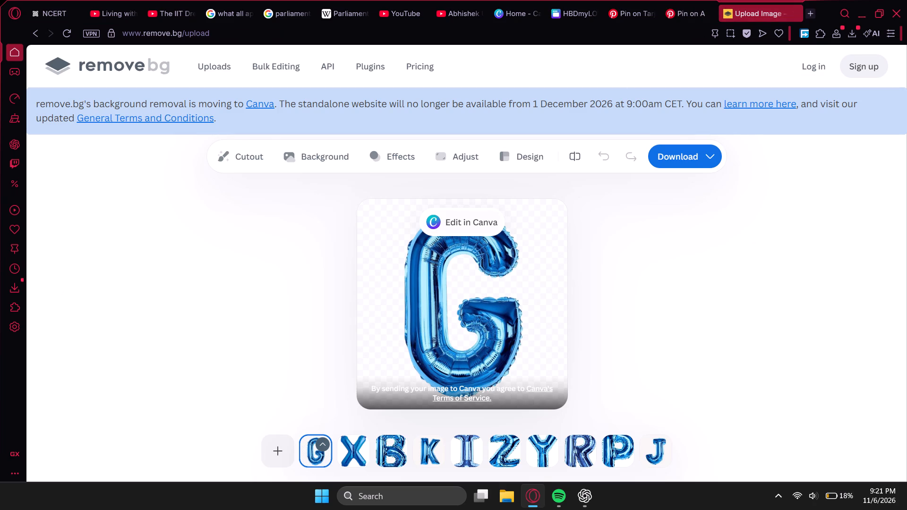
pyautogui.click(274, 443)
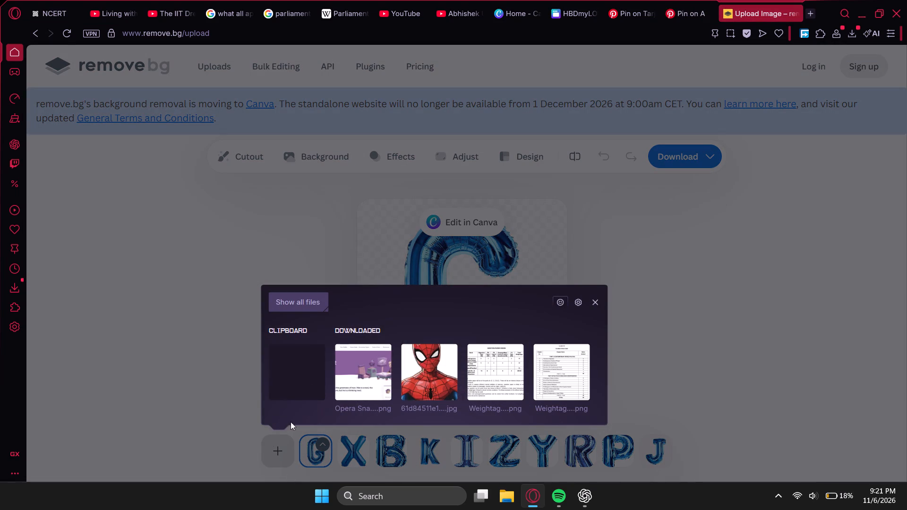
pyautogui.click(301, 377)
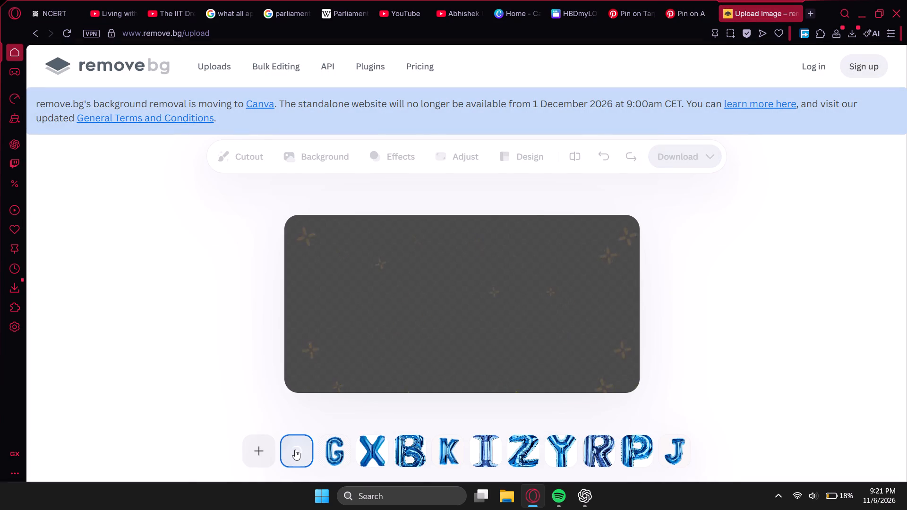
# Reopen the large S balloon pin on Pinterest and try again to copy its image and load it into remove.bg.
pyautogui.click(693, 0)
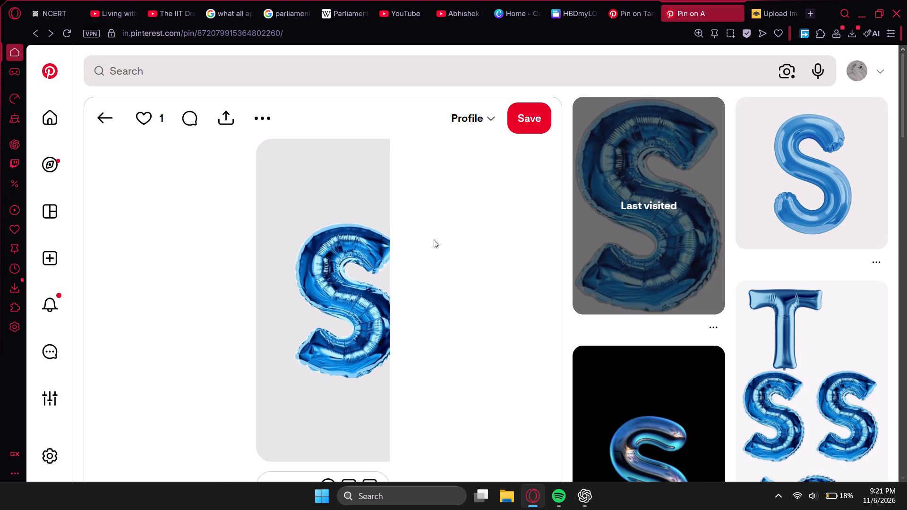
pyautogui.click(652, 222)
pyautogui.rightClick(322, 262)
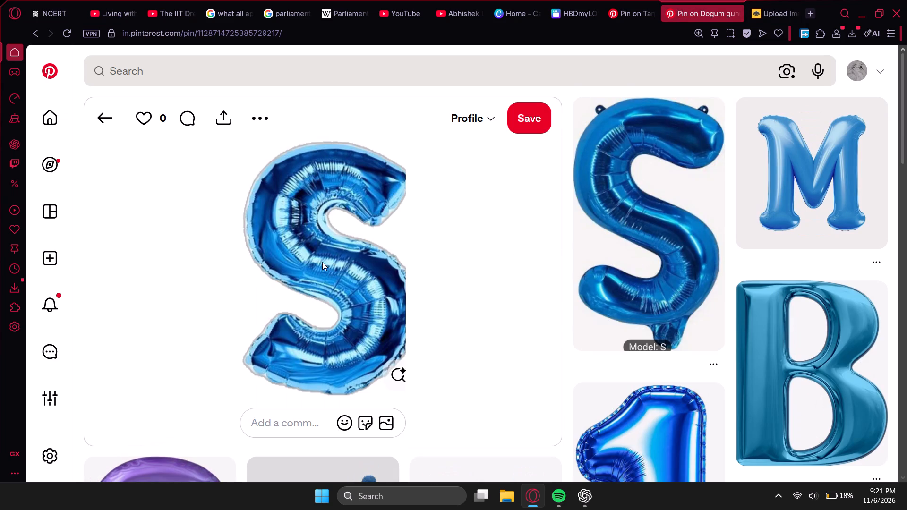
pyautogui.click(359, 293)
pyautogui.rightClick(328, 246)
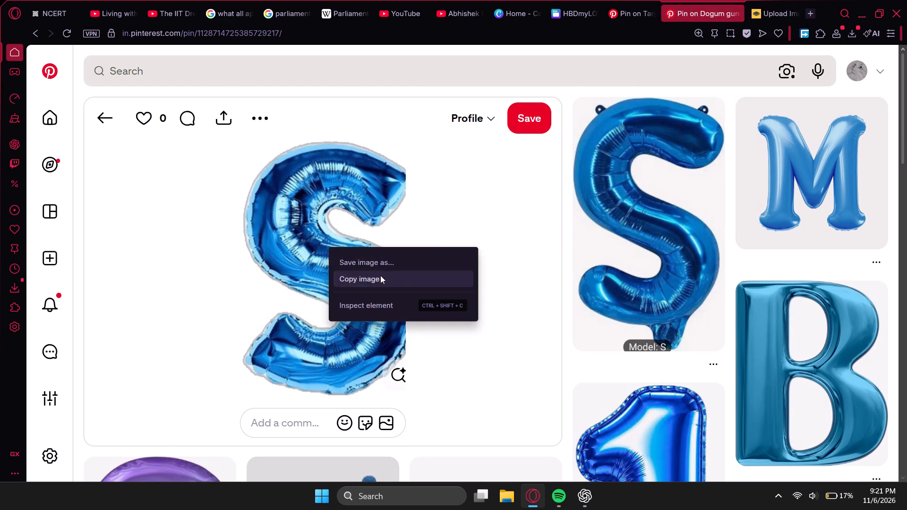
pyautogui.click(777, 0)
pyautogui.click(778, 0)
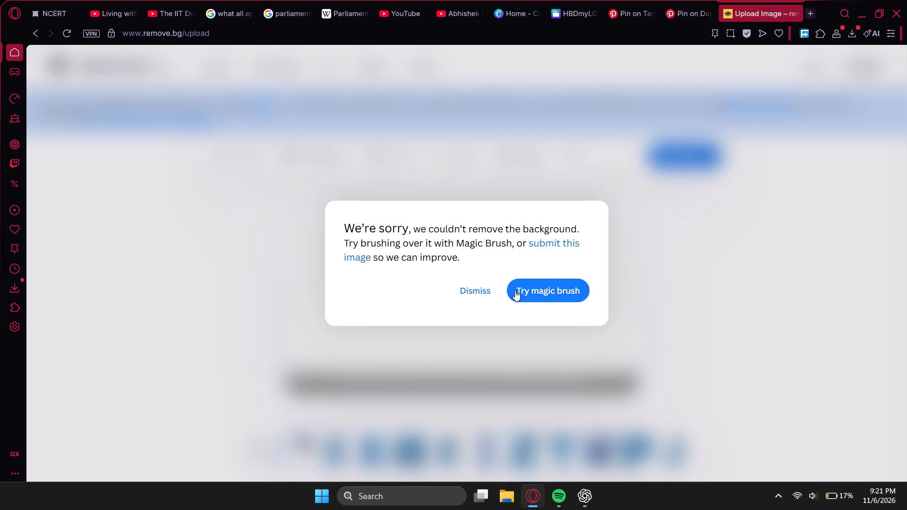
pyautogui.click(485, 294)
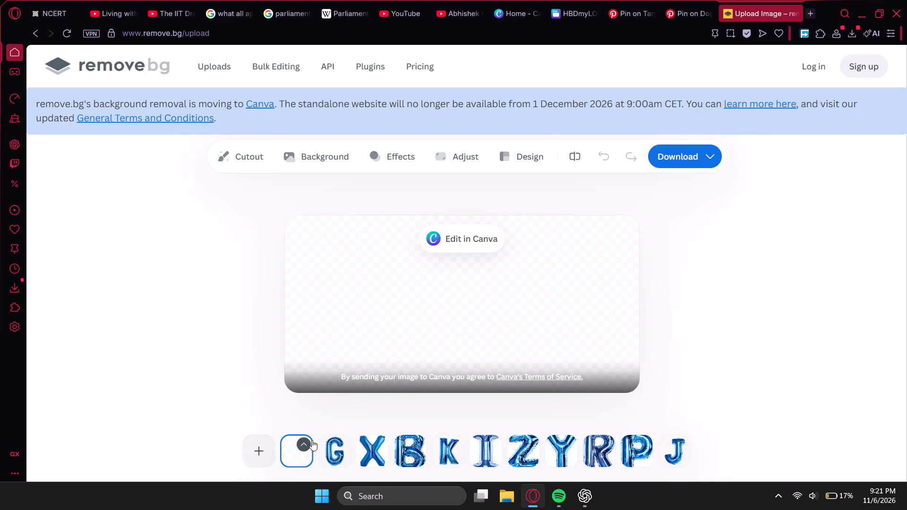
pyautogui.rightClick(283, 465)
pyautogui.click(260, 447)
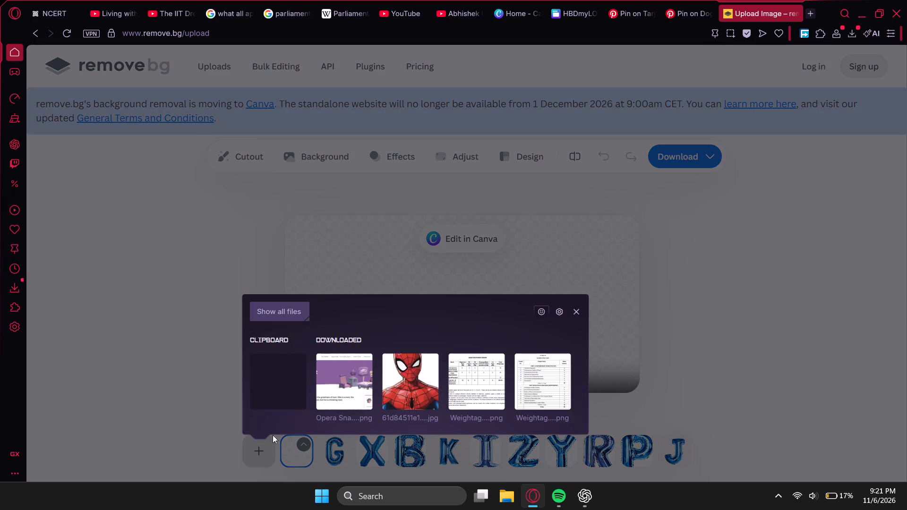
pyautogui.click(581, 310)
# Go back to the Pinterest 3D bubble font board, open the blue S balloon pin with the plain light background and copy its image.
pyautogui.click(690, 0)
pyautogui.scroll(-3, 583, 196)
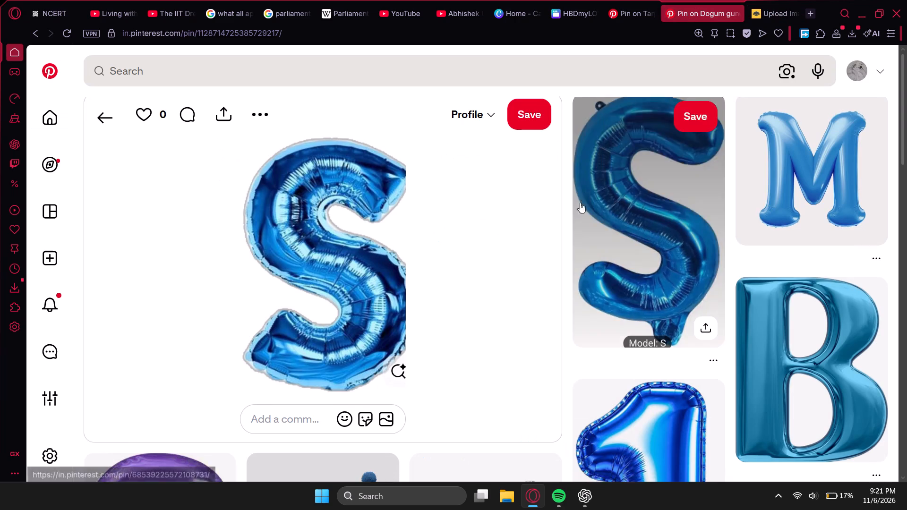
pyautogui.scroll(-3, 580, 203)
pyautogui.scroll(-6, 514, 271)
pyautogui.scroll(-5, 186, 180)
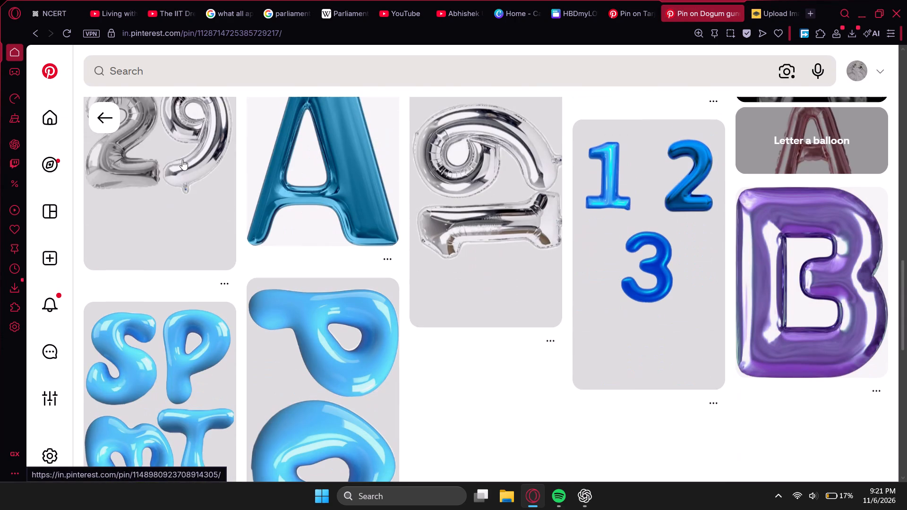
pyautogui.click(106, 111)
pyautogui.click(103, 115)
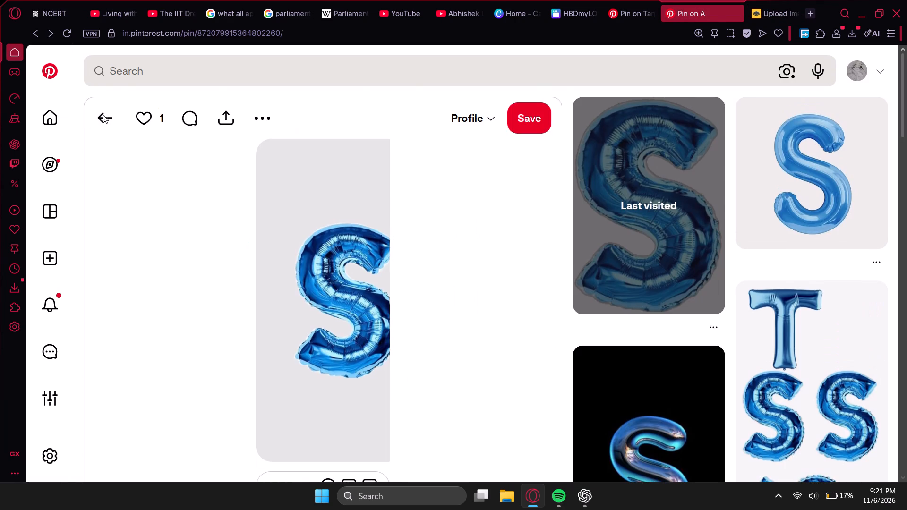
pyautogui.scroll(-4, 299, 241)
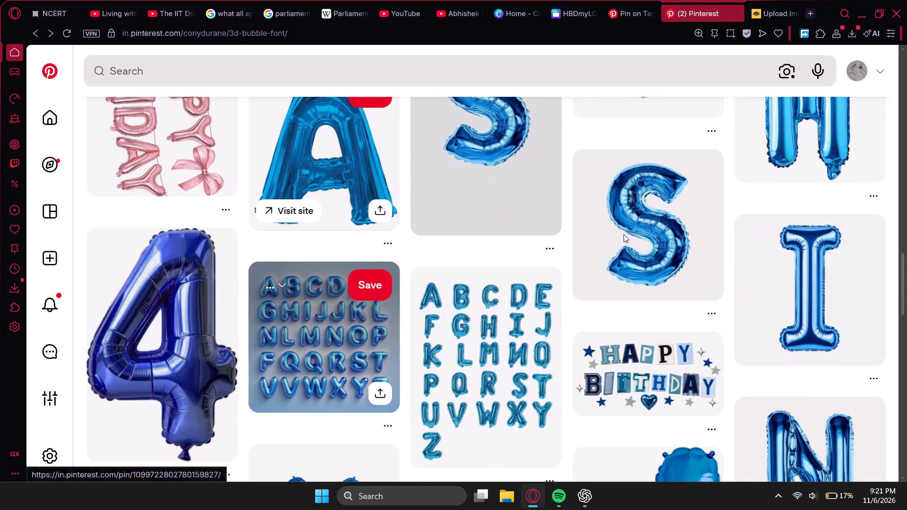
pyautogui.click(667, 229)
pyautogui.rightClick(286, 260)
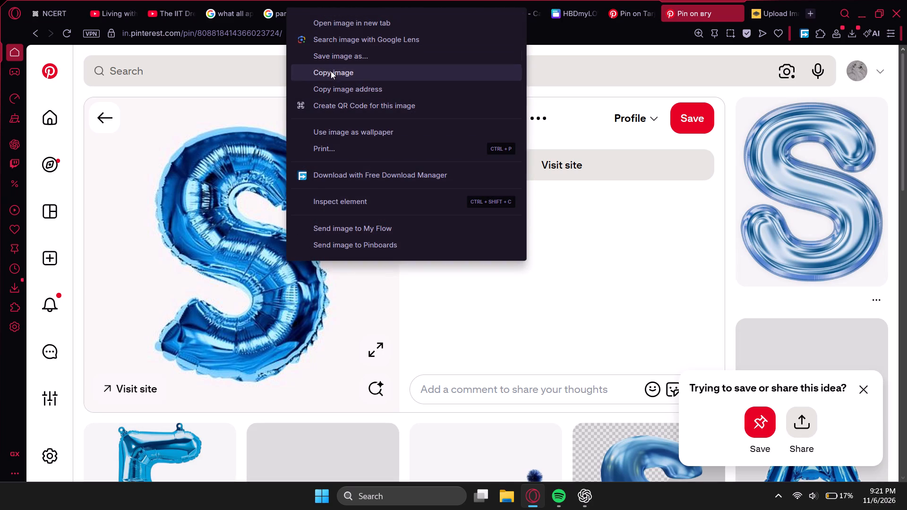
pyautogui.click(331, 71)
# Remove the background from the copied S balloon image in remove.bg and copy the cutout.
pyautogui.click(749, 0)
pyautogui.click(249, 453)
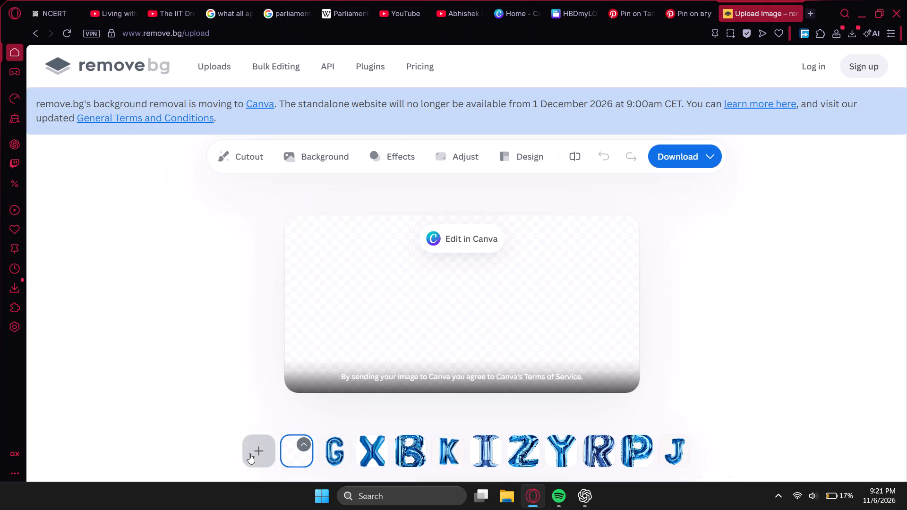
pyautogui.click(281, 384)
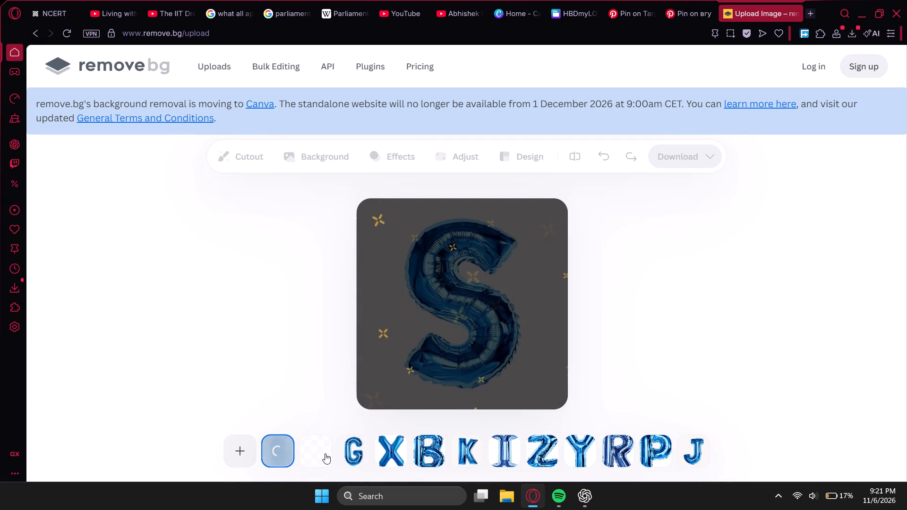
pyautogui.rightClick(325, 453)
pyautogui.click(297, 382)
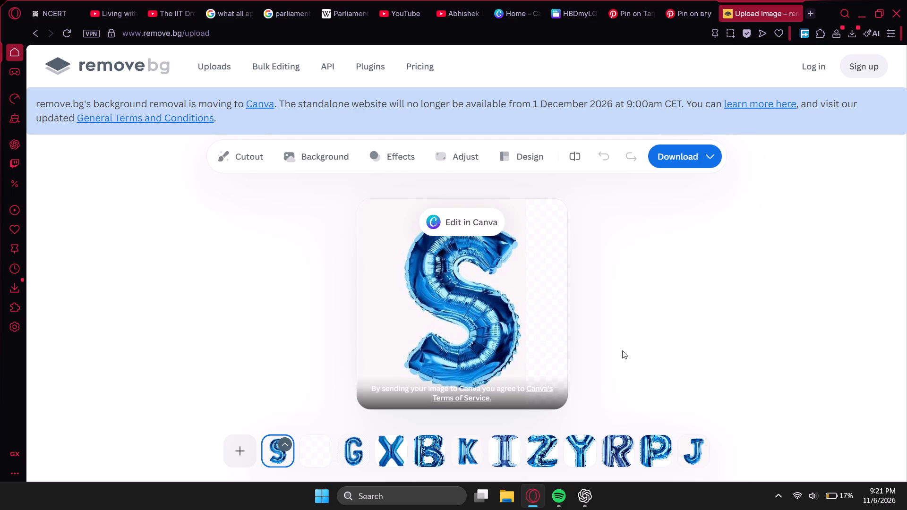
pyautogui.rightClick(482, 308)
pyautogui.click(504, 342)
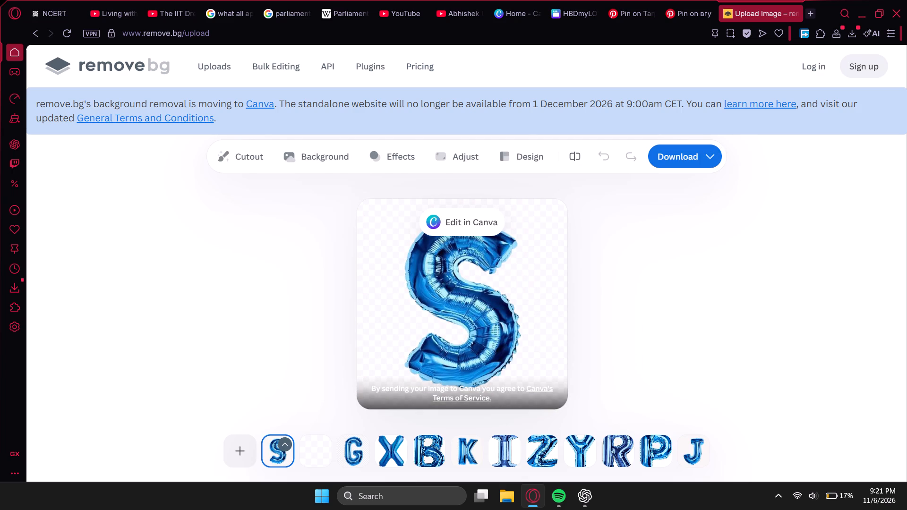
# Paste the S balloon cutout into the Canva design on page 20, "SEXXYYYY", and position it above the word "For".
pyautogui.click(575, 0)
pyautogui.scroll(7, 419, 322)
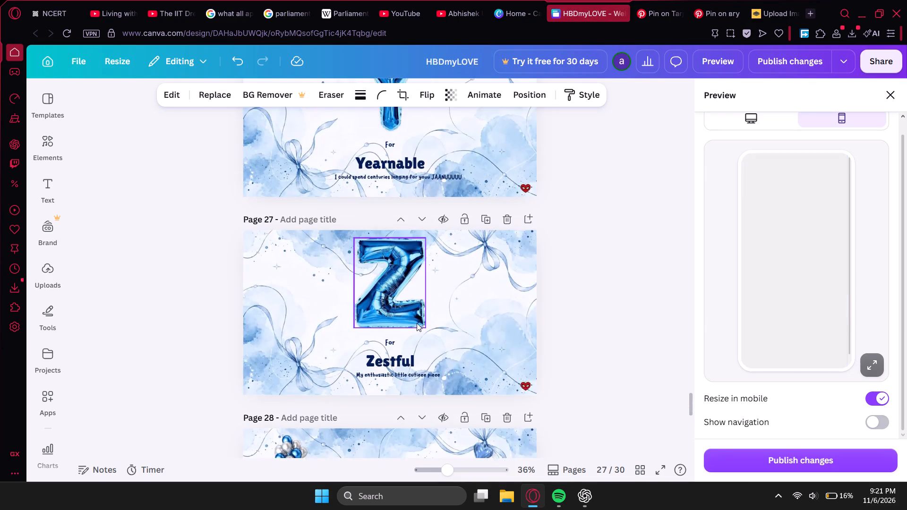
pyautogui.scroll(18, 417, 323)
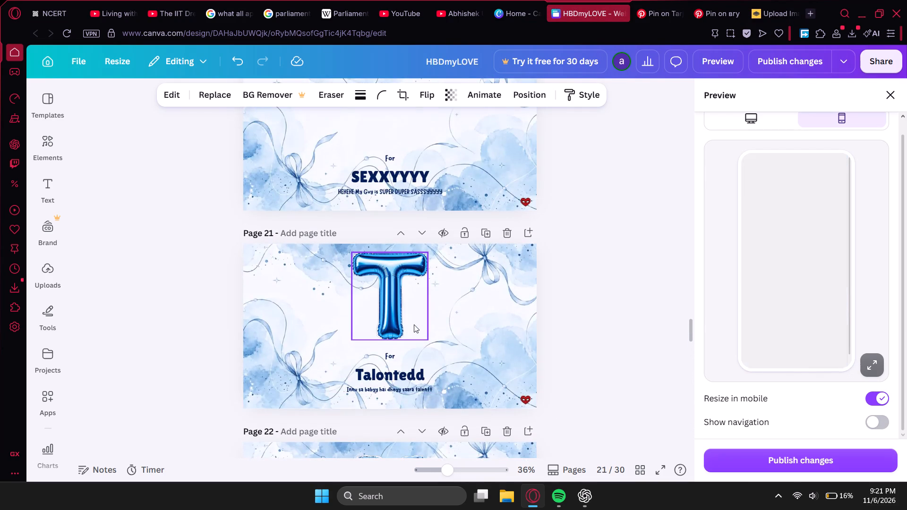
pyautogui.scroll(3, 414, 324)
pyautogui.hotkey('ctrl', 'v')
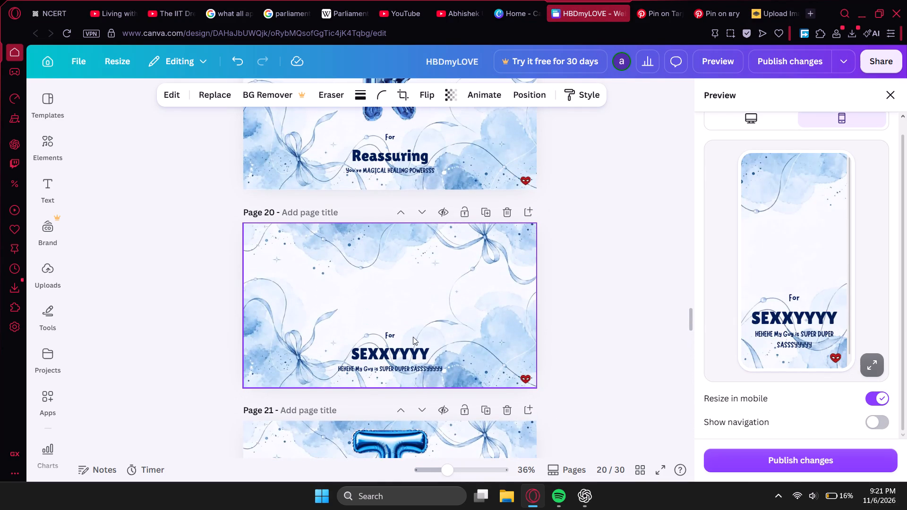
pyautogui.moveTo(403, 310); pyautogui.dragTo(403, 279)
# Check which pages after page 20 lack a letter balloon, and look through Pinterest's pins related to the S balloon for missing letters.
pyautogui.scroll(-6, 373, 317)
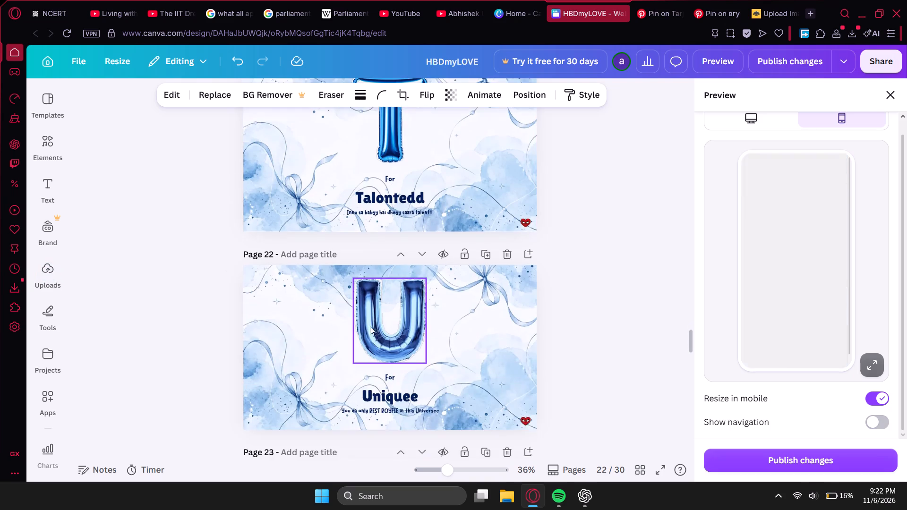
pyautogui.scroll(-6, 368, 328)
pyautogui.click(764, 0)
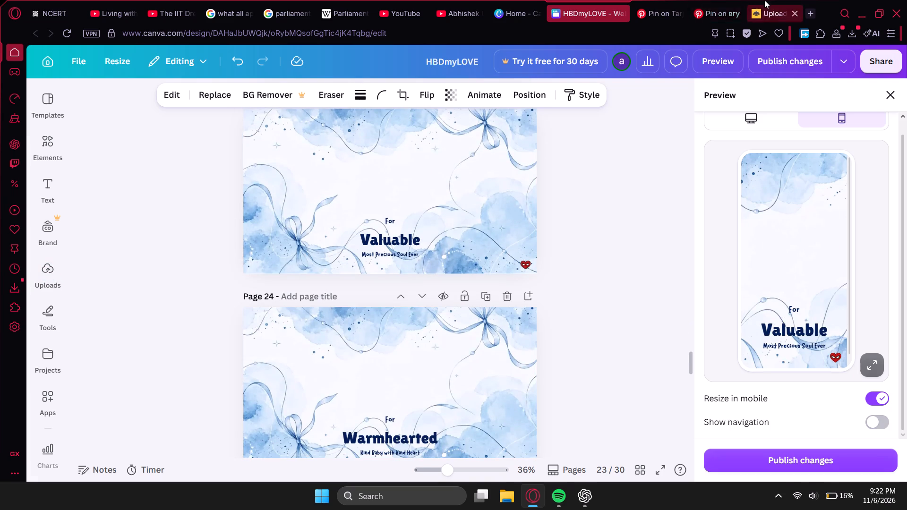
pyautogui.click(698, 0)
pyautogui.scroll(-5, 497, 239)
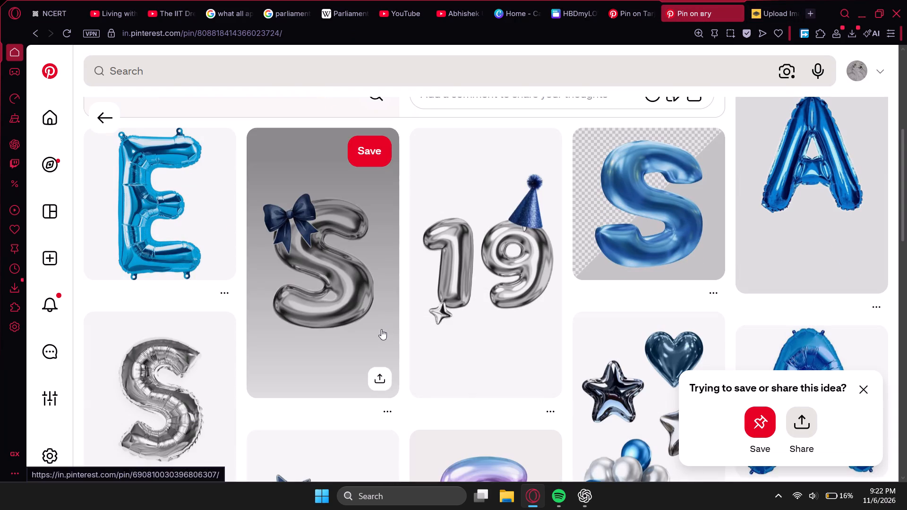
pyautogui.scroll(-17, 376, 333)
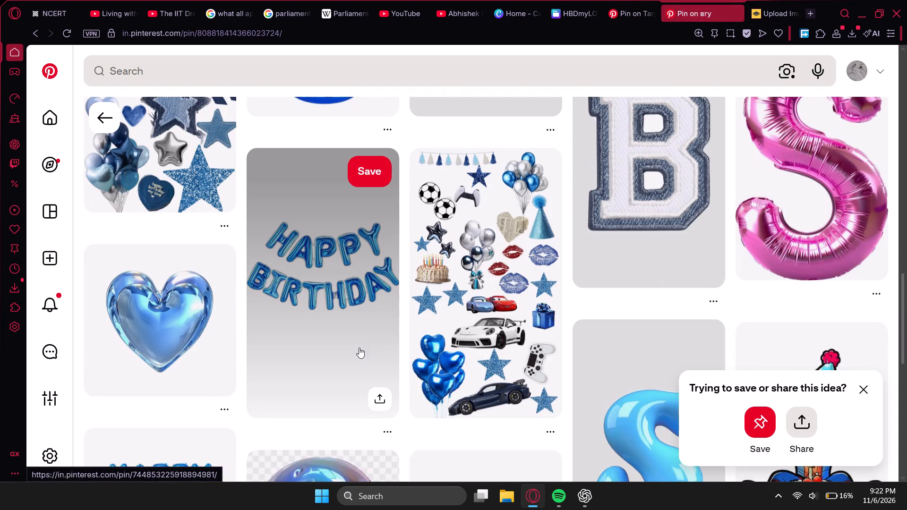
pyautogui.scroll(-8, 359, 348)
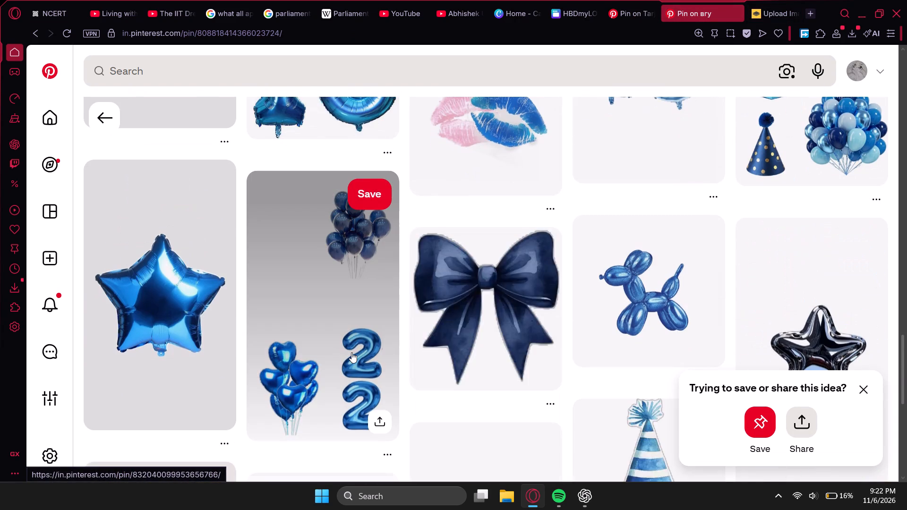
pyautogui.scroll(-12, 351, 352)
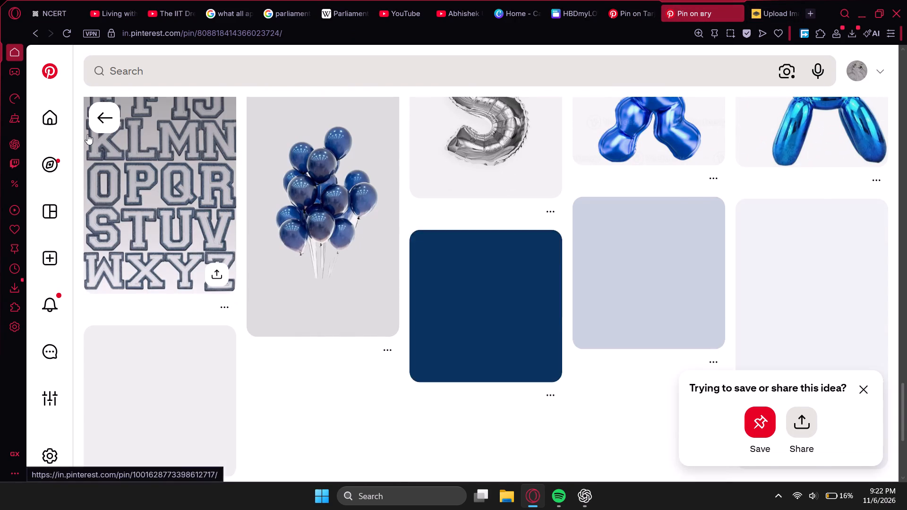
# Return to the Pinterest 3D bubble font board, open the blue foil F balloon pin and copy its image.
pyautogui.click(104, 119)
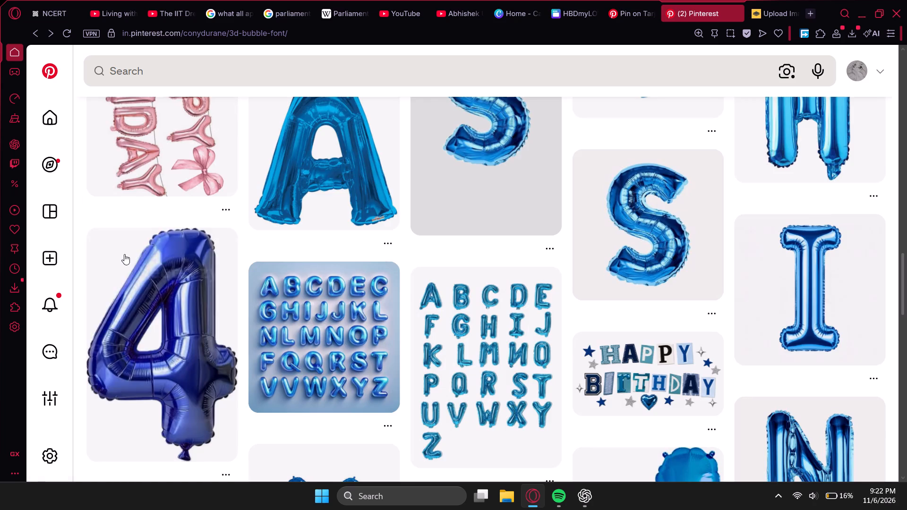
pyautogui.scroll(-10, 124, 256)
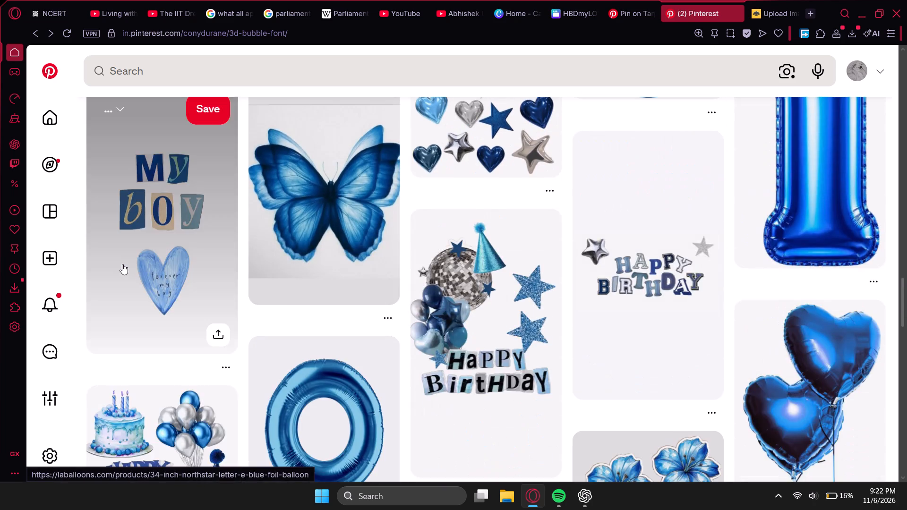
pyautogui.scroll(-15, 122, 264)
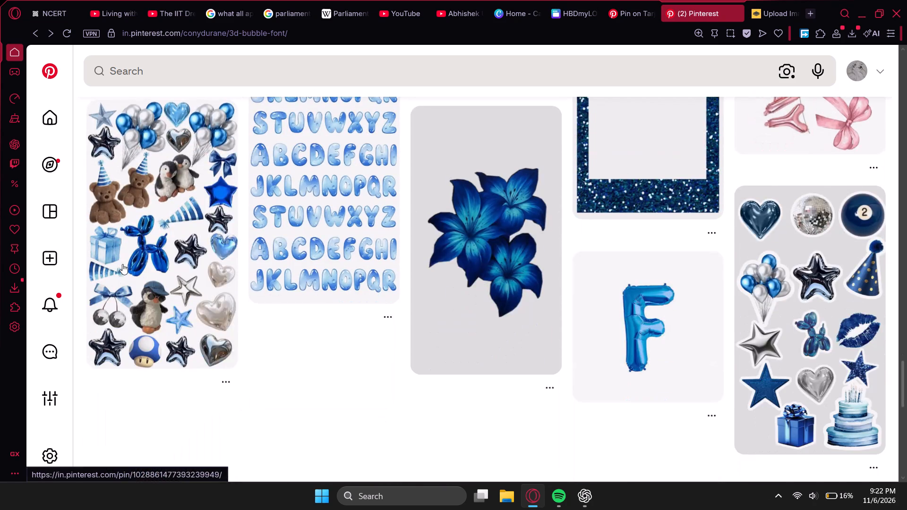
pyautogui.scroll(-3, 122, 264)
pyautogui.click(602, 143)
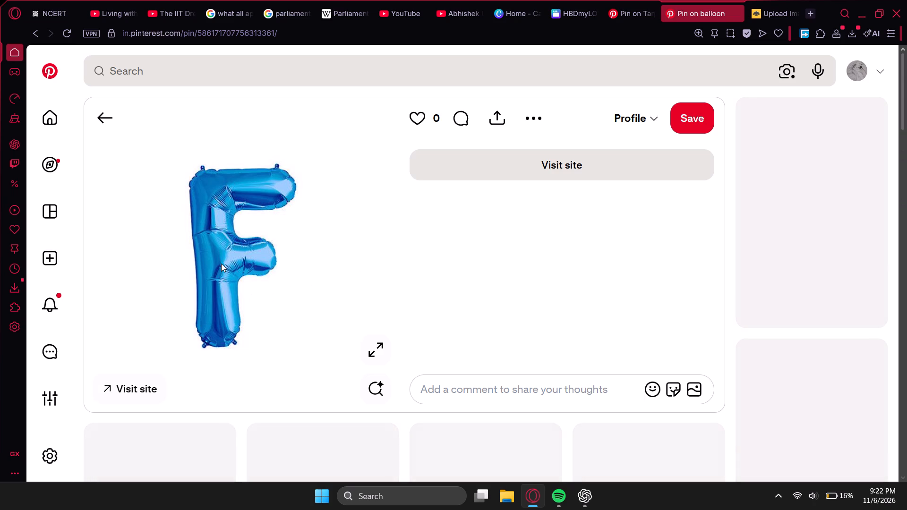
pyautogui.rightClick(221, 263)
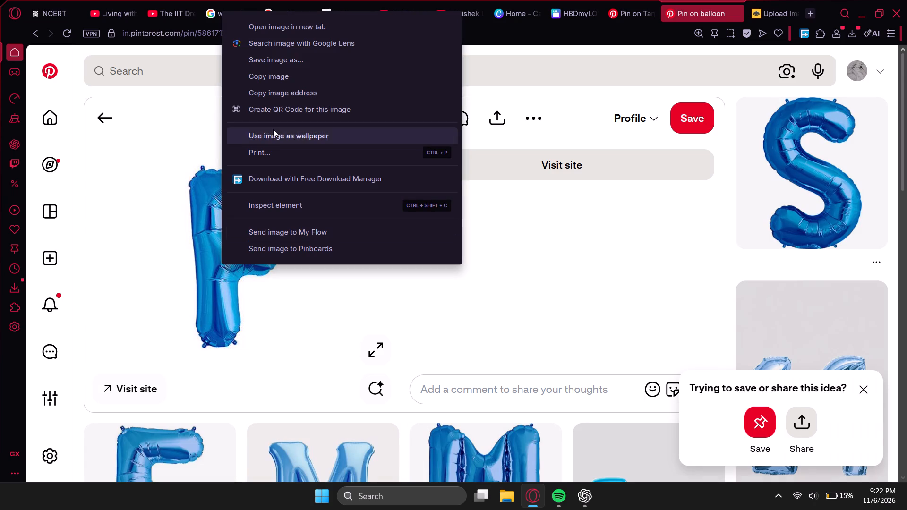
pyautogui.click(269, 81)
# Load the copied F balloon image into remove.bg to remove its background.
pyautogui.scroll(-2, 275, 111)
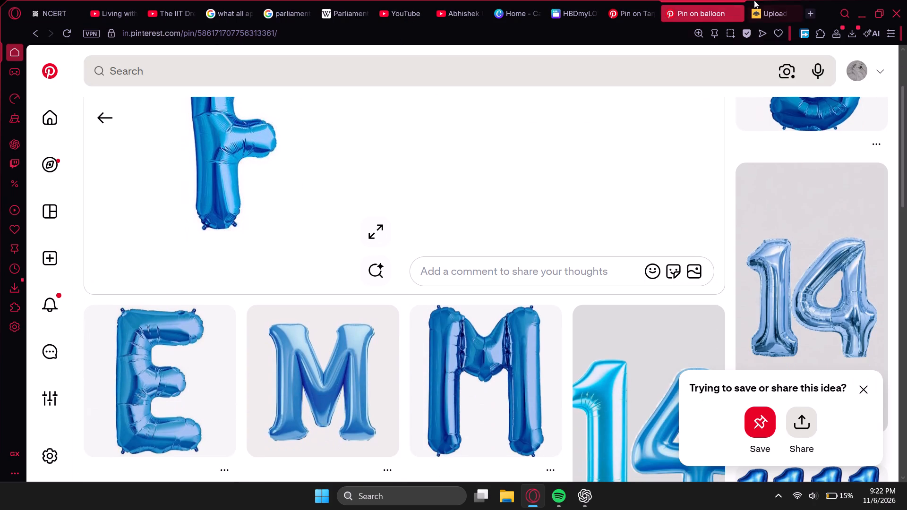
pyautogui.click(772, 0)
pyautogui.click(256, 447)
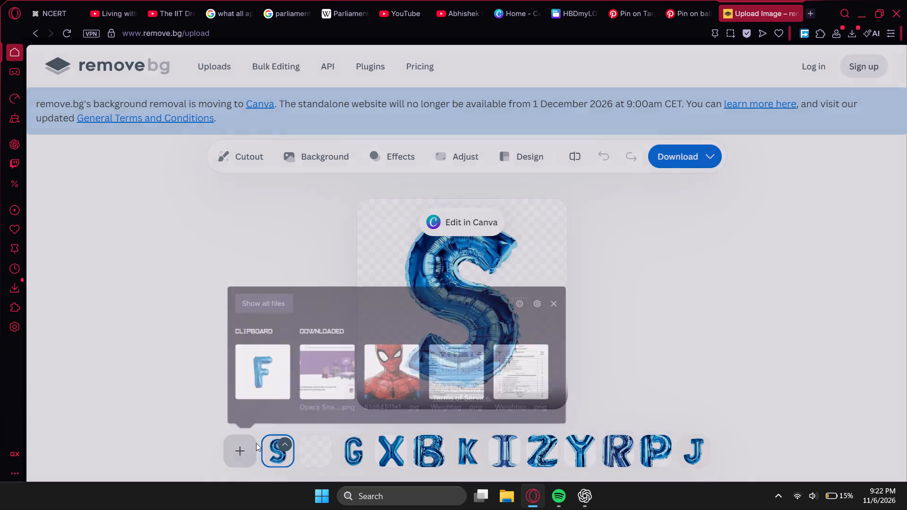
pyautogui.click(278, 392)
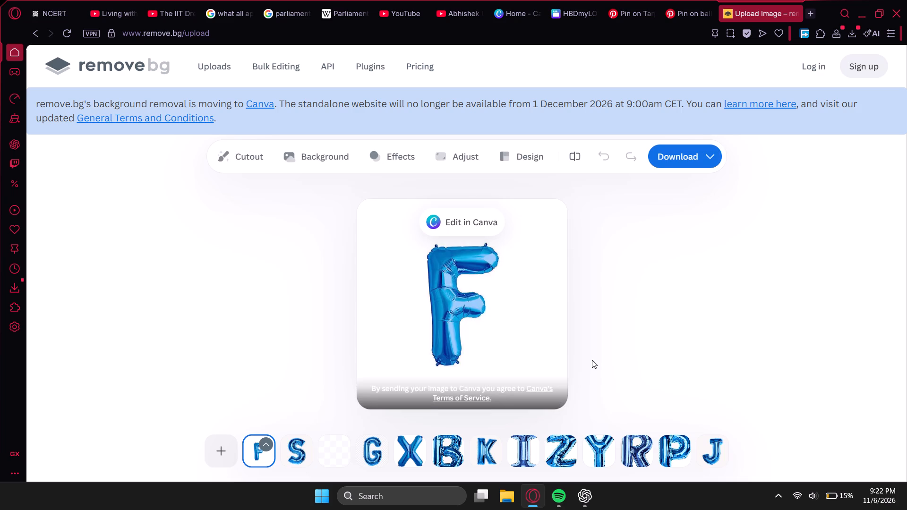
# Copy the F balloon cutout from remove.bg, paste it onto page 7, "Flawless", in the Canva design and place it above "For".
pyautogui.rightClick(461, 317)
pyautogui.click(472, 351)
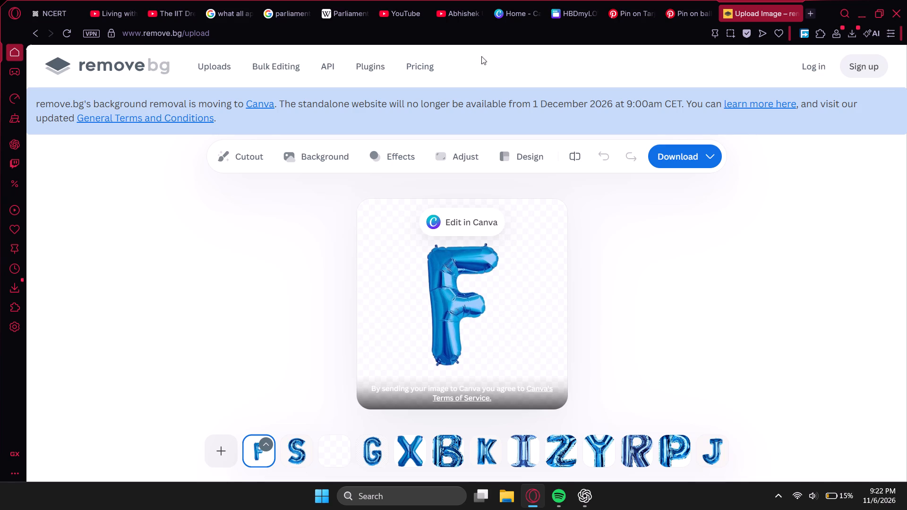
pyautogui.click(572, 0)
pyautogui.scroll(20, 520, 327)
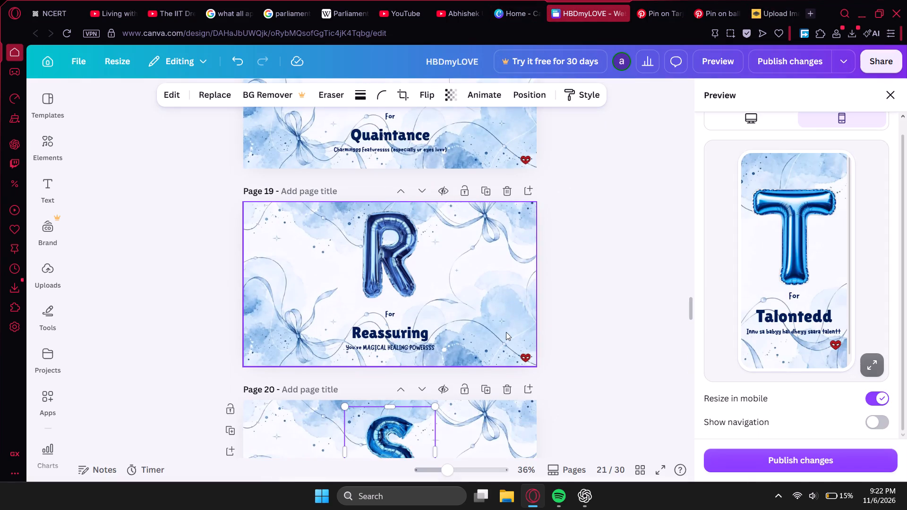
pyautogui.scroll(16, 506, 332)
pyautogui.scroll(11, 506, 332)
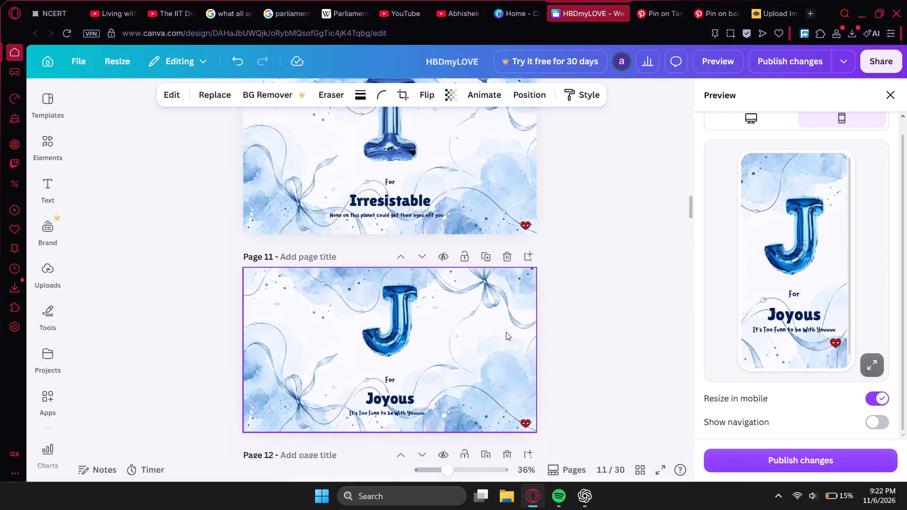
pyautogui.scroll(13, 506, 332)
pyautogui.scroll(-4, 506, 332)
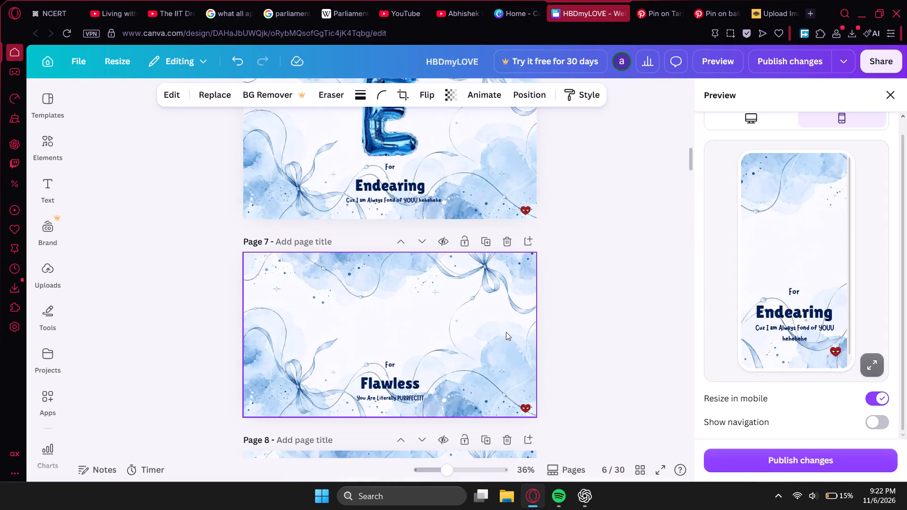
pyautogui.hotkey('ctrl', 'v')
pyautogui.moveTo(398, 318); pyautogui.dragTo(399, 293)
pyautogui.moveTo(388, 342); pyautogui.dragTo(394, 327)
pyautogui.moveTo(389, 259); pyautogui.dragTo(389, 274)
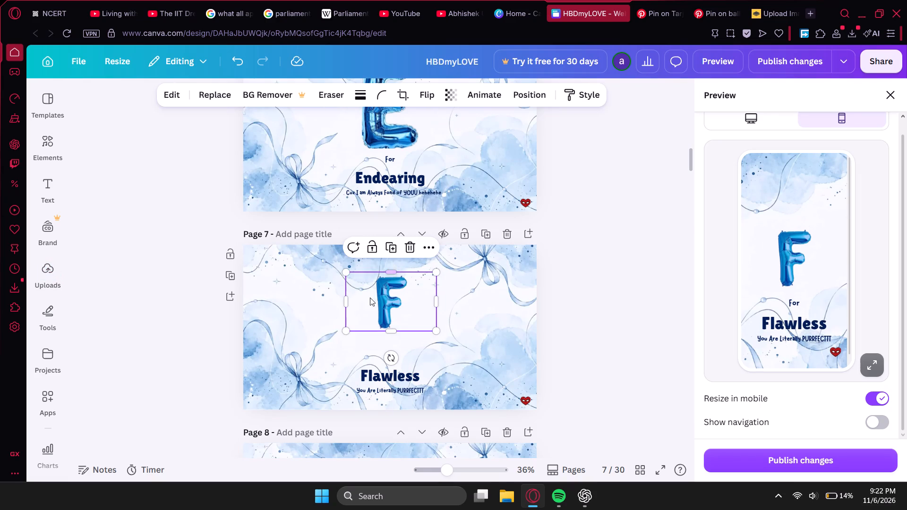
# Crop the empty margins on both sides of page 7's F balloon, enlarge it and centre it horizontally above "For".
pyautogui.moveTo(347, 301); pyautogui.dragTo(373, 304)
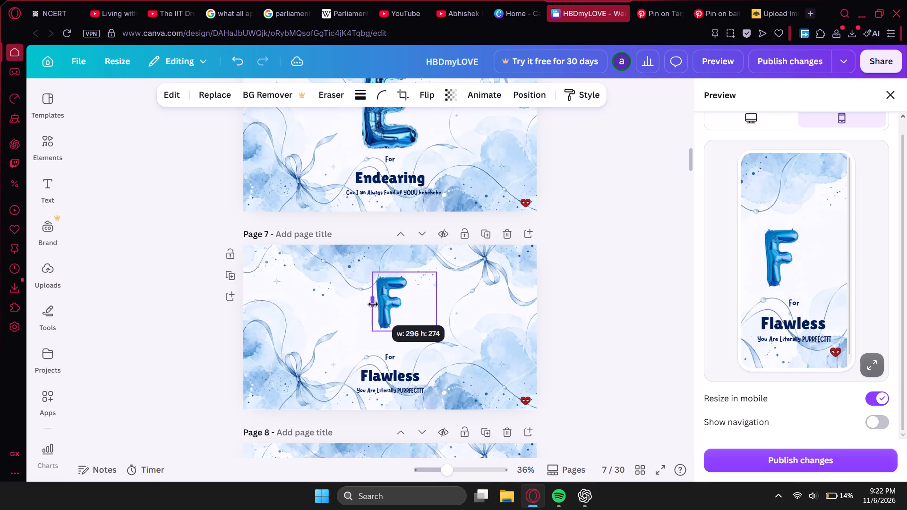
pyautogui.moveTo(436, 299); pyautogui.dragTo(406, 304)
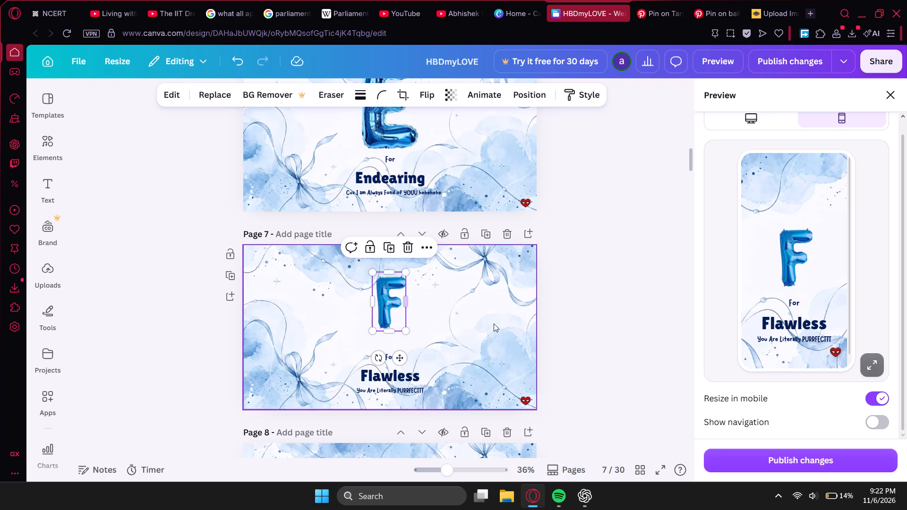
pyautogui.moveTo(403, 328); pyautogui.dragTo(421, 346)
pyautogui.moveTo(388, 315); pyautogui.dragTo(384, 304)
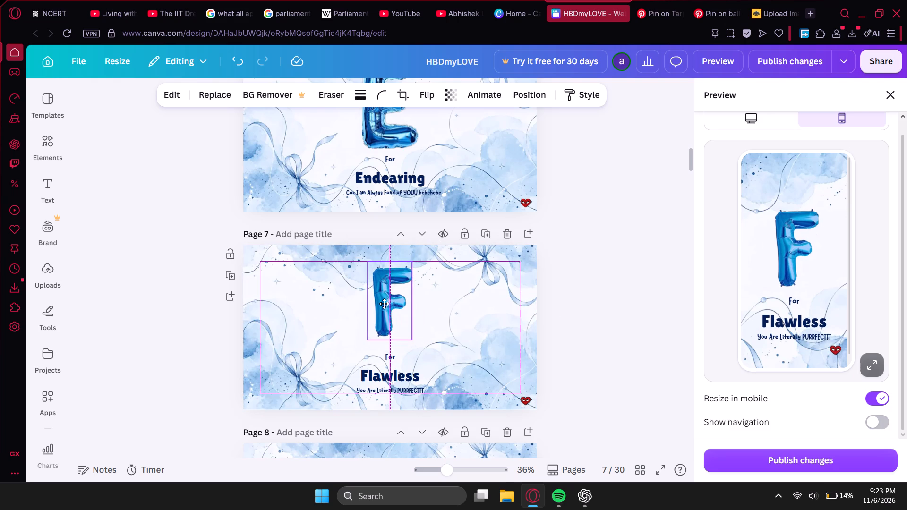
pyautogui.moveTo(384, 304); pyautogui.dragTo(384, 300)
pyautogui.moveTo(410, 338); pyautogui.dragTo(419, 341)
pyautogui.click(382, 312)
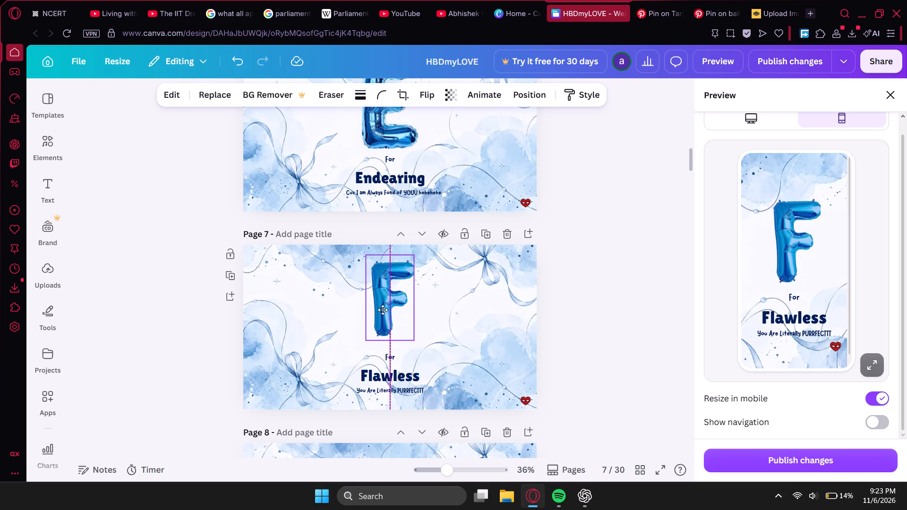
# Review the pages of the HBDmyLOVE design from A to Z for any still lacking a letter balloon.
pyautogui.scroll(14, 468, 290)
pyautogui.scroll(-3, 461, 306)
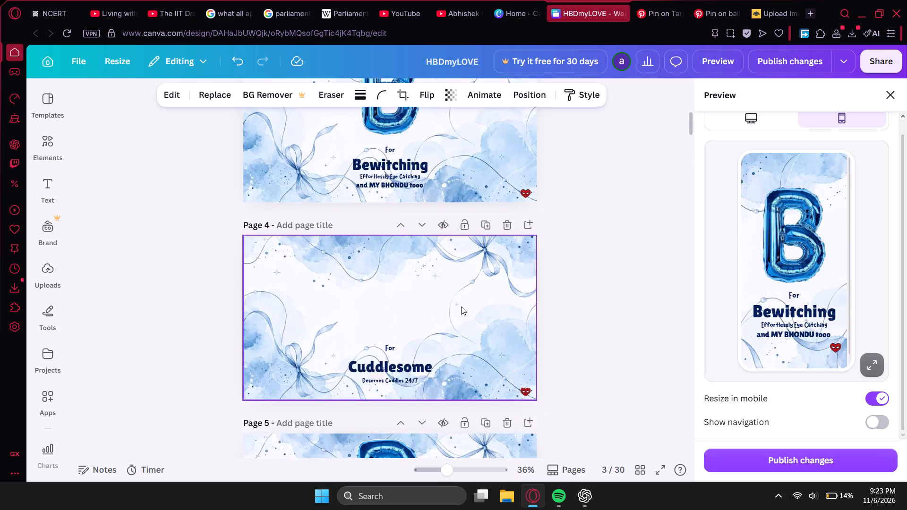
pyautogui.scroll(-16, 461, 306)
pyautogui.scroll(-13, 452, 319)
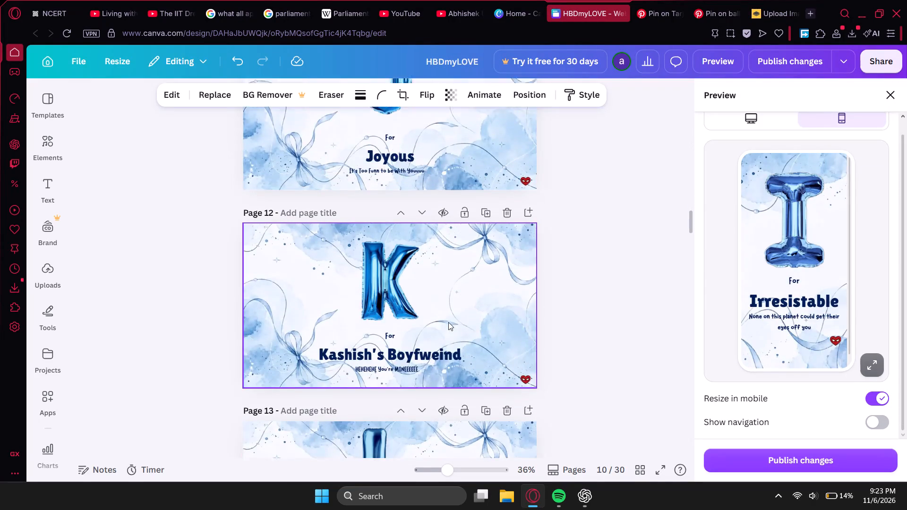
pyautogui.scroll(-16, 448, 322)
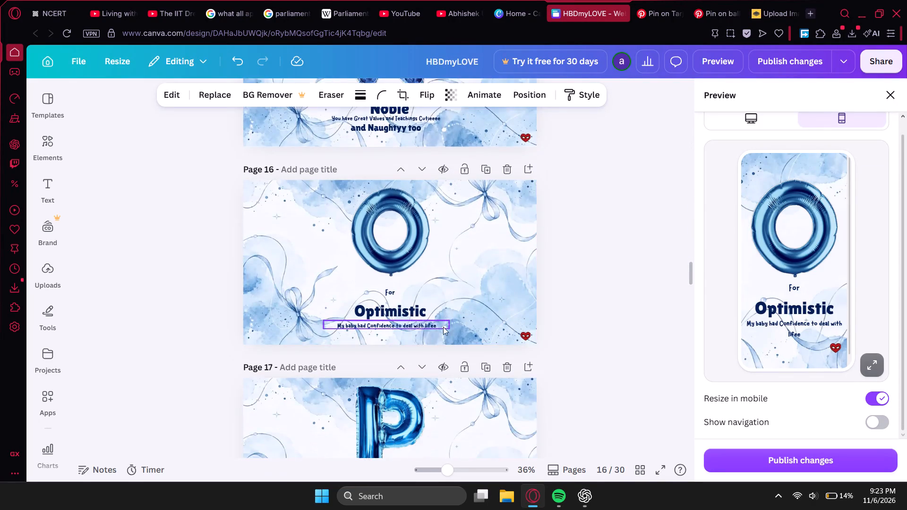
pyautogui.scroll(-16, 443, 327)
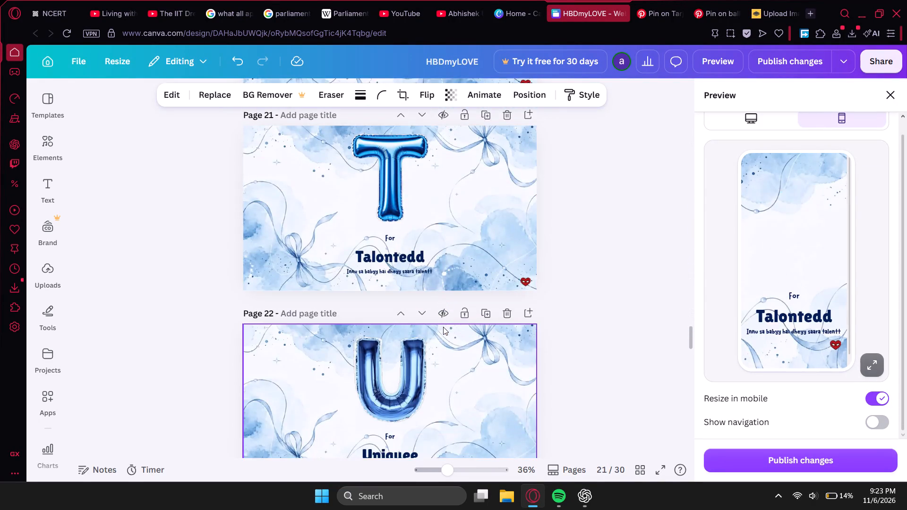
pyautogui.scroll(-16, 443, 327)
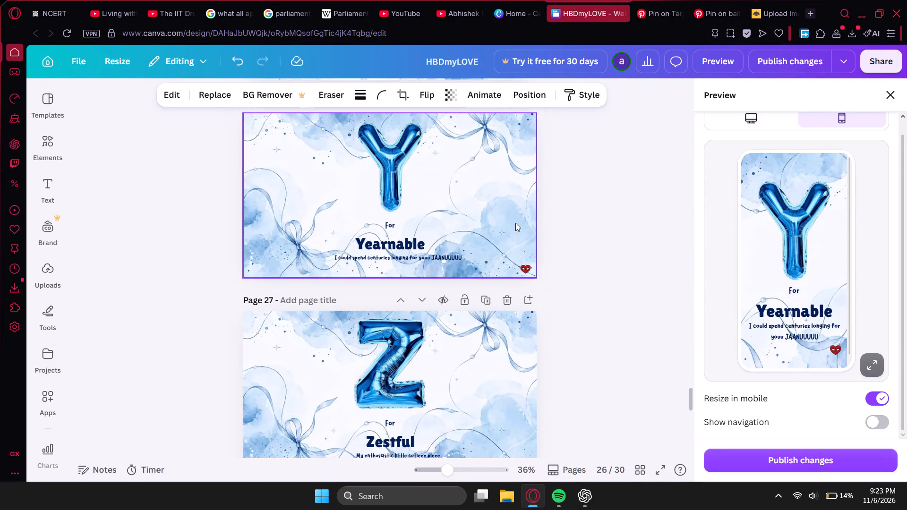
# Look through the related pins below the open Pinterest balloon pin for the missing blue letters.
pyautogui.click(759, 0)
pyautogui.click(713, 0)
pyautogui.scroll(-4, 476, 280)
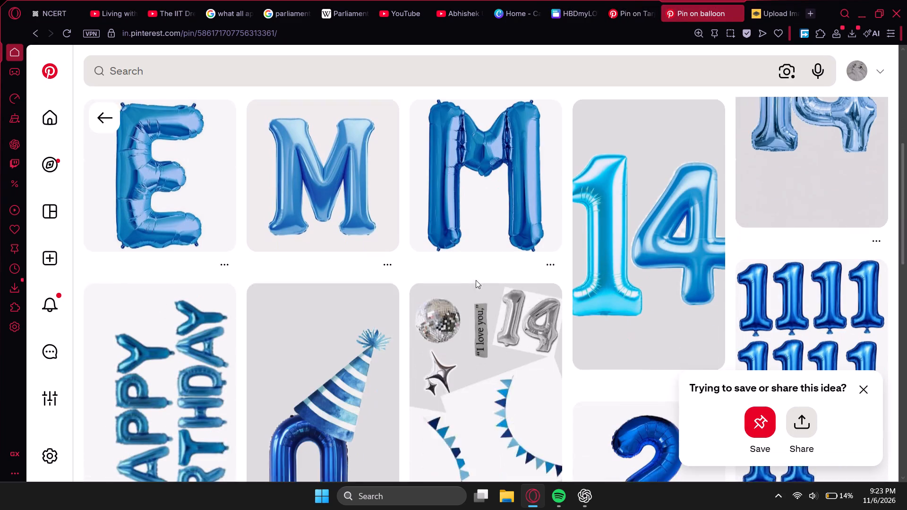
pyautogui.scroll(-15, 410, 319)
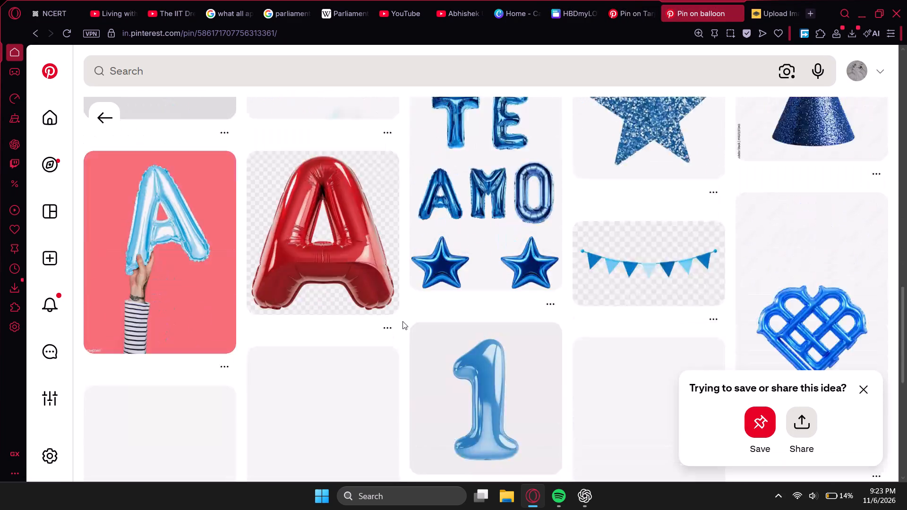
pyautogui.scroll(-2, 402, 321)
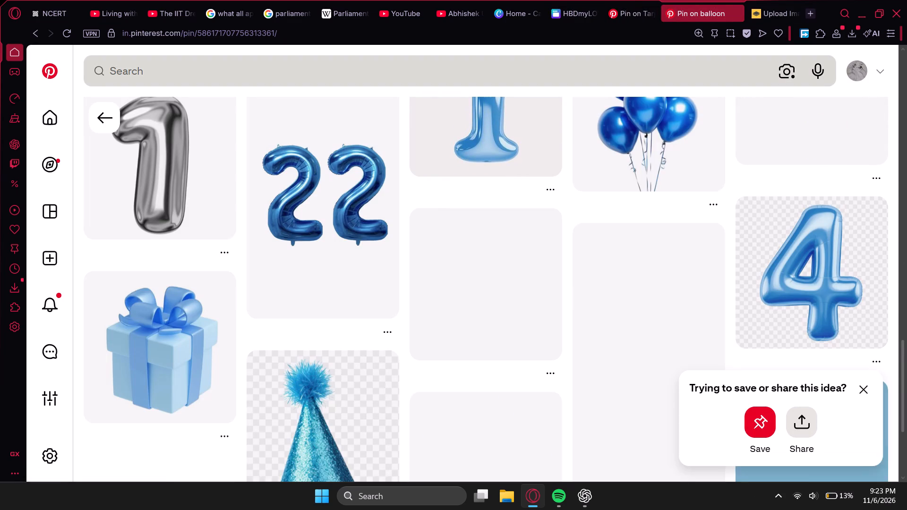
# Search Pinterest for "blue balloons letter", open the blue A-to-Z balloon alphabet collage and examine it and its related pins for missing letters.
pyautogui.click(259, 70)
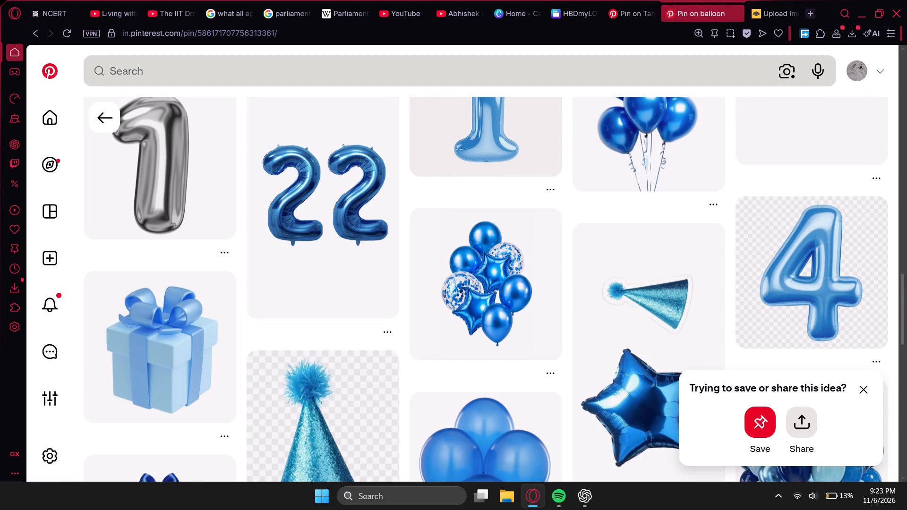
pyautogui.click(201, 168)
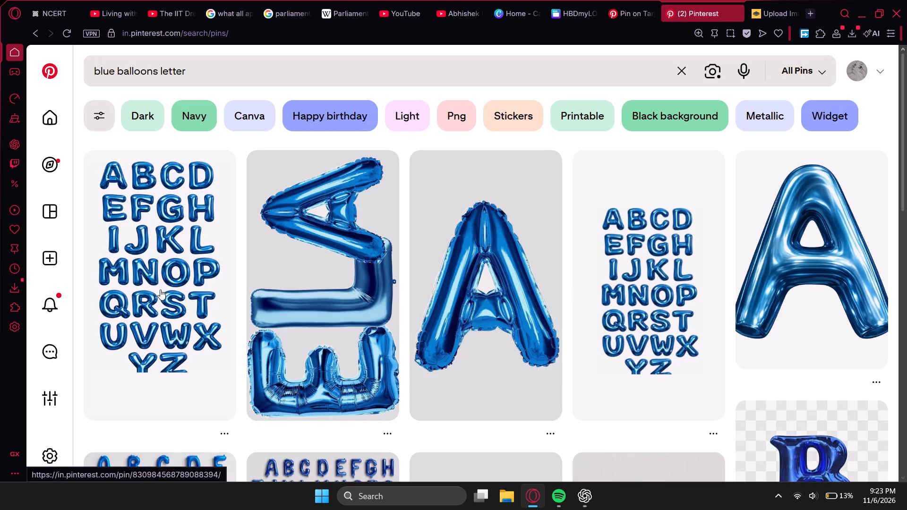
pyautogui.click(160, 289)
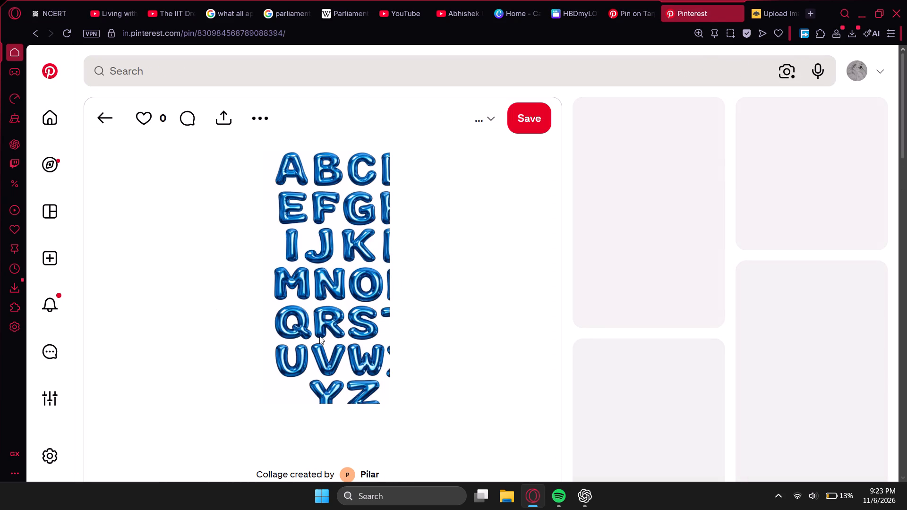
pyautogui.click(297, 327)
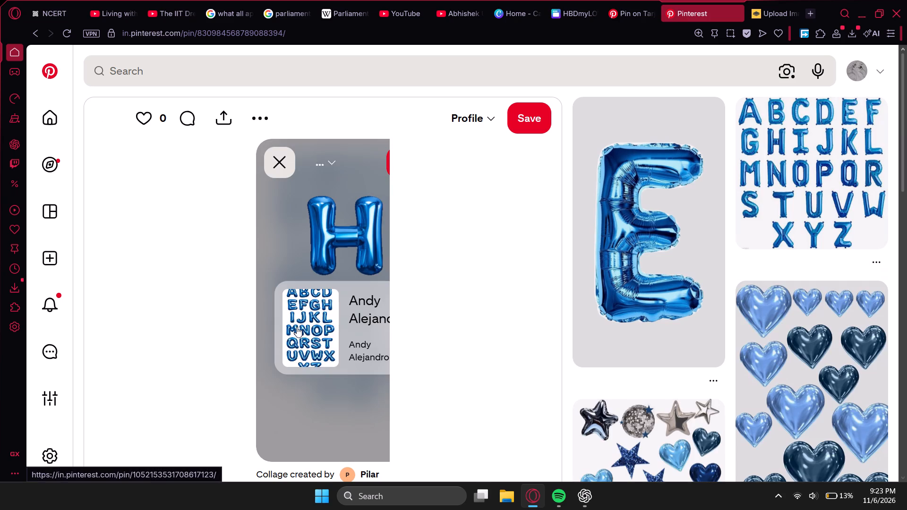
pyautogui.moveTo(362, 256); pyautogui.dragTo(313, 256)
pyautogui.moveTo(307, 254); pyautogui.dragTo(428, 233)
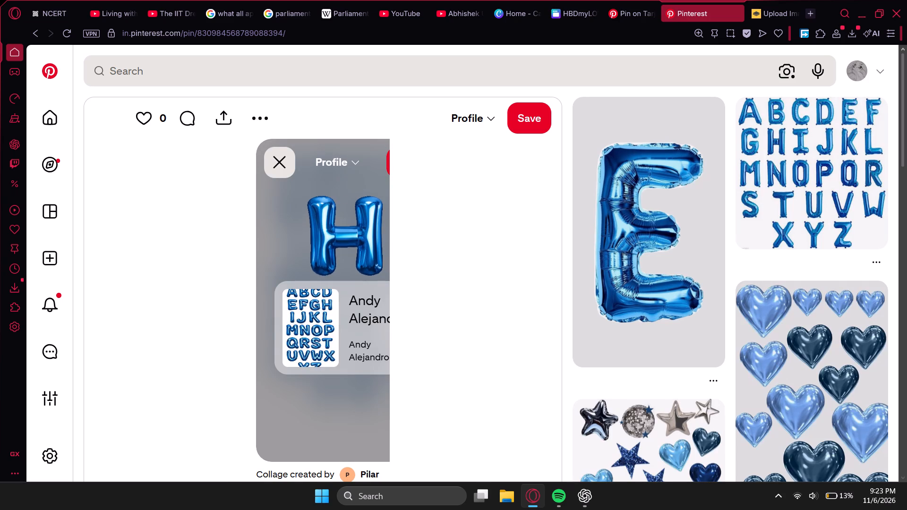
pyautogui.click(278, 167)
pyautogui.scroll(-6, 298, 284)
pyautogui.scroll(-5, 266, 329)
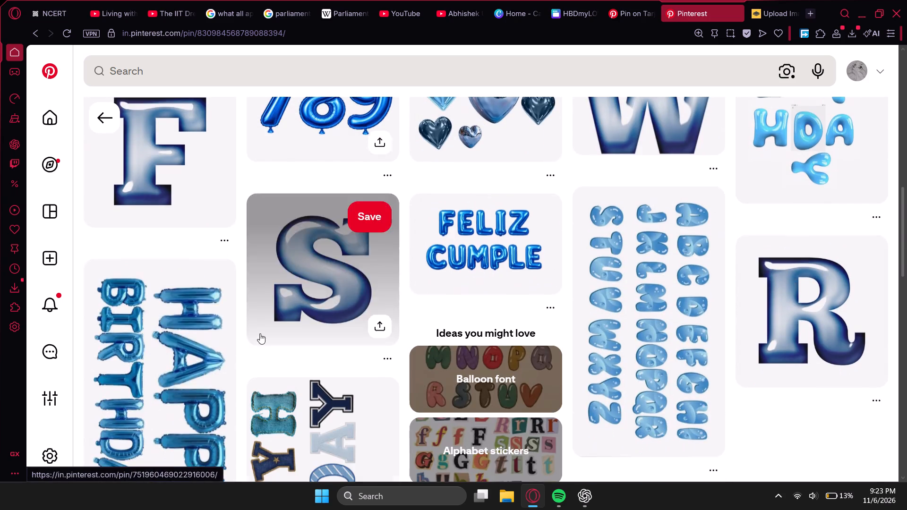
pyautogui.scroll(-4, 205, 374)
pyautogui.scroll(14, 166, 425)
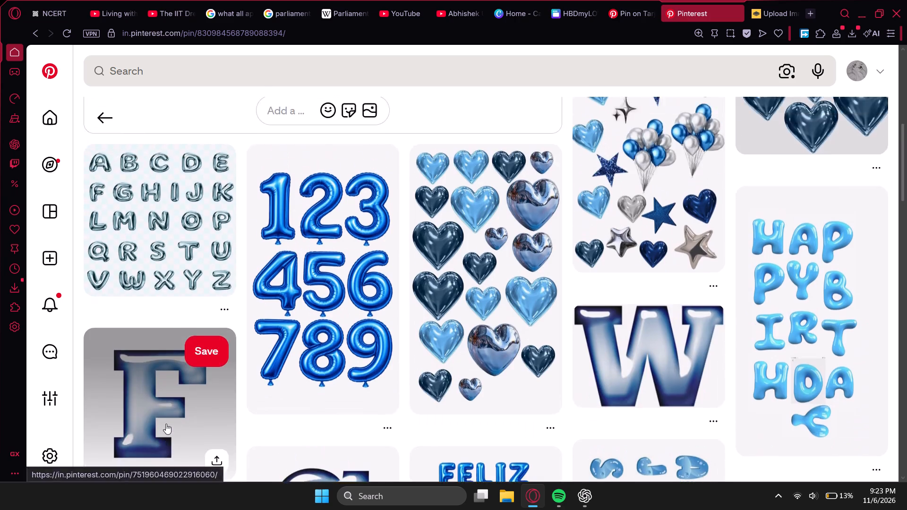
pyautogui.scroll(1, 166, 424)
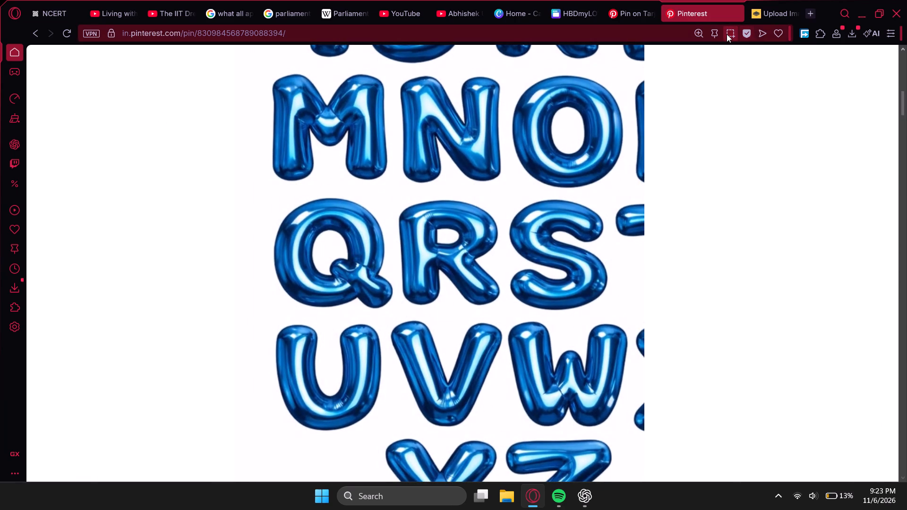
# Capture a snapshot of just the letter Q from the enlarged blue balloon alphabet pin and copy it.
pyautogui.click(727, 34)
pyautogui.moveTo(260, 195); pyautogui.dragTo(406, 318)
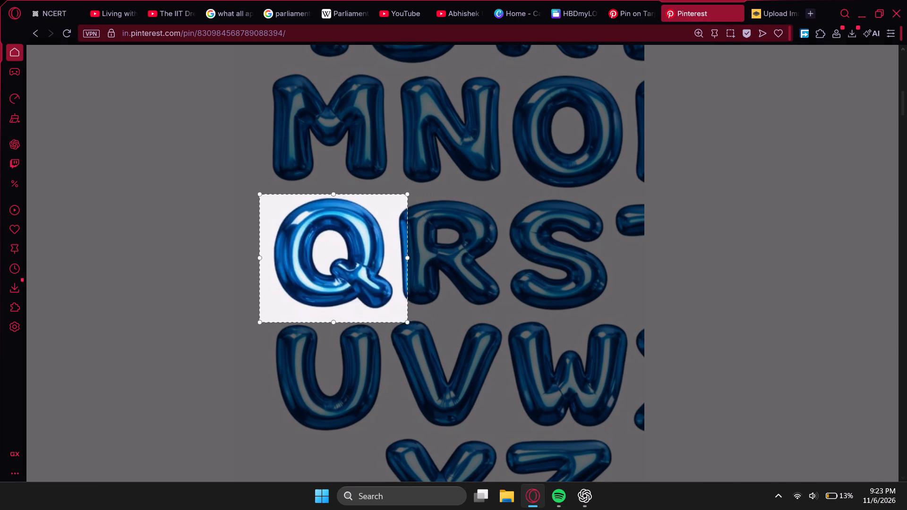
pyautogui.moveTo(406, 318); pyautogui.dragTo(401, 316)
pyautogui.click(330, 325)
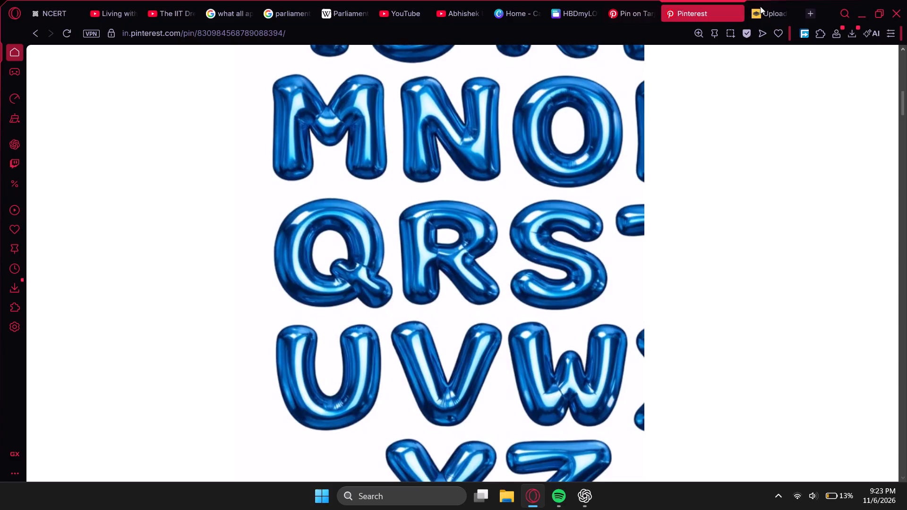
# Search Google by image in a new tab with the captured Q balloon and check its visual and exact matches.
pyautogui.click(806, 18)
pyautogui.click(815, 12)
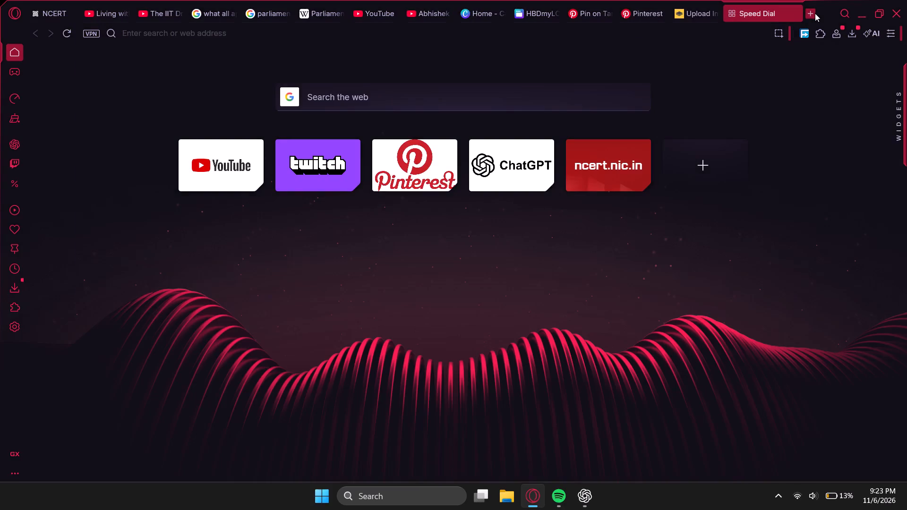
pyautogui.write('go')
pyautogui.press('Return')
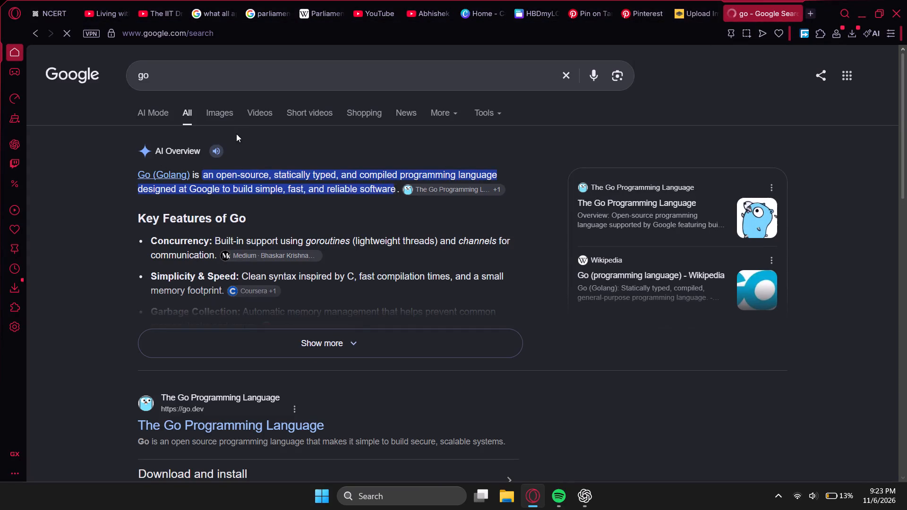
pyautogui.click(608, 69)
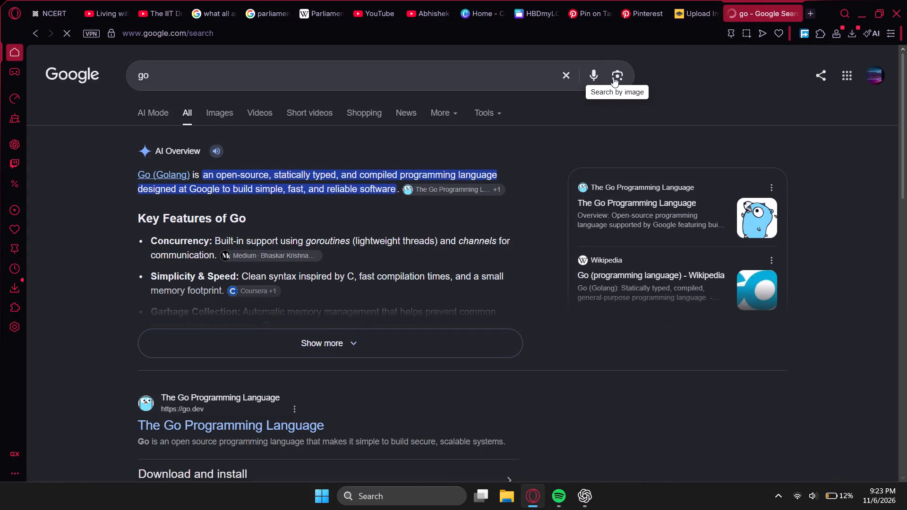
pyautogui.click(619, 80)
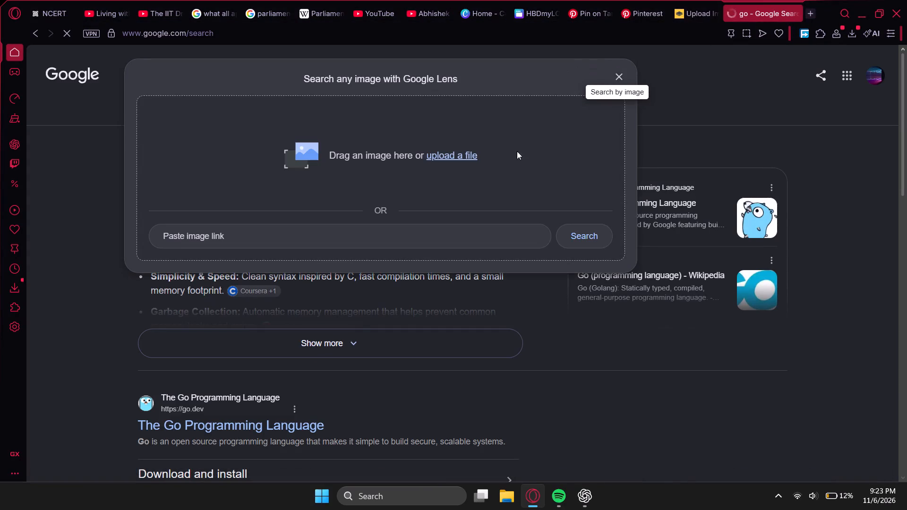
pyautogui.hotkey('ctrl', 'v')
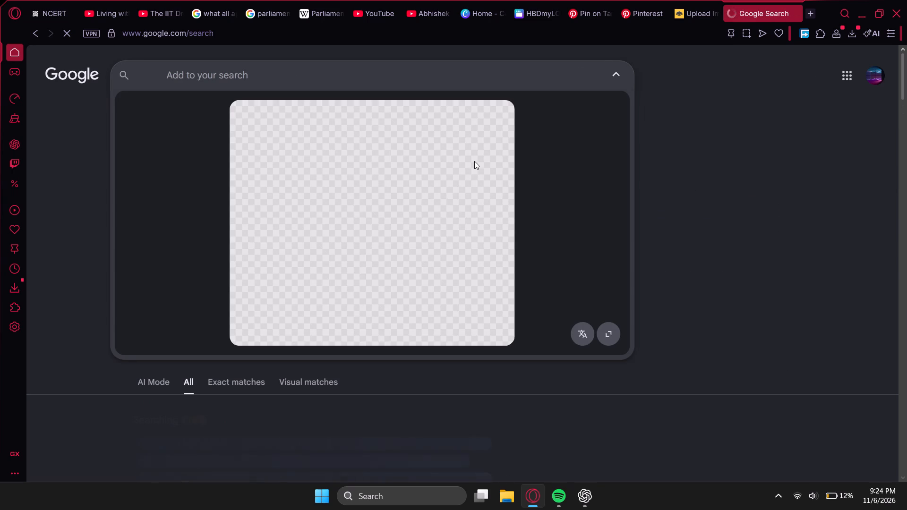
pyautogui.scroll(-1, 282, 308)
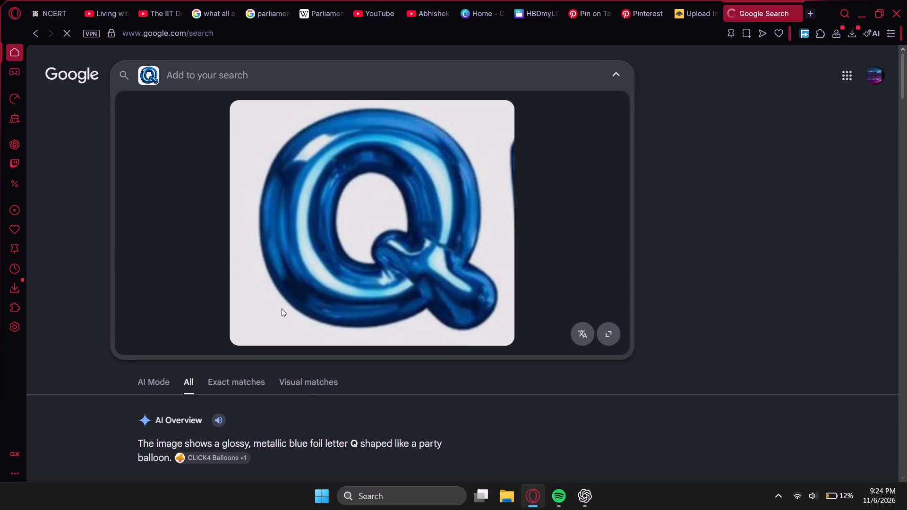
pyautogui.click(304, 383)
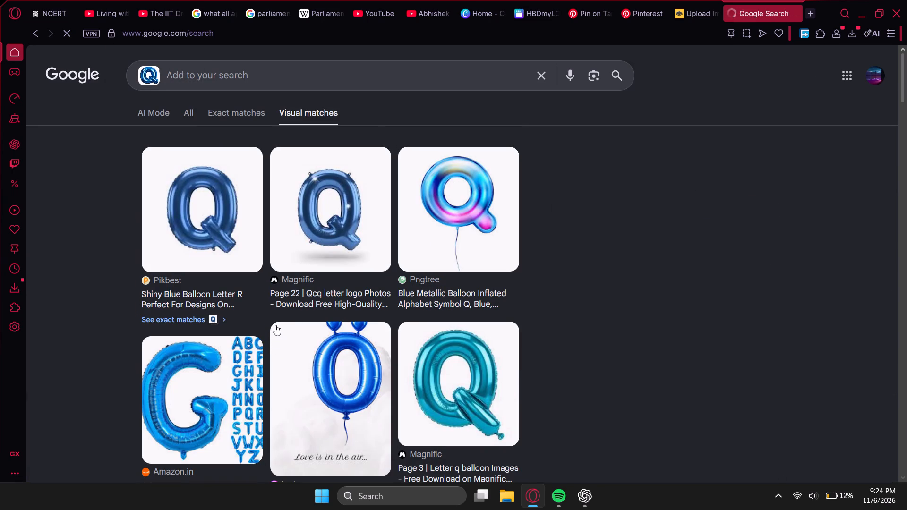
pyautogui.click(219, 106)
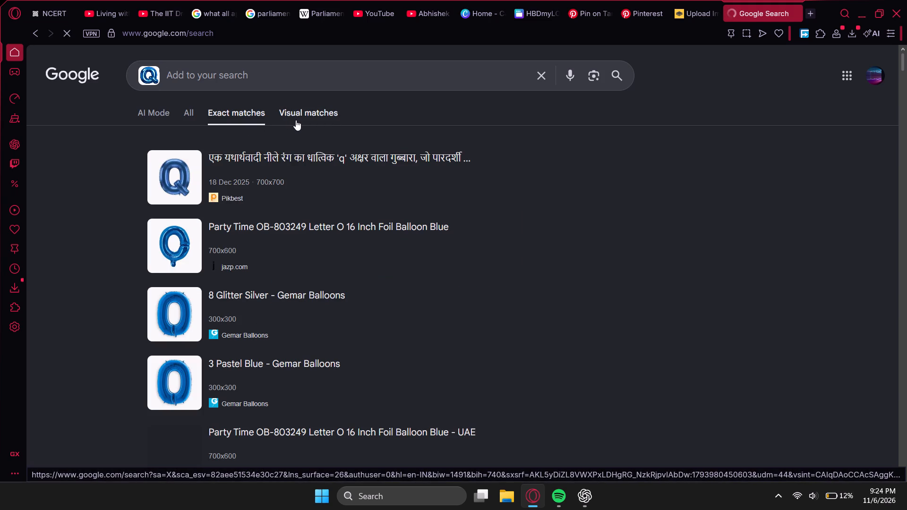
# Open the Pikbest exact match for the blue letter Q balloon and copy its image.
pyautogui.middleClick(275, 161)
pyautogui.click(779, 0)
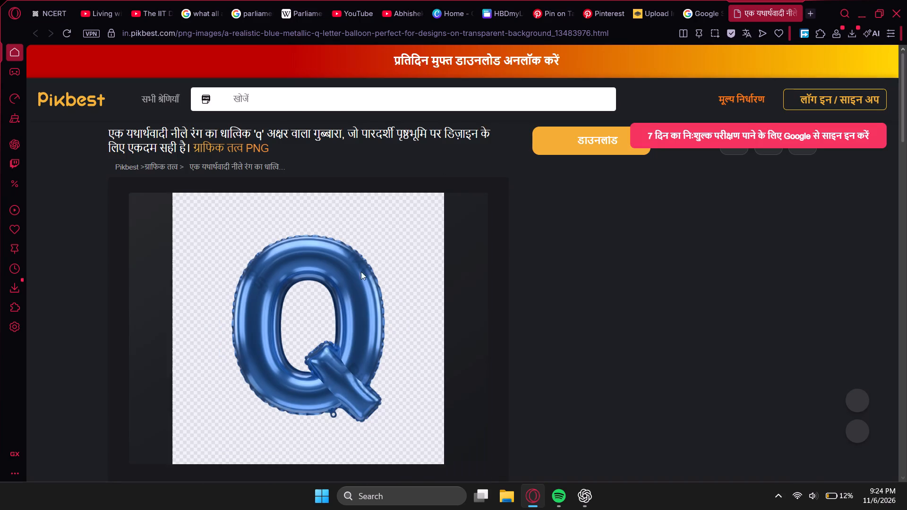
pyautogui.scroll(-2, 356, 281)
pyautogui.rightClick(349, 244)
pyautogui.click(372, 271)
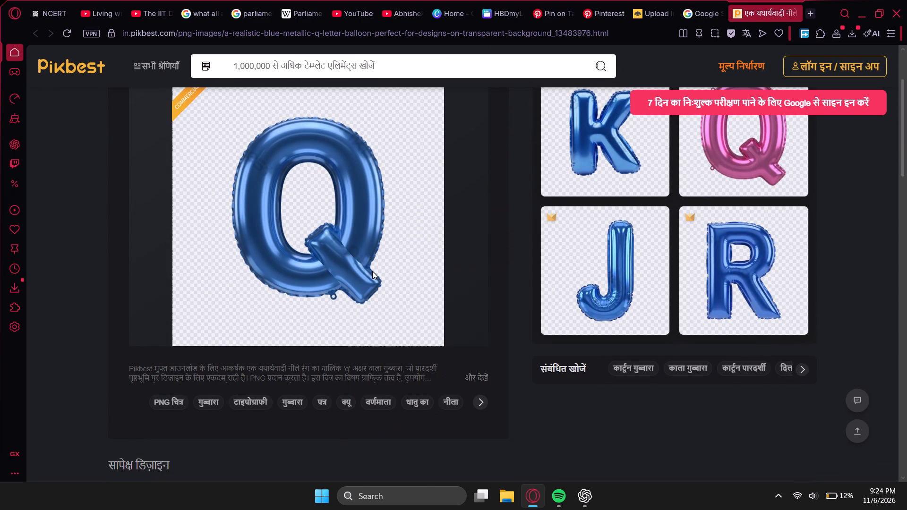
# Add the copied Q balloon image to remove.bg for background removal.
pyautogui.click(699, 0)
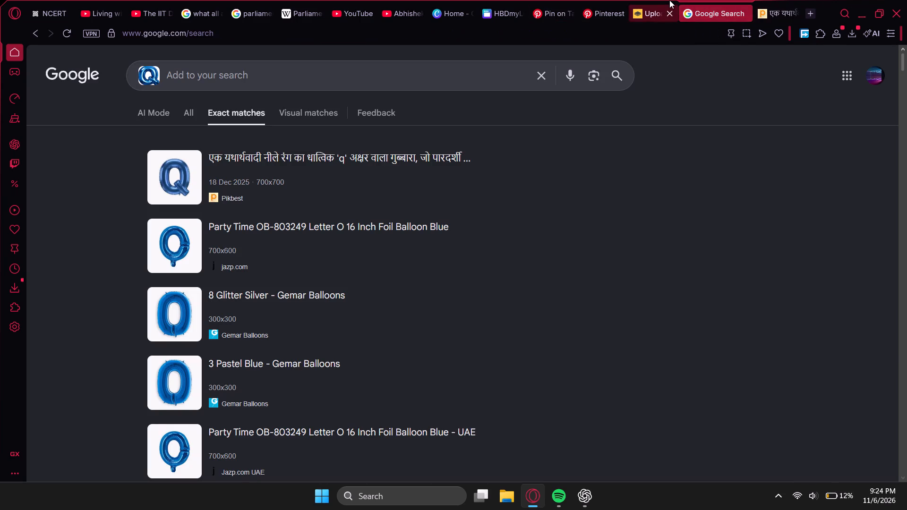
pyautogui.click(669, 0)
pyautogui.click(220, 444)
pyautogui.click(250, 388)
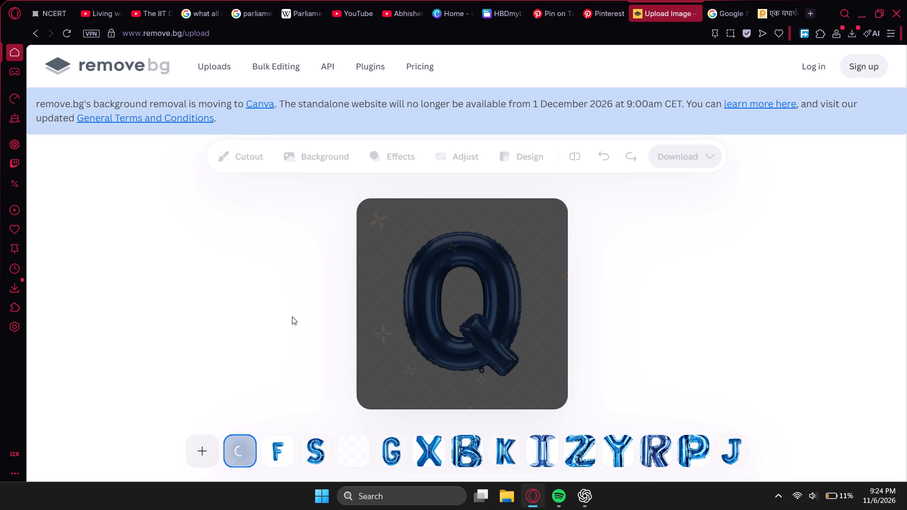
# Look through pages 21 to 28 of the HBDmyLOVE website in Canva for missing letter balloons.
pyautogui.click(494, 0)
pyautogui.scroll(-5, 457, 265)
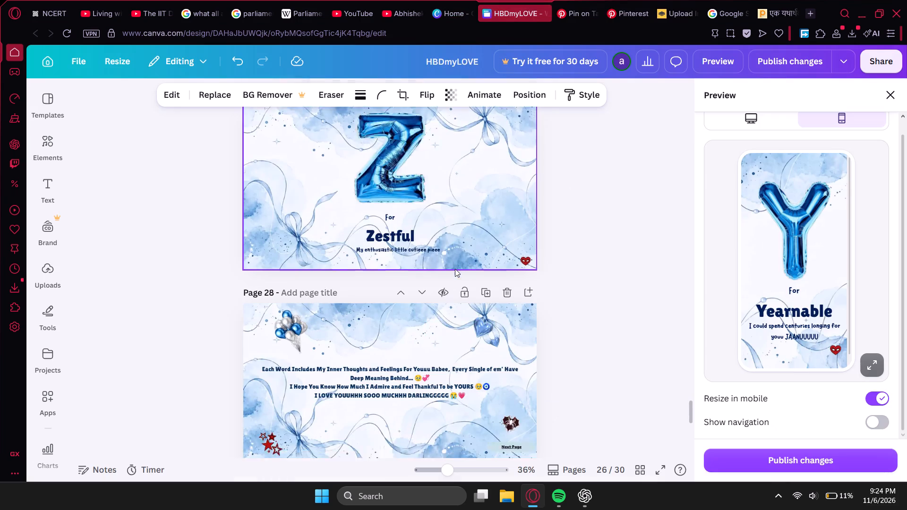
pyautogui.scroll(-5, 454, 270)
pyautogui.scroll(16, 454, 270)
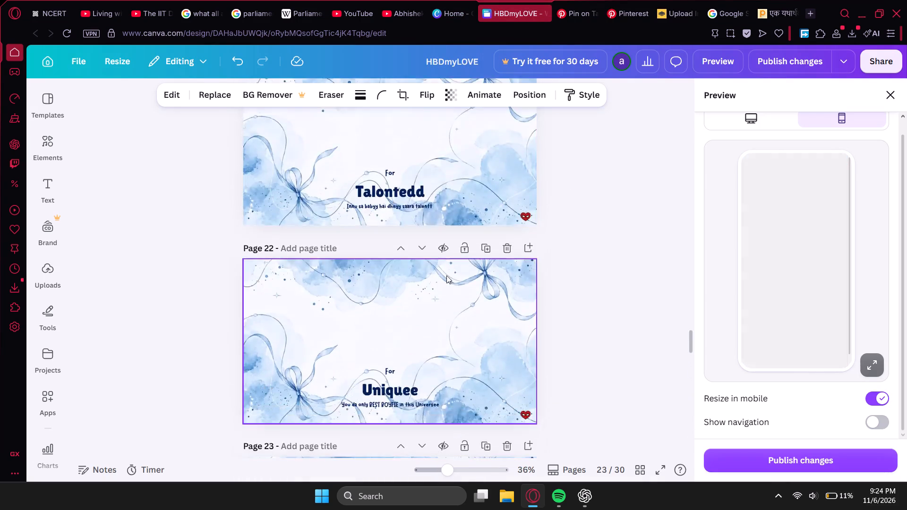
pyautogui.scroll(-6, 446, 275)
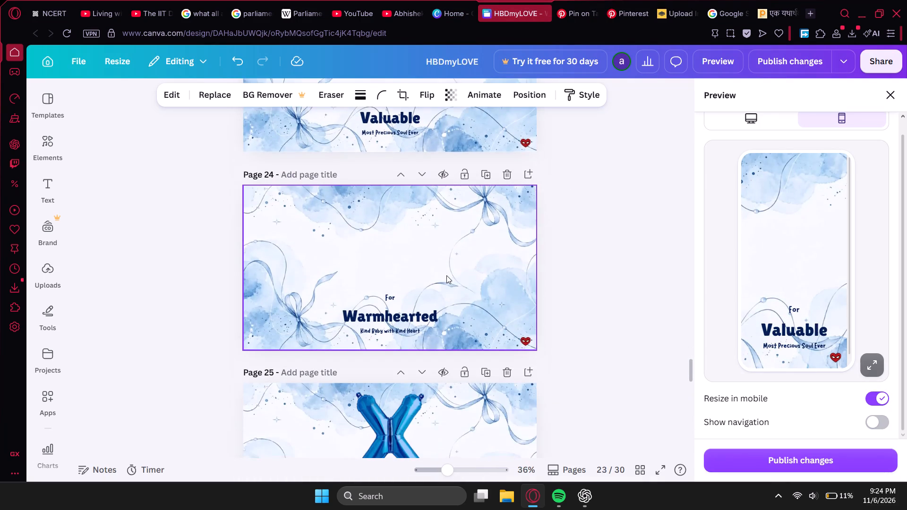
pyautogui.scroll(-2, 446, 275)
pyautogui.scroll(13, 446, 275)
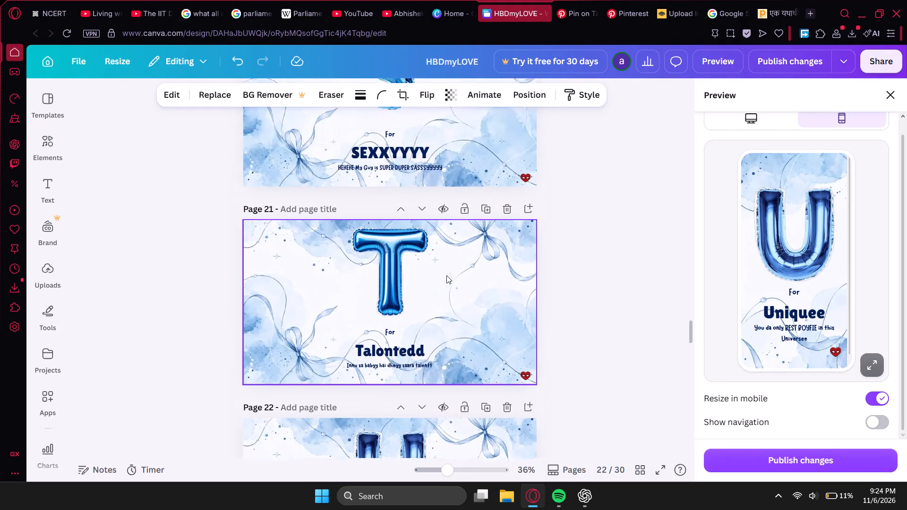
pyautogui.scroll(-12, 446, 275)
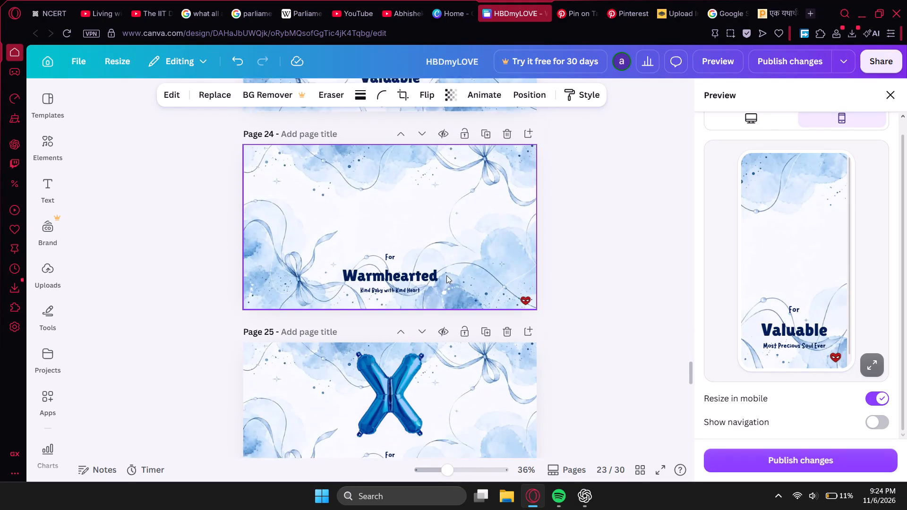
pyautogui.scroll(-11, 446, 275)
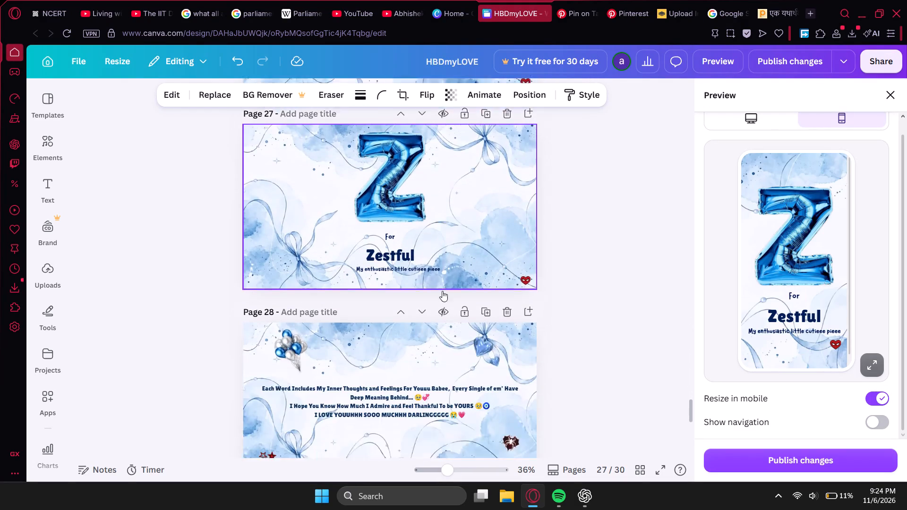
pyautogui.scroll(16, 442, 291)
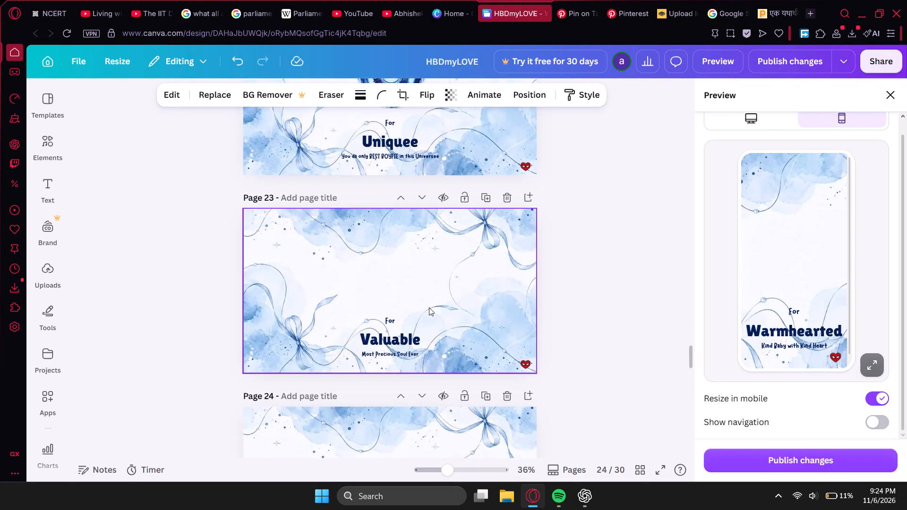
# Paste the blue Q balloon onto page 18 and move it above the Quaintance text.
pyautogui.scroll(14, 429, 307)
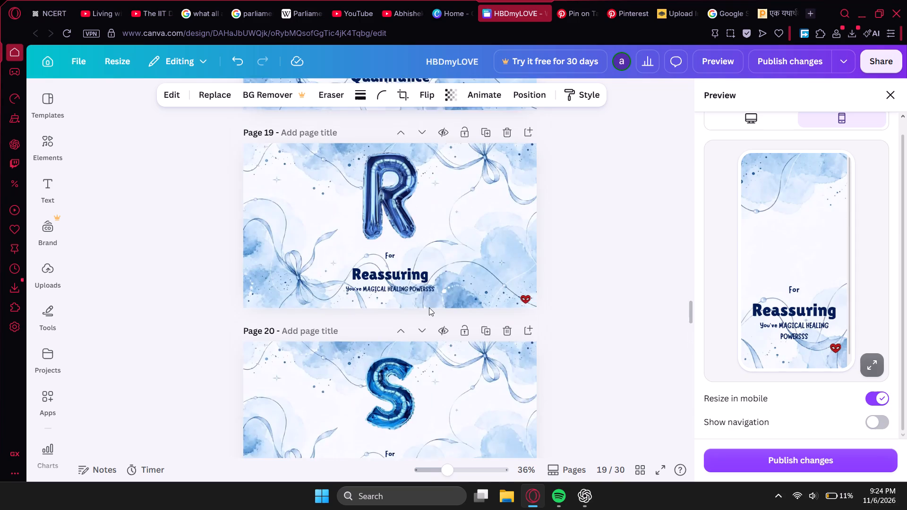
pyautogui.scroll(5, 429, 307)
pyautogui.scroll(-2, 429, 307)
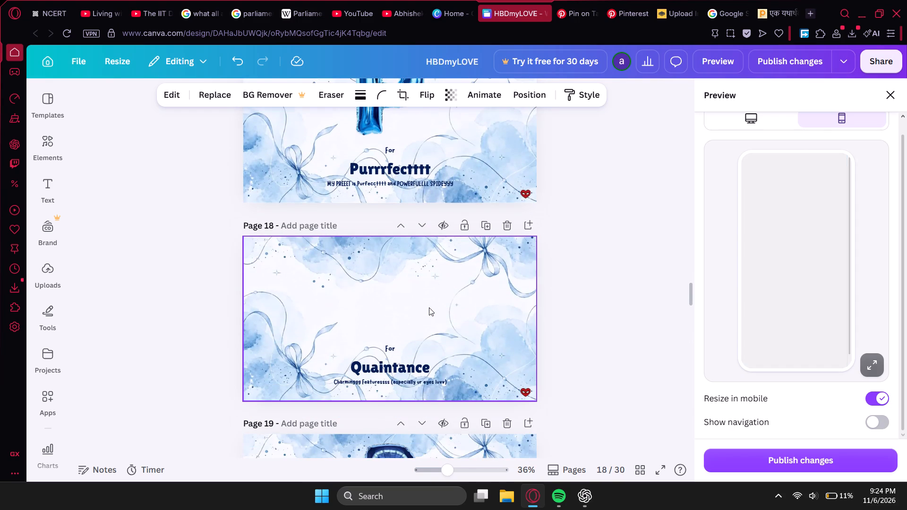
pyautogui.hotkey('ctrl', 'v')
pyautogui.moveTo(404, 309); pyautogui.dragTo(400, 278)
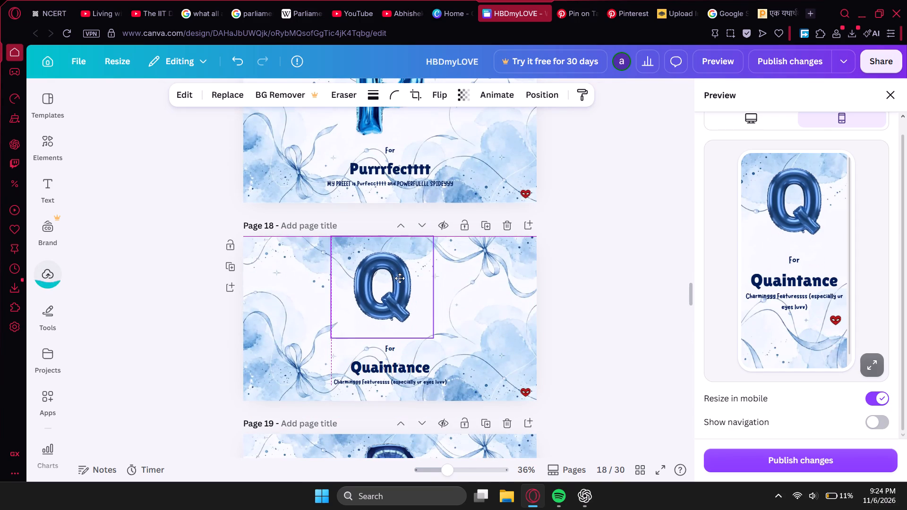
pyautogui.moveTo(400, 278); pyautogui.dragTo(402, 279)
# Crop the empty margins around the Q balloon on page 18, enlarge it slightly and center it above the text.
pyautogui.moveTo(387, 335); pyautogui.dragTo(391, 324)
pyautogui.moveTo(388, 234); pyautogui.dragTo(387, 243)
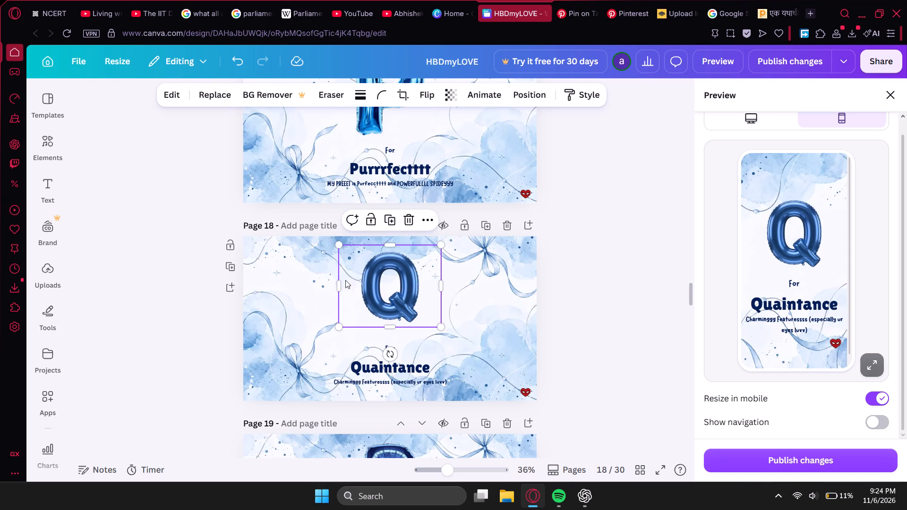
pyautogui.moveTo(341, 280); pyautogui.dragTo(357, 284)
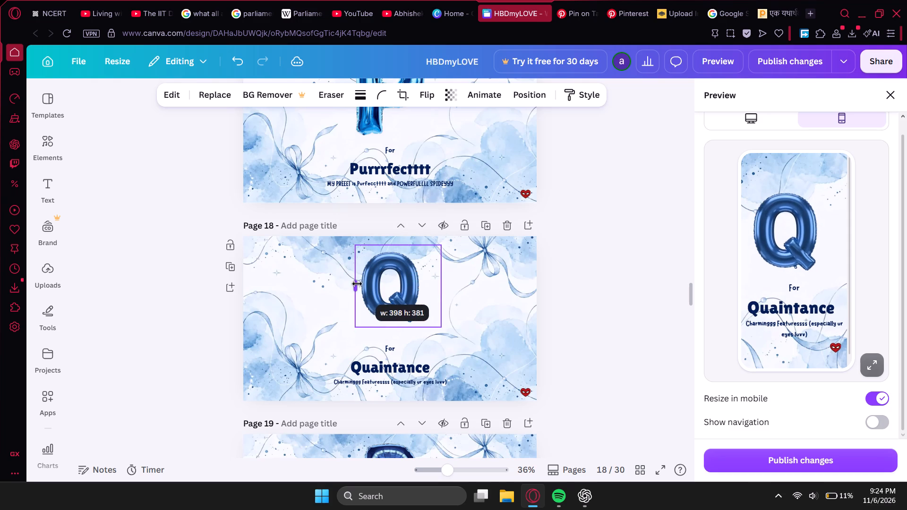
pyautogui.moveTo(438, 286); pyautogui.dragTo(419, 289)
pyautogui.moveTo(418, 323); pyautogui.dragTo(424, 332)
pyautogui.moveTo(394, 308); pyautogui.dragTo(393, 303)
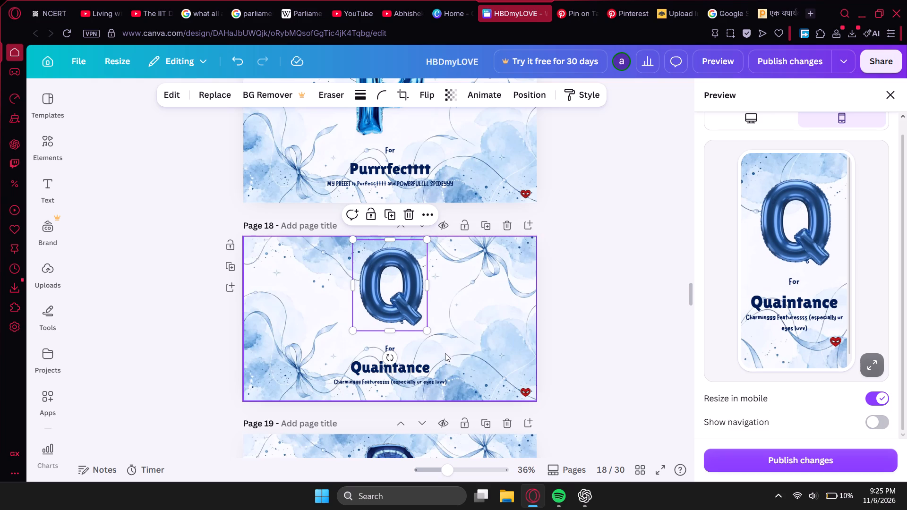
# Check the website pages from Endearing through Warmhearted for letter balloons still missing.
pyautogui.scroll(13, 445, 352)
pyautogui.scroll(19, 433, 347)
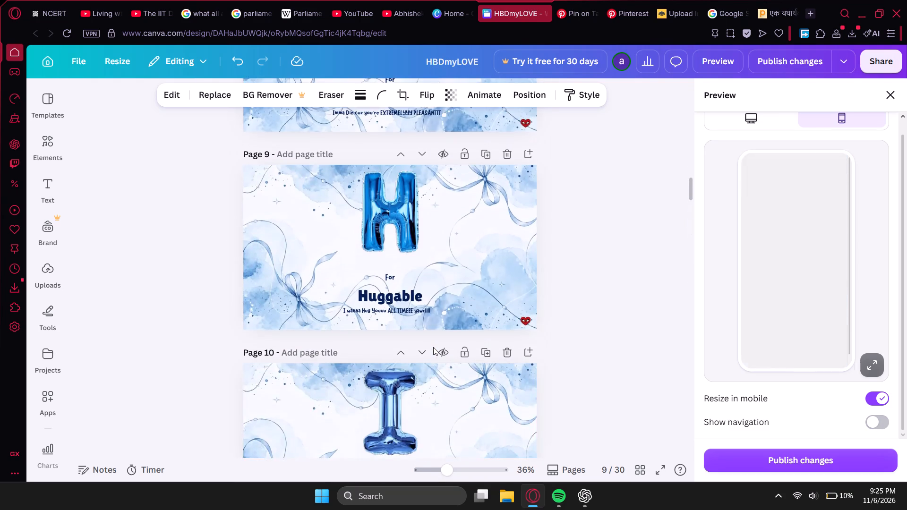
pyautogui.scroll(18, 433, 347)
pyautogui.scroll(-16, 433, 347)
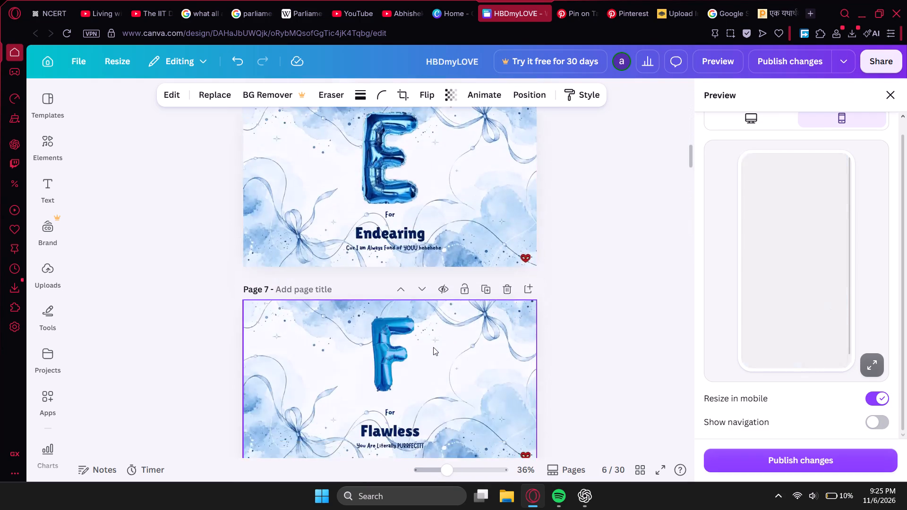
pyautogui.scroll(-1, 433, 347)
pyautogui.scroll(-20, 433, 347)
pyautogui.scroll(-3, 433, 347)
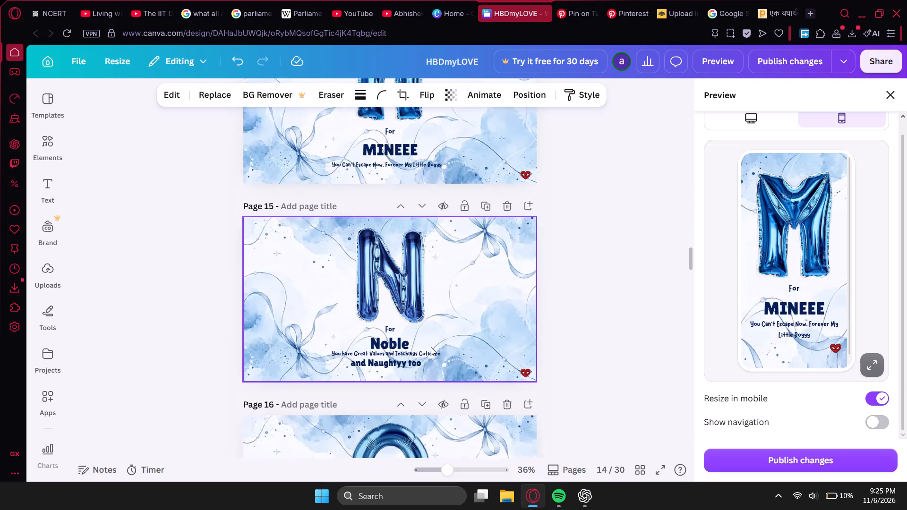
pyautogui.scroll(-18, 431, 347)
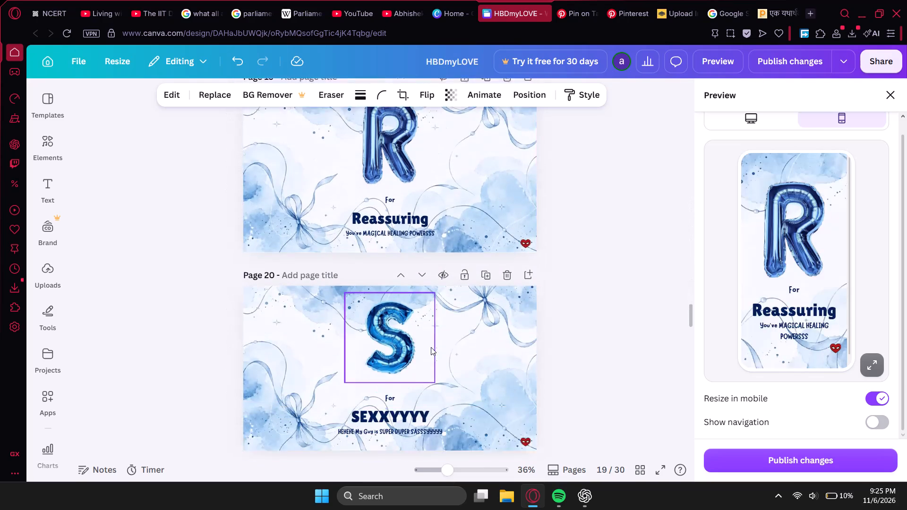
pyautogui.scroll(-13, 431, 347)
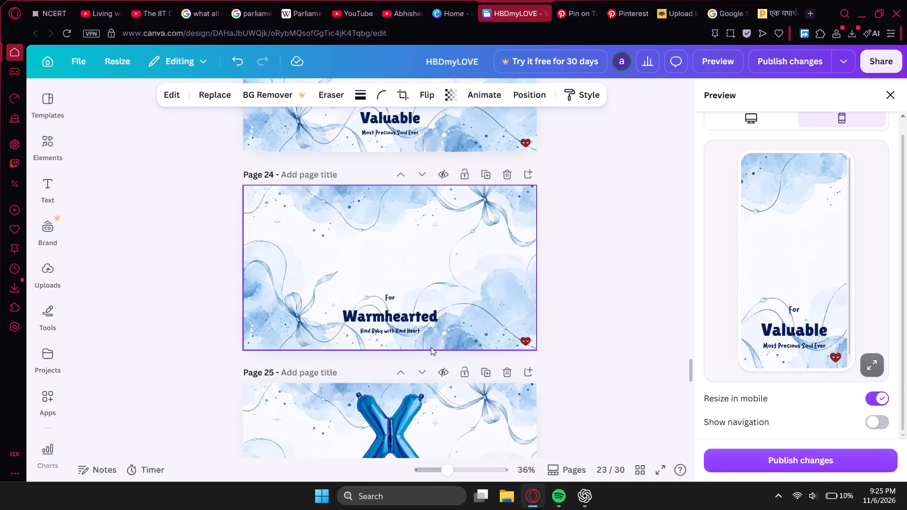
pyautogui.scroll(-3, 431, 347)
# Capture a snapshot of just the letter V from the blue balloon alphabet pin on Pinterest and copy it.
pyautogui.click(715, 0)
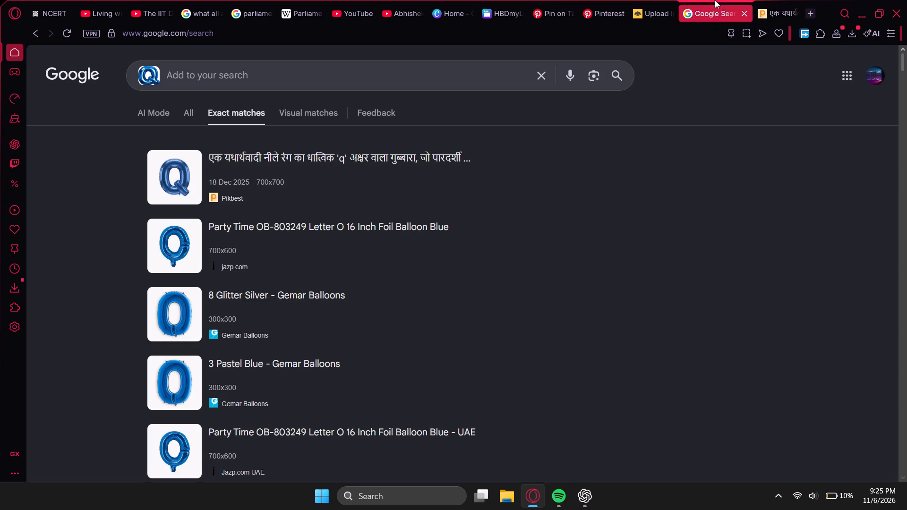
pyautogui.click(661, 0)
pyautogui.click(609, 0)
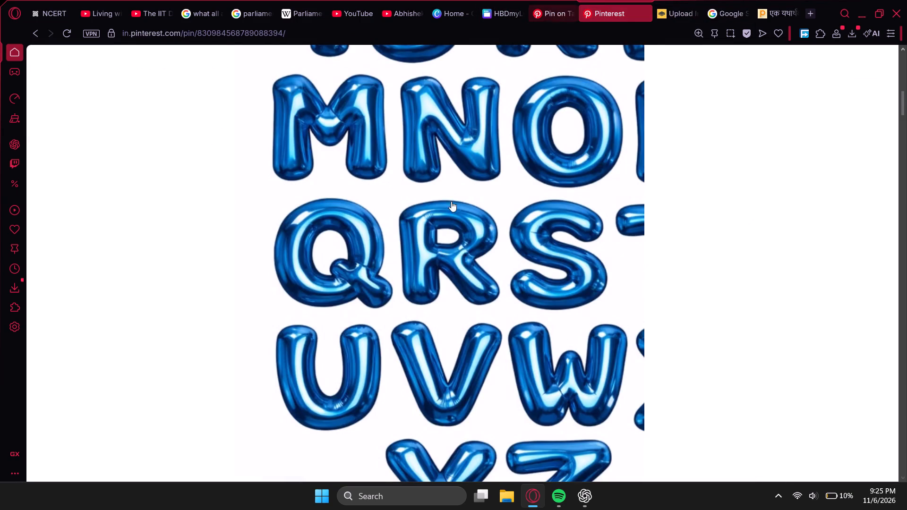
pyautogui.scroll(-1, 451, 215)
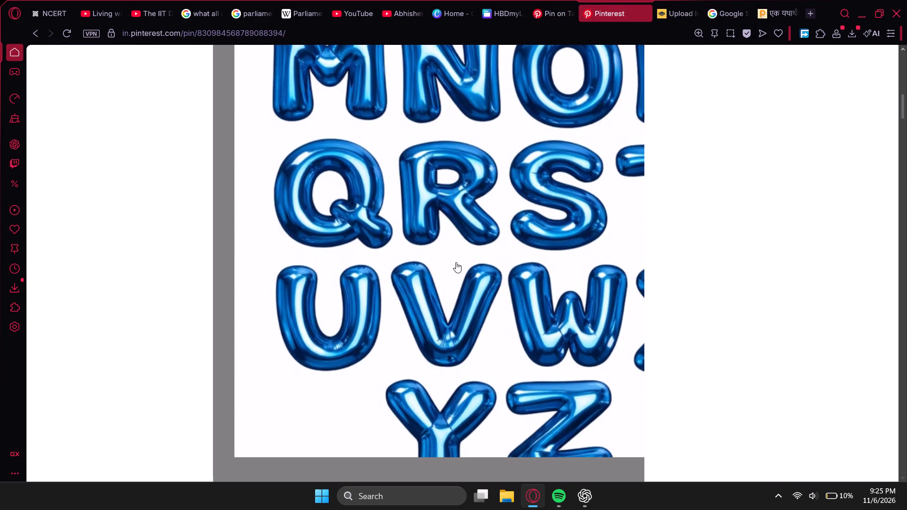
pyautogui.click(727, 40)
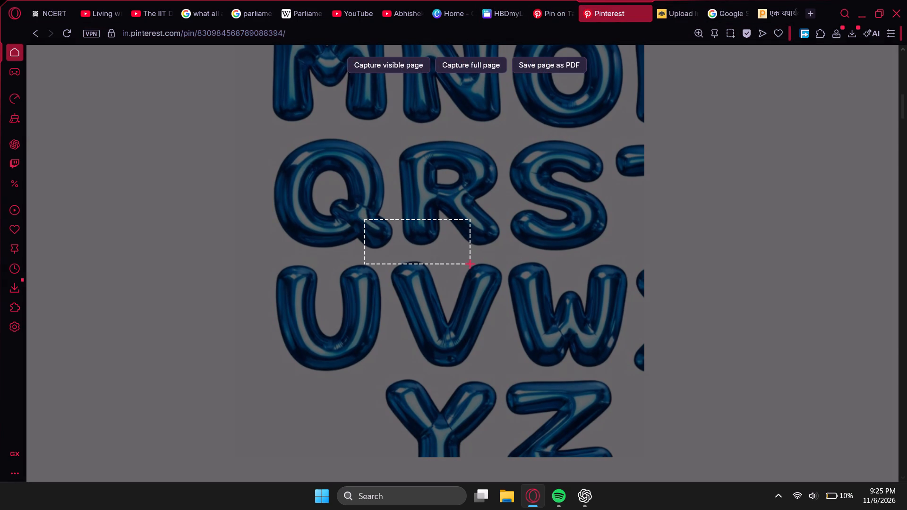
pyautogui.moveTo(390, 254); pyautogui.dragTo(509, 372)
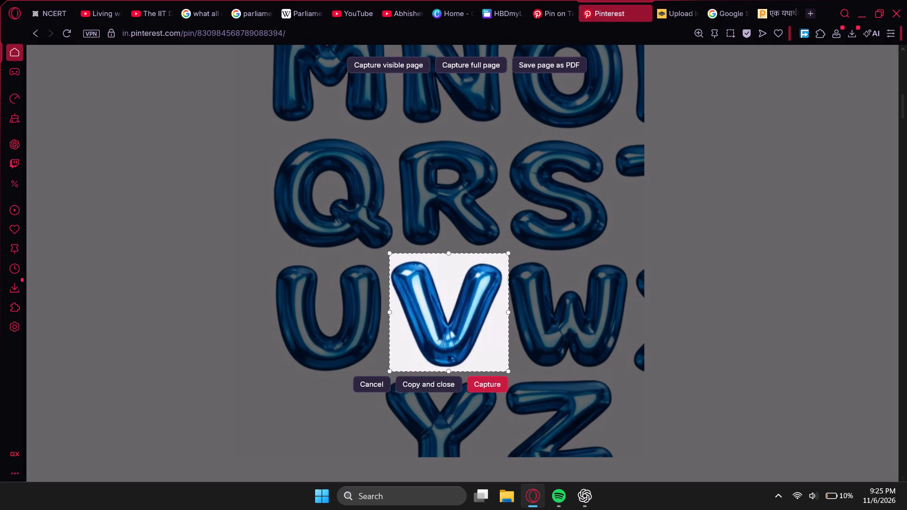
pyautogui.click(433, 382)
# Run a Google image search at google.com with the copied V balloon picture and look through its exact matches.
pyautogui.click(809, 17)
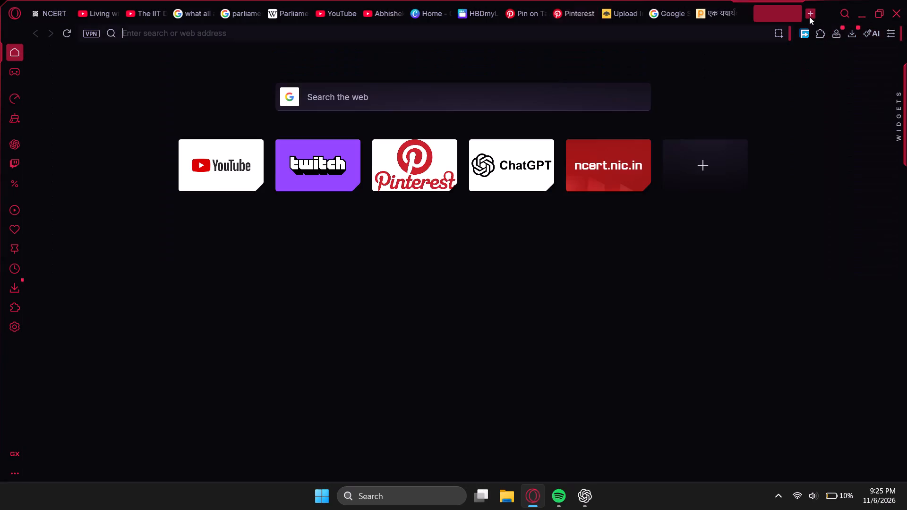
pyautogui.write('google.com')
pyautogui.press('Return')
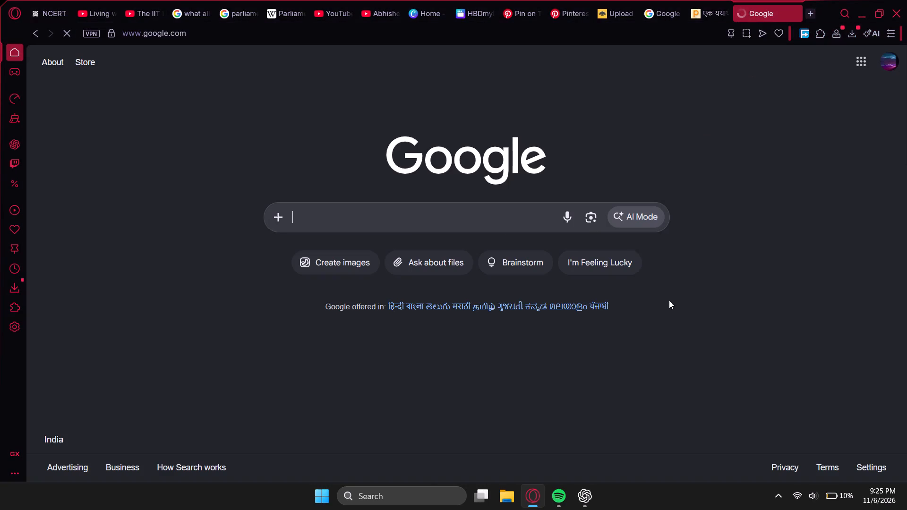
pyautogui.click(585, 223)
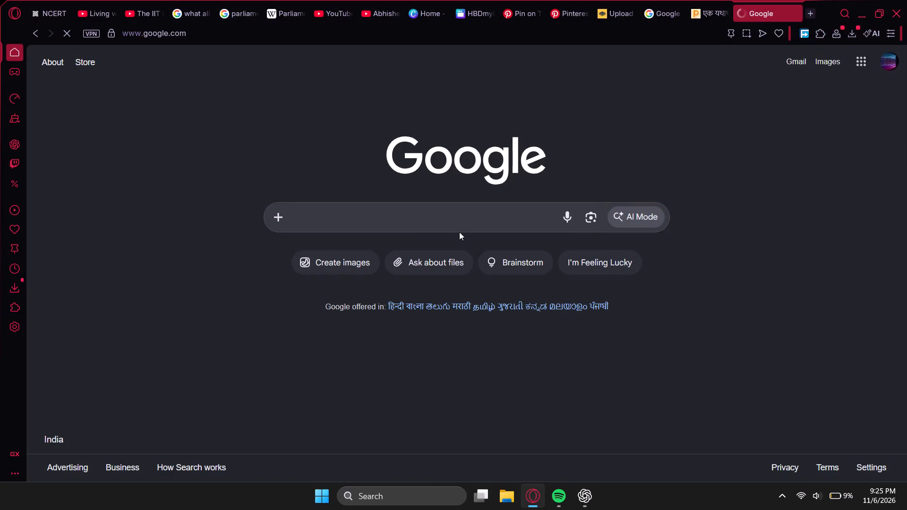
pyautogui.click(588, 216)
pyautogui.click(751, 424)
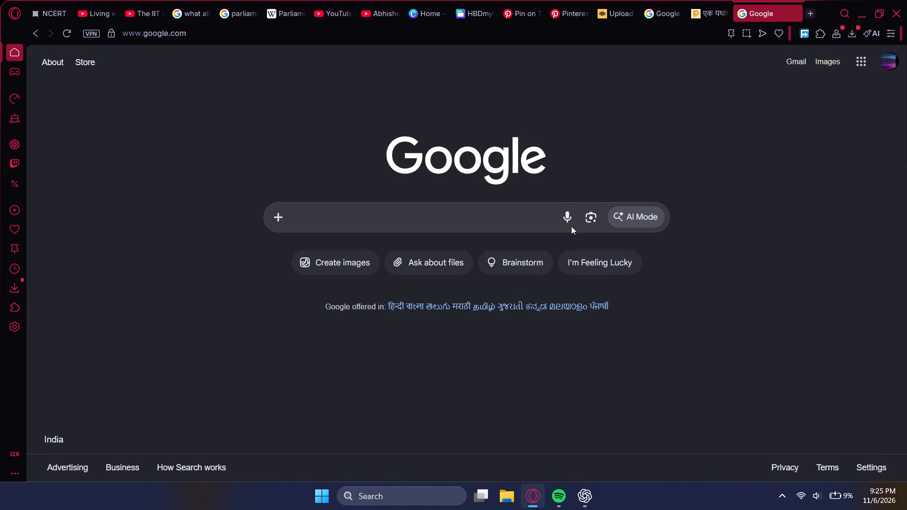
pyautogui.click(594, 213)
pyautogui.hotkey('ctrl', 'v')
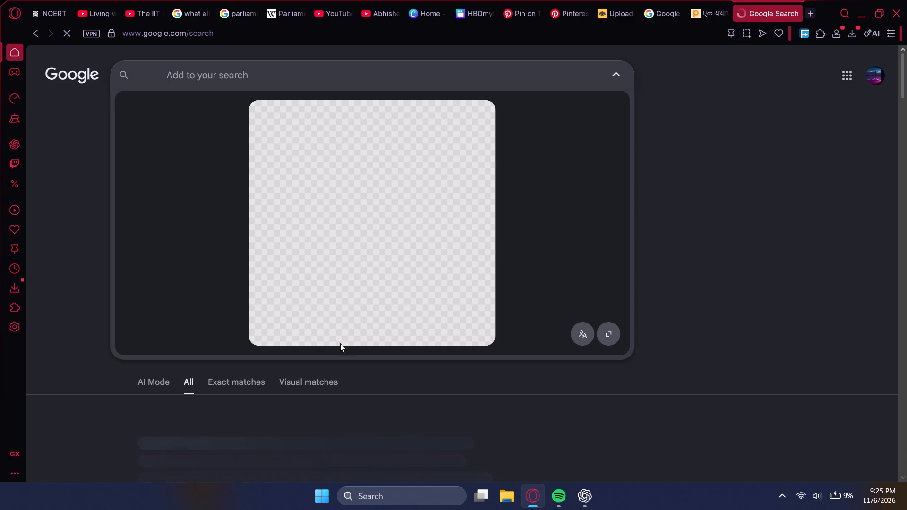
pyautogui.click(249, 380)
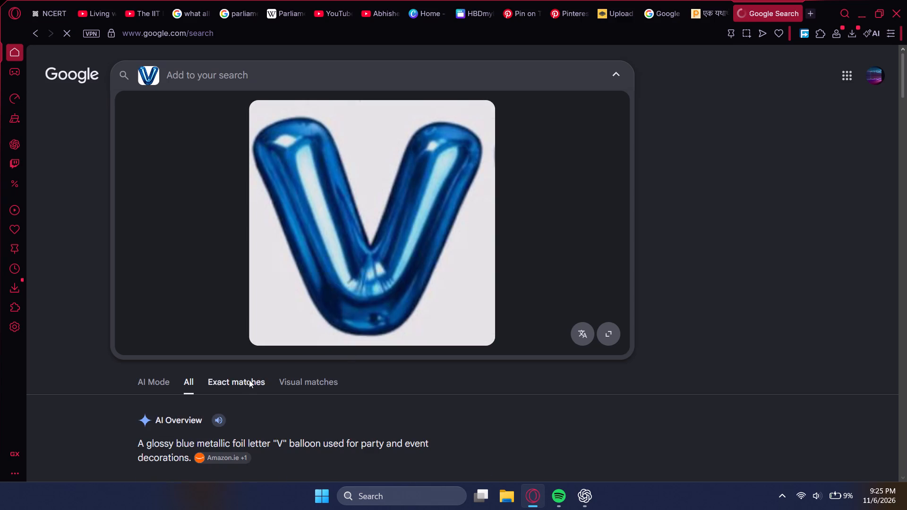
pyautogui.scroll(-5, 293, 317)
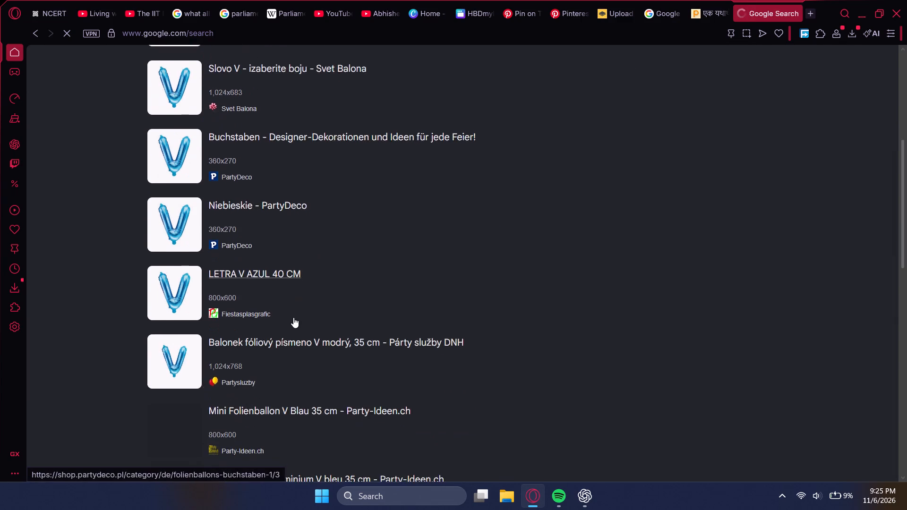
pyautogui.scroll(-4, 292, 317)
pyautogui.scroll(11, 287, 317)
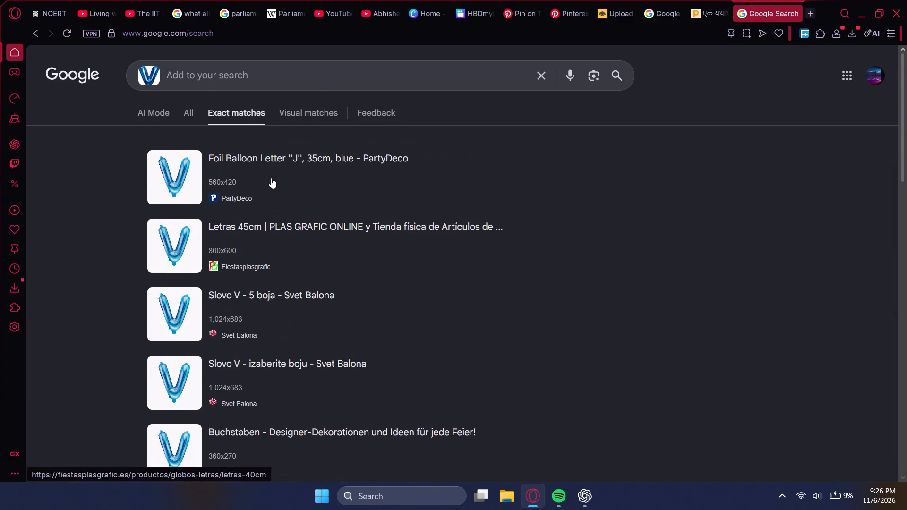
# Open the PartyDeco blue foil balloon result in a new tab and set the shop's country and English as its language.
pyautogui.middleClick(269, 157)
pyautogui.click(797, 0)
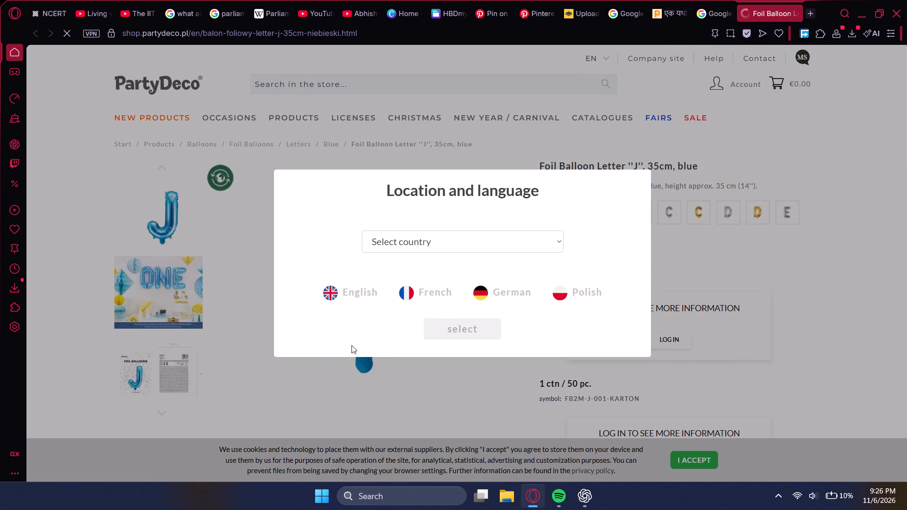
pyautogui.click(332, 362)
pyautogui.click(344, 290)
pyautogui.click(427, 323)
pyautogui.click(433, 247)
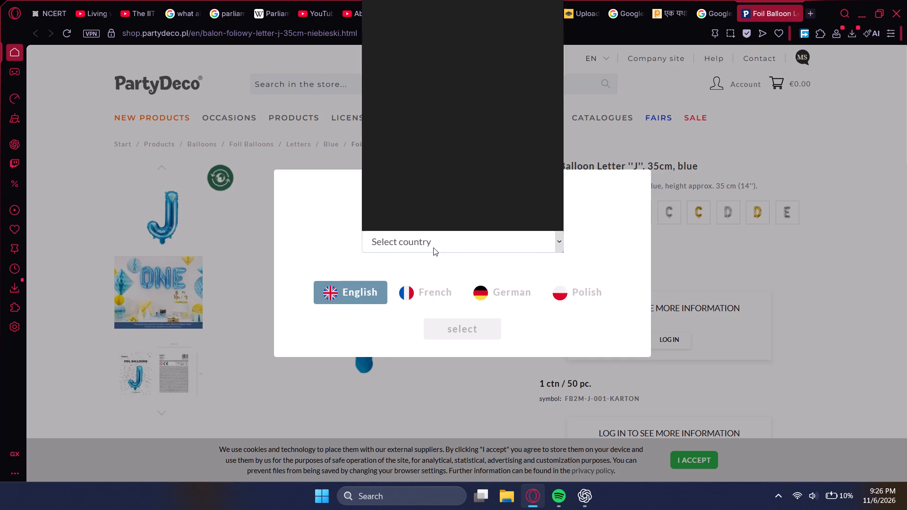
pyautogui.click(434, 215)
pyautogui.click(452, 335)
# Find the blue 35cm foil letter V among PartyDeco's same-category products, open its product page and copy its main picture.
pyautogui.scroll(-2, 411, 315)
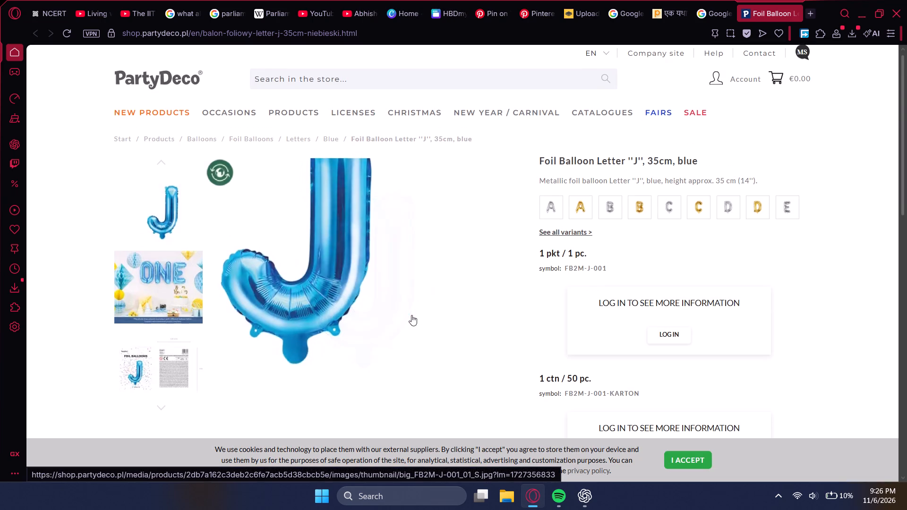
pyautogui.scroll(-2, 411, 315)
pyautogui.scroll(5, 310, 298)
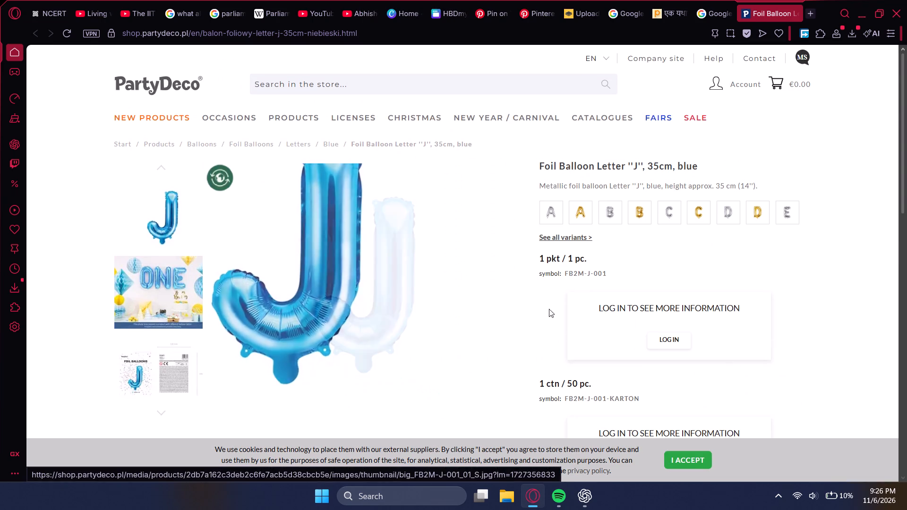
pyautogui.scroll(-10, 138, 297)
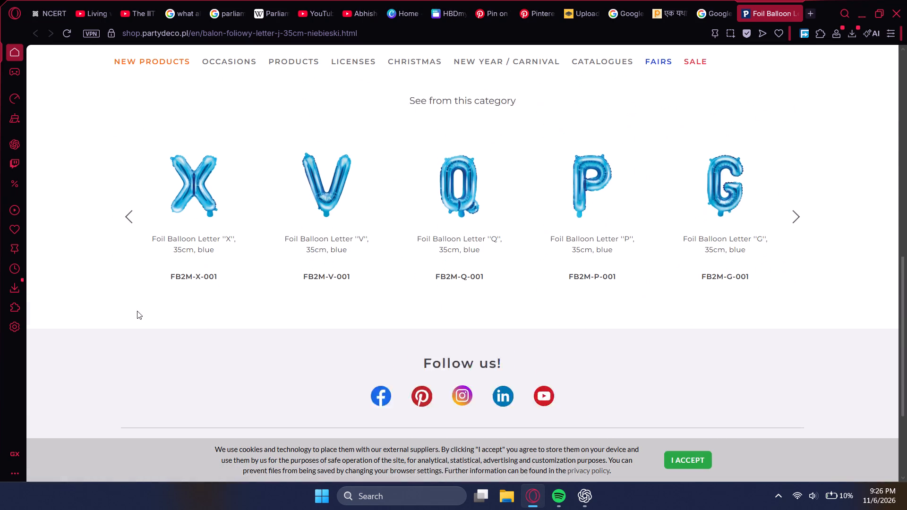
pyautogui.click(793, 179)
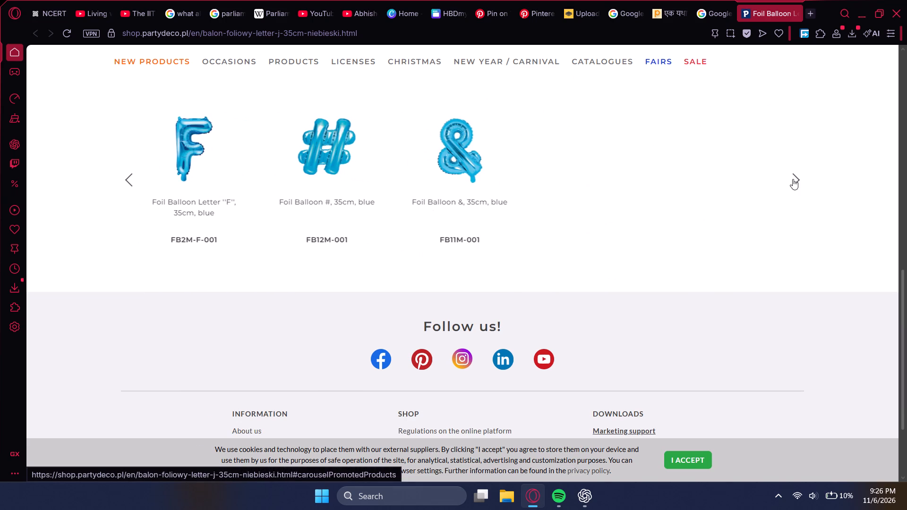
pyautogui.click(127, 176)
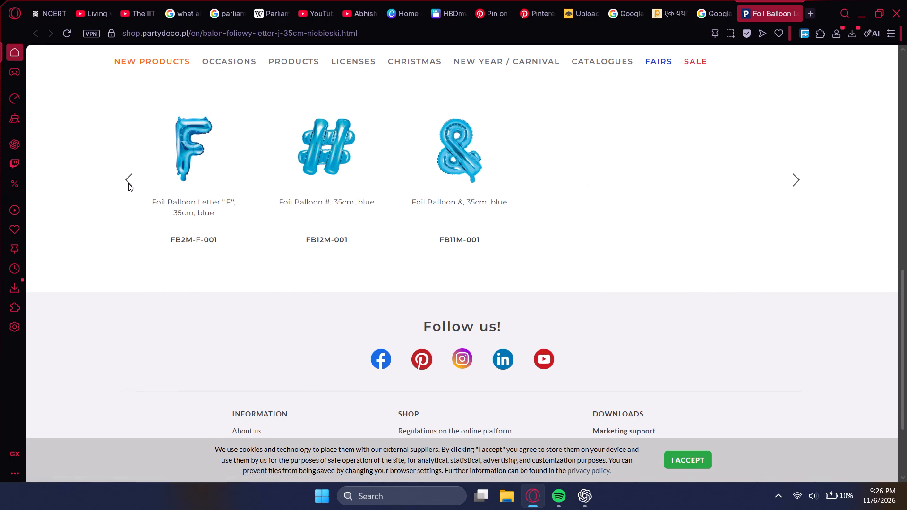
pyautogui.click(133, 183)
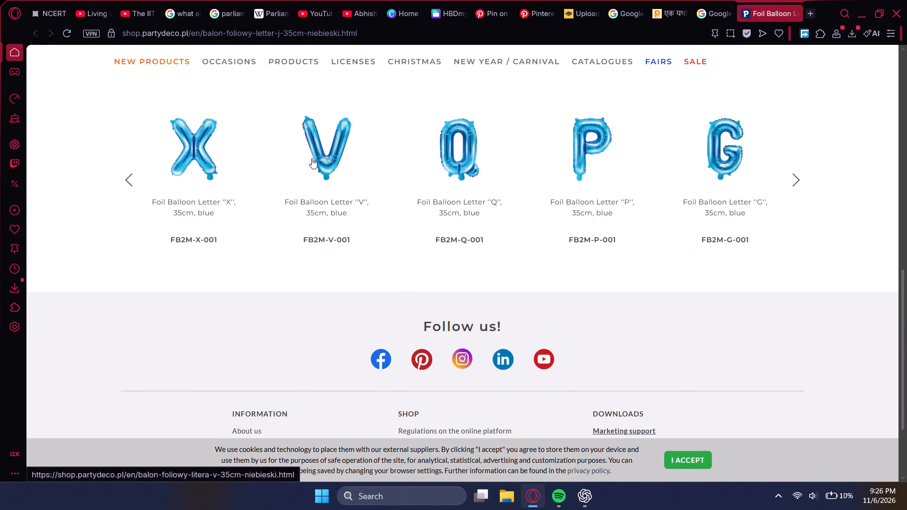
pyautogui.click(312, 158)
pyautogui.rightClick(329, 154)
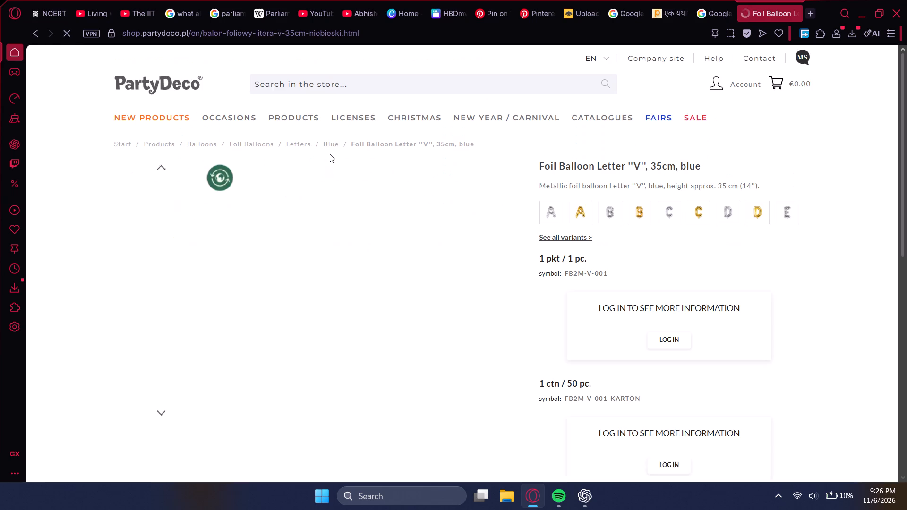
pyautogui.rightClick(345, 260)
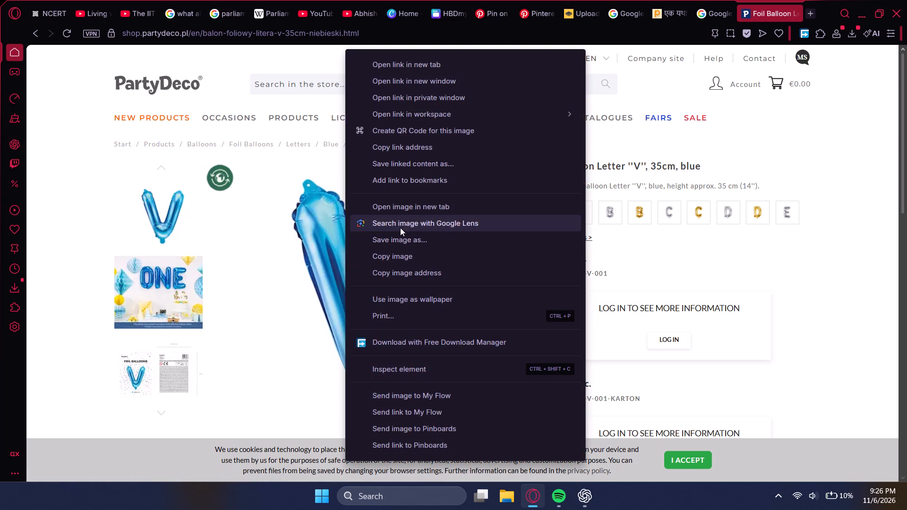
pyautogui.click(382, 253)
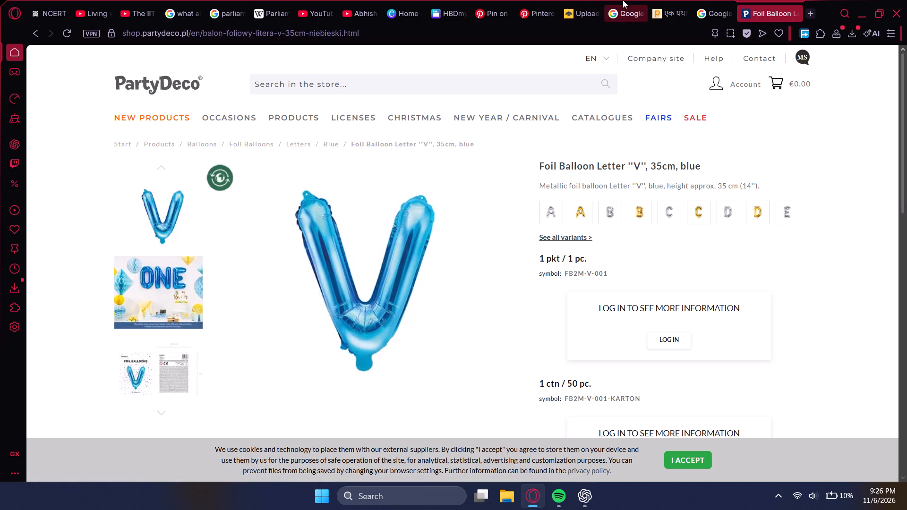
# Remove the background from the copied V balloon picture in remove.bg and copy the resulting cutout.
pyautogui.click(579, 0)
pyautogui.click(200, 449)
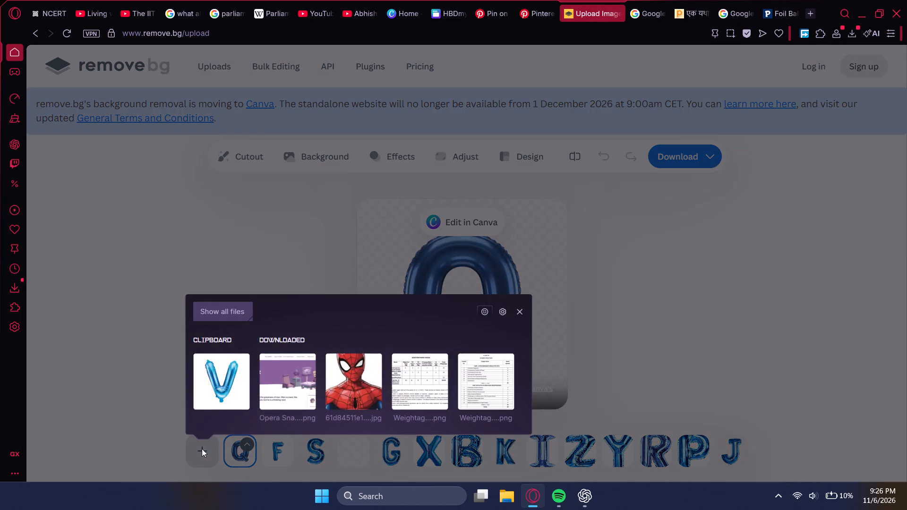
pyautogui.click(221, 406)
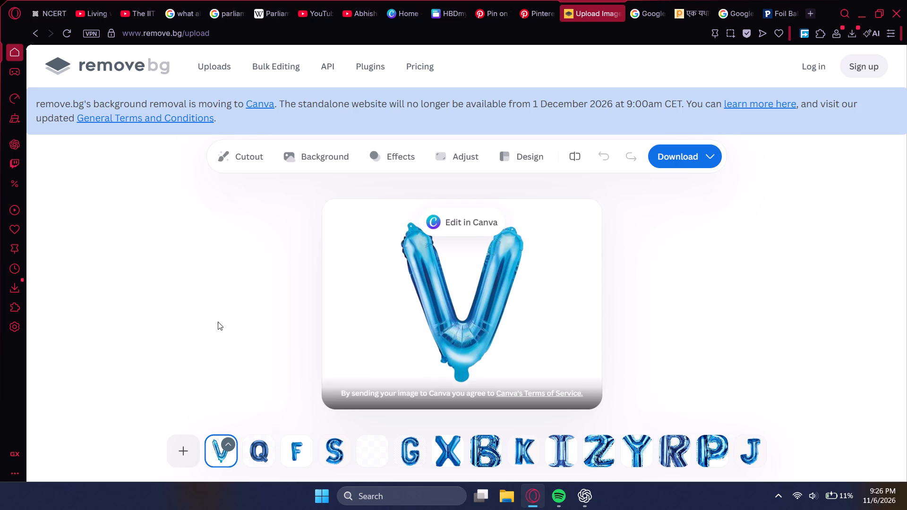
pyautogui.rightClick(464, 359)
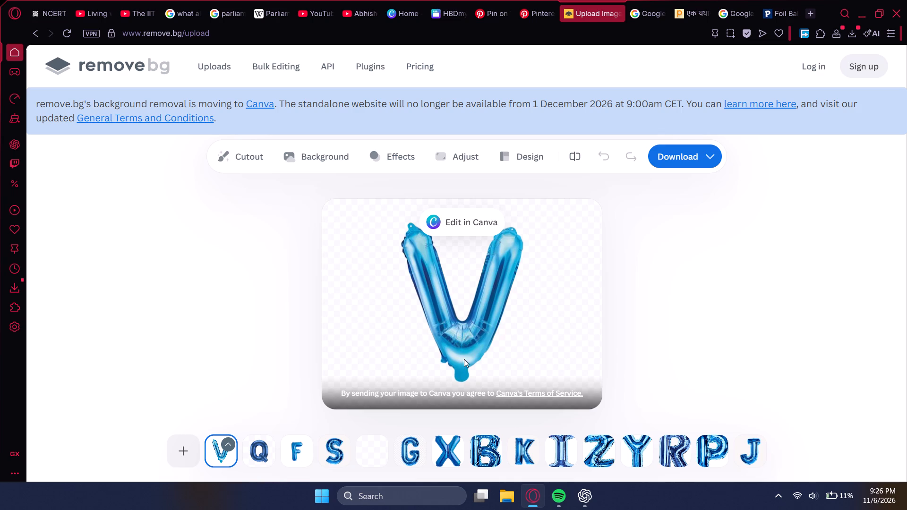
pyautogui.click(476, 393)
# Paste the V balloon cutout onto page 23 of the HBDmyLOVE design in Canva and move it above the Valuable text.
pyautogui.click(442, 0)
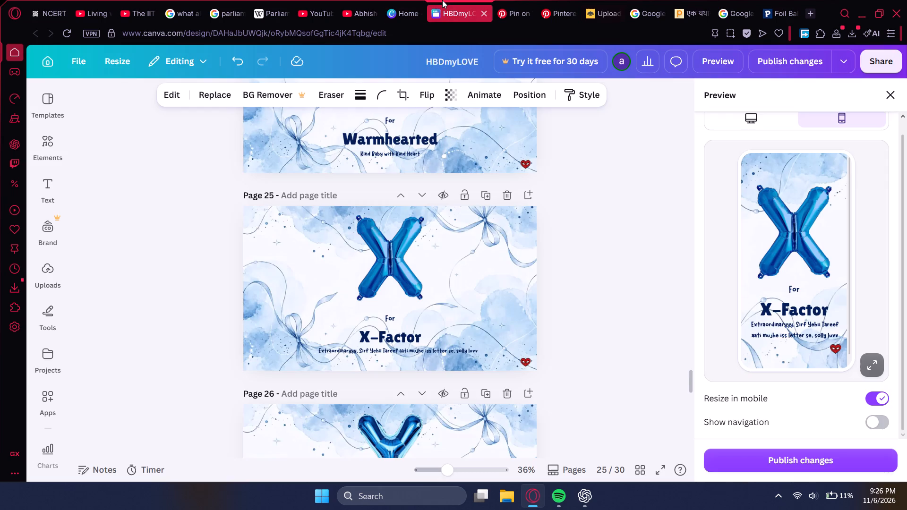
pyautogui.scroll(-5, 378, 231)
pyautogui.scroll(5, 378, 231)
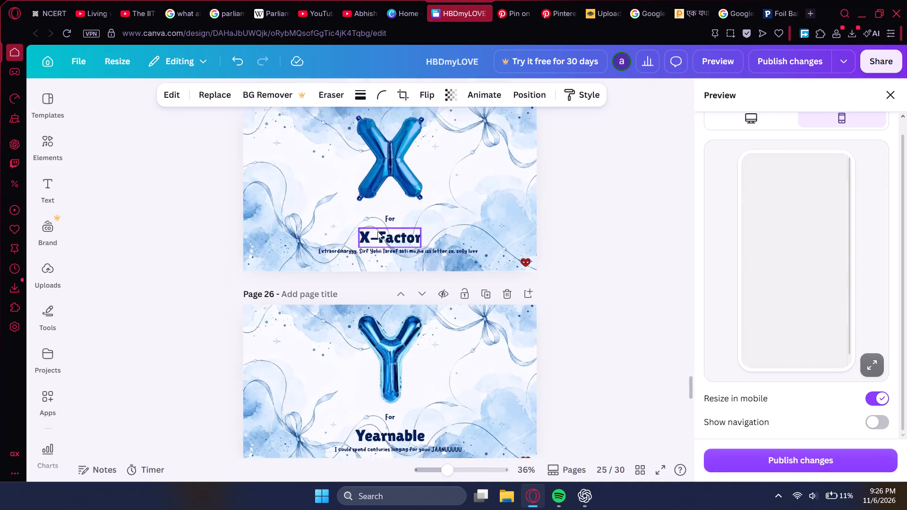
pyautogui.scroll(8, 377, 231)
pyautogui.scroll(-1, 372, 249)
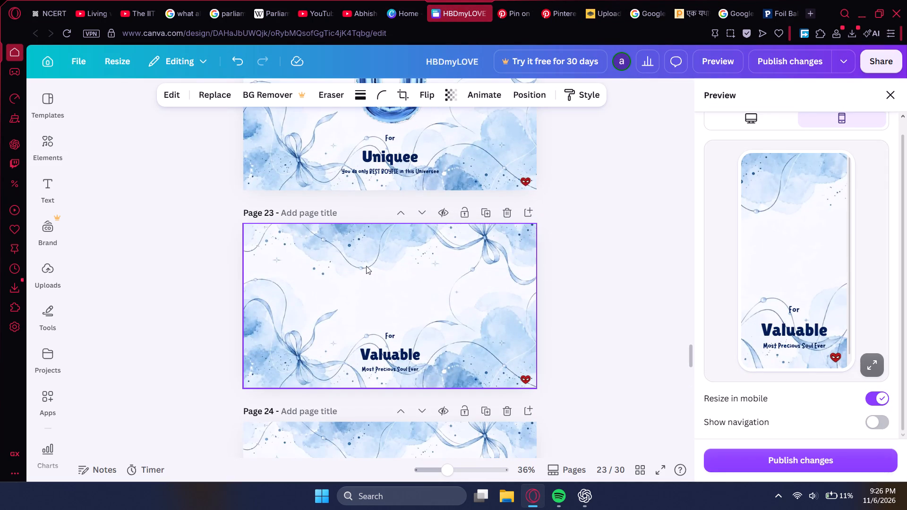
pyautogui.hotkey('ctrl', 'v')
pyautogui.moveTo(382, 305); pyautogui.dragTo(378, 287)
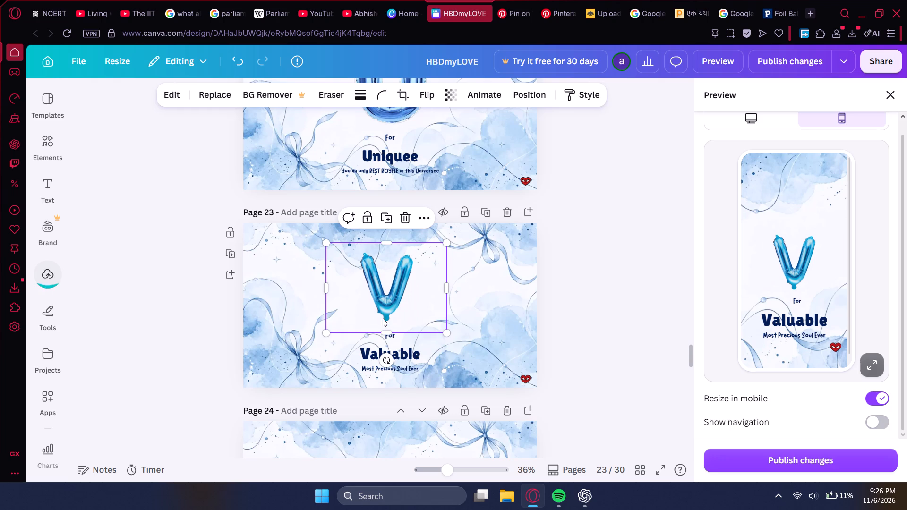
# Crop the empty margins on all four sides of the V balloon on page 23.
pyautogui.moveTo(386, 331); pyautogui.dragTo(388, 327)
pyautogui.moveTo(329, 281); pyautogui.dragTo(357, 281)
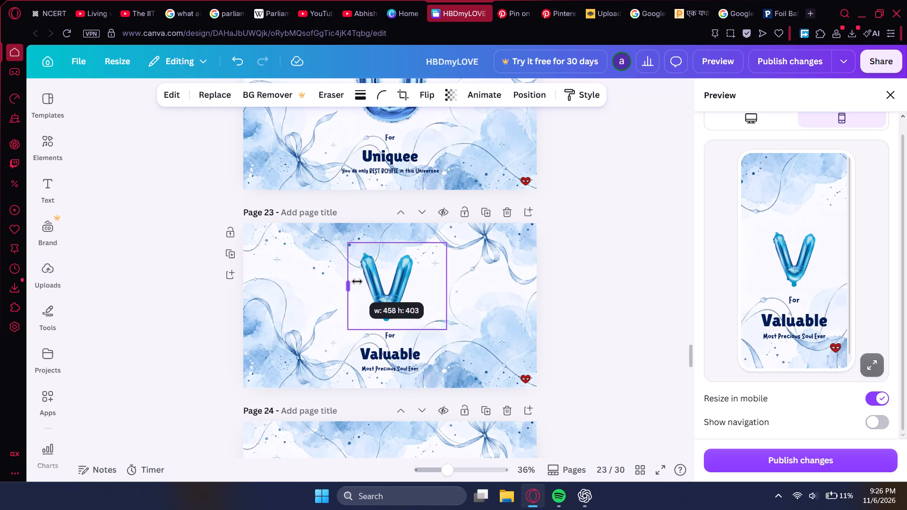
pyautogui.moveTo(357, 281); pyautogui.dragTo(360, 281)
pyautogui.moveTo(408, 241); pyautogui.dragTo(407, 250)
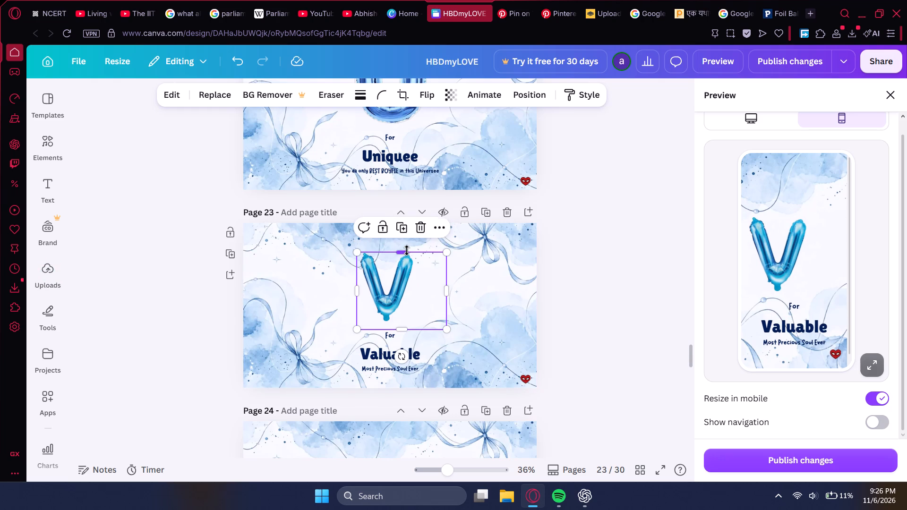
pyautogui.moveTo(446, 293); pyautogui.dragTo(415, 296)
pyautogui.moveTo(380, 329); pyautogui.dragTo(382, 323)
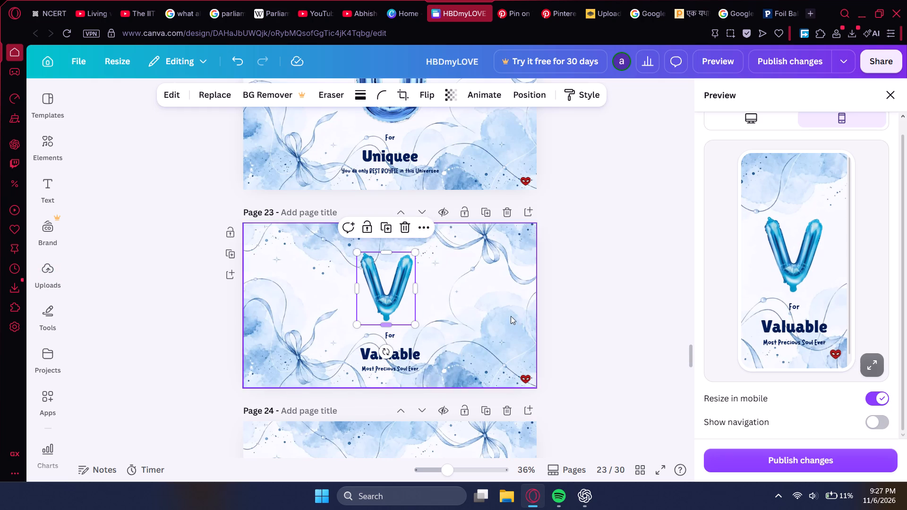
# Move the cropped V balloon higher on page 23, enlarge it slightly and center it above the Valuable text.
pyautogui.click(564, 312)
pyautogui.moveTo(380, 280); pyautogui.dragTo(376, 261)
pyautogui.moveTo(414, 305); pyautogui.dragTo(423, 316)
pyautogui.moveTo(380, 289); pyautogui.dragTo(388, 288)
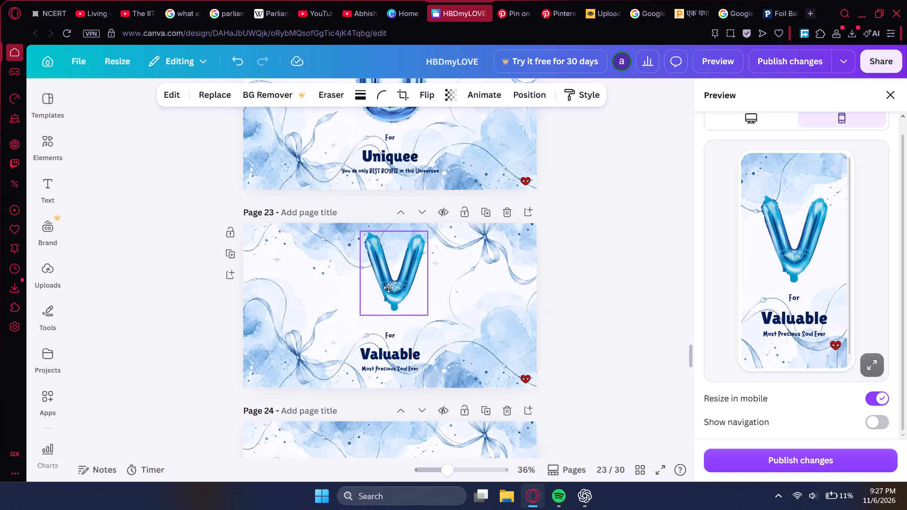
pyautogui.moveTo(388, 288); pyautogui.dragTo(385, 290)
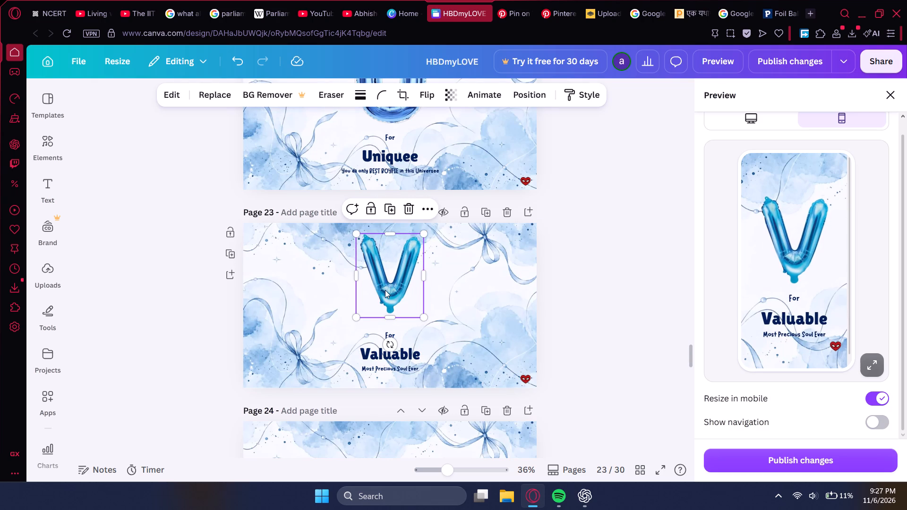
# Find the shiny blue W balloon picture on Pikbest, copy the image, and return to page 24 of the HBDmyLOVE design.
pyautogui.scroll(-4, 344, 304)
pyautogui.click(759, 0)
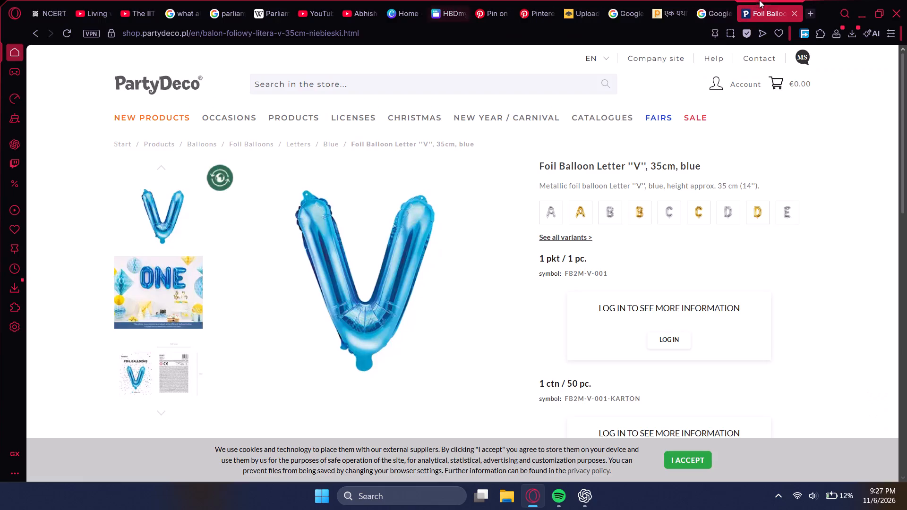
pyautogui.click(728, 0)
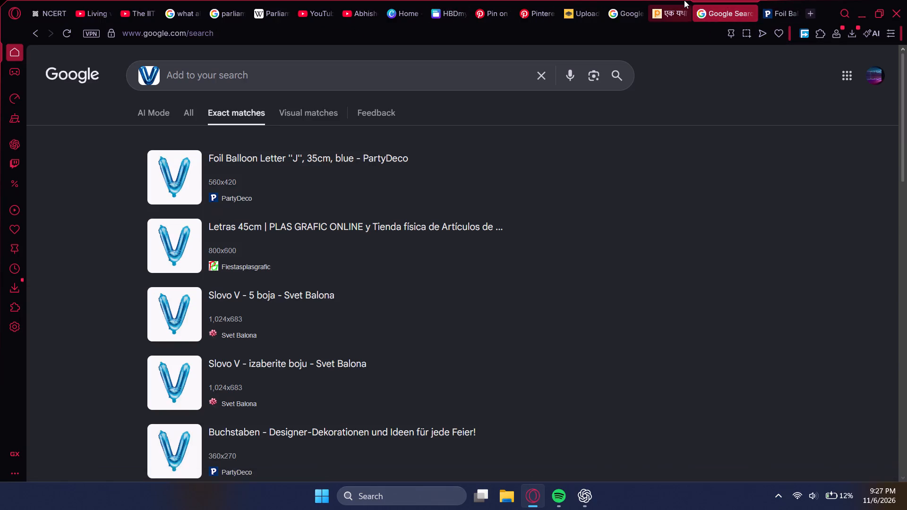
pyautogui.click(684, 0)
pyautogui.scroll(-7, 411, 241)
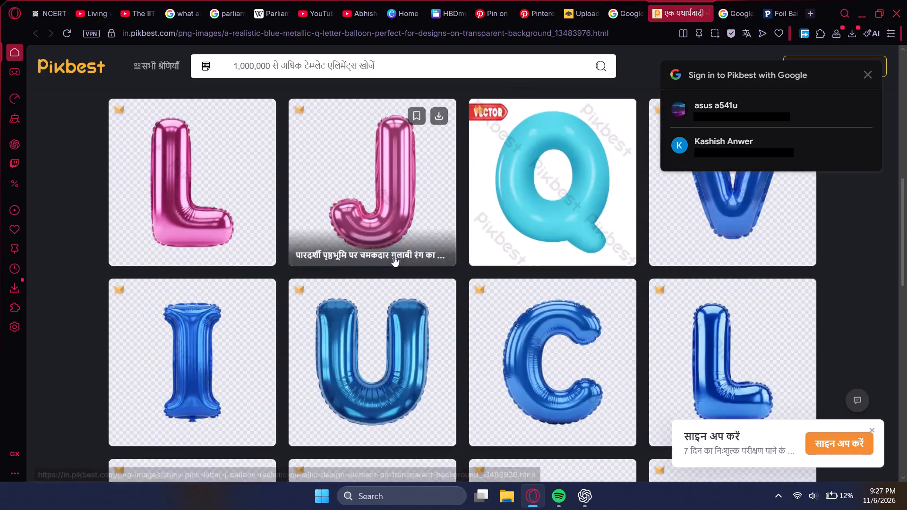
pyautogui.scroll(-2, 388, 261)
pyautogui.scroll(4, 379, 268)
pyautogui.scroll(-4, 379, 268)
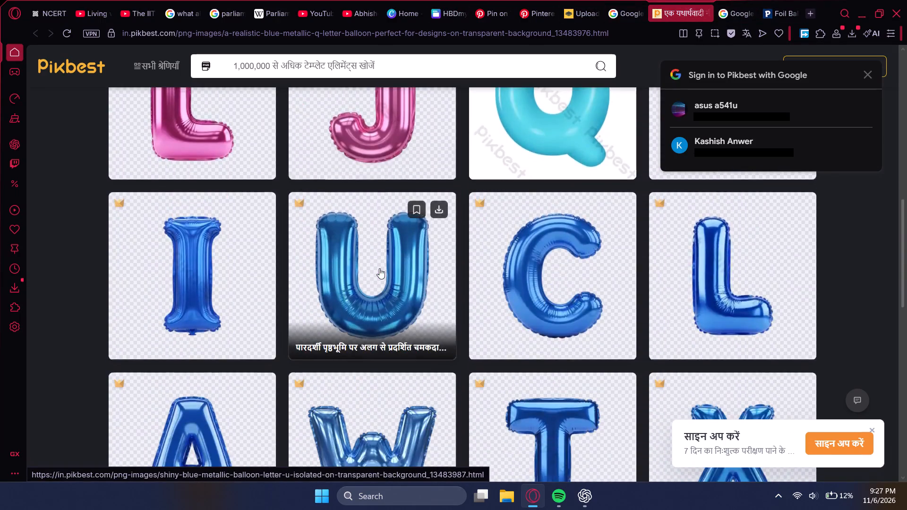
pyautogui.scroll(-4, 379, 268)
pyautogui.click(385, 171)
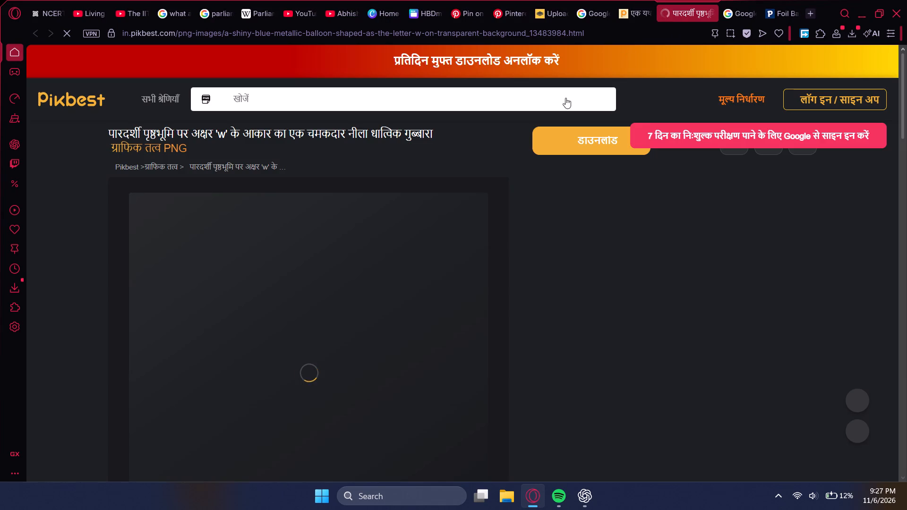
pyautogui.scroll(-1, 327, 268)
pyautogui.rightClick(342, 293)
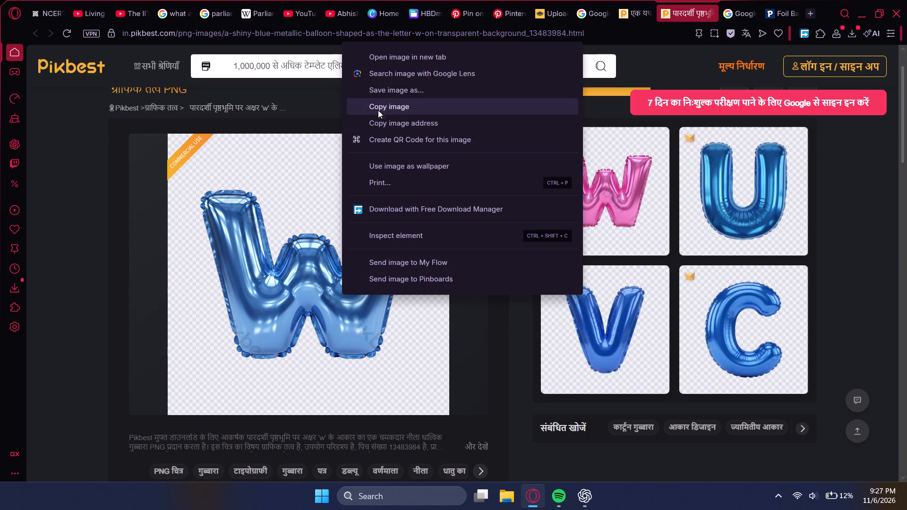
pyautogui.click(378, 104)
pyautogui.click(404, 0)
pyautogui.click(441, 0)
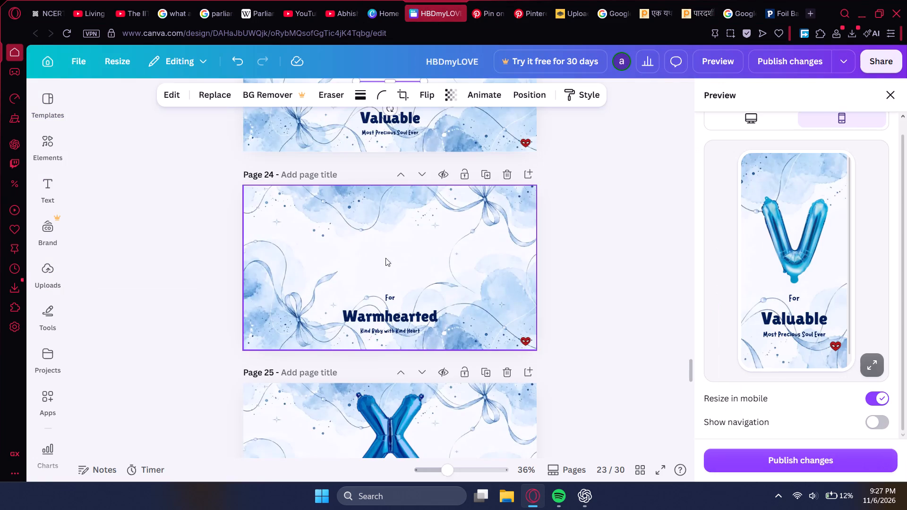
pyautogui.scroll(-1, 384, 263)
pyautogui.scroll(1, 384, 262)
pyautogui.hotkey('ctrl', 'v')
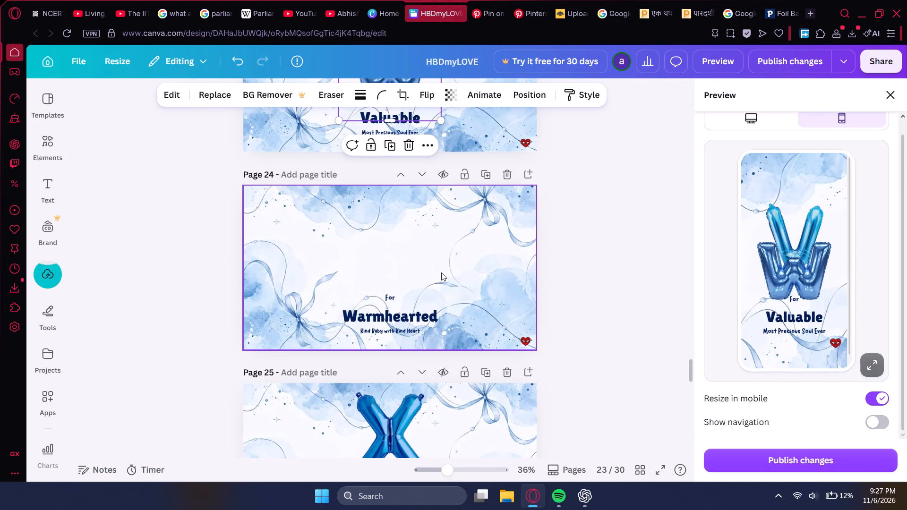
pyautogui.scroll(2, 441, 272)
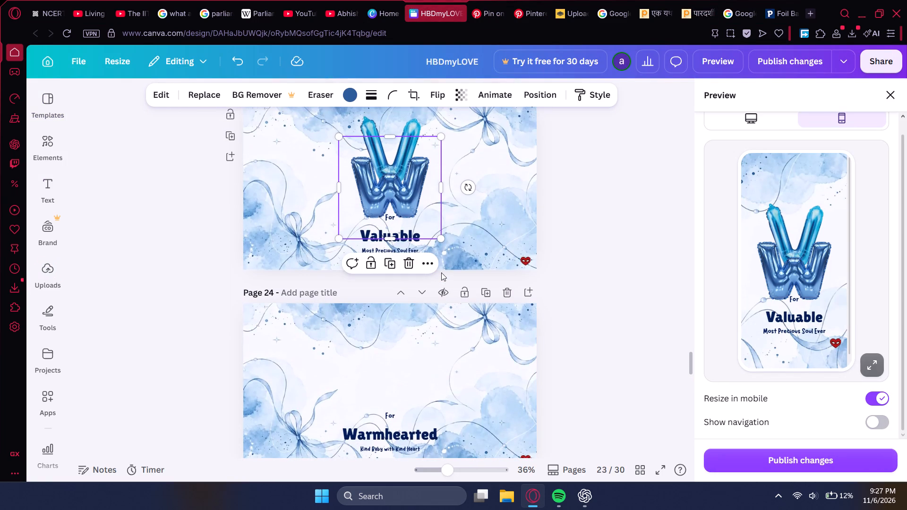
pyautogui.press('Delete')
# Paste the W balloon picture onto page 24 and place it centered above the Warmhearted text.
pyautogui.scroll(-1, 477, 388)
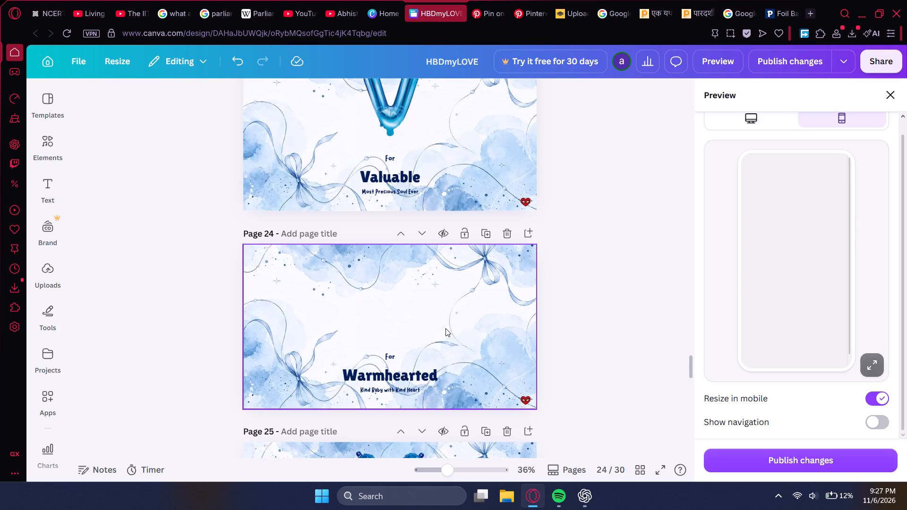
pyautogui.hotkey('ctrl', 'v')
pyautogui.moveTo(411, 334); pyautogui.dragTo(410, 304)
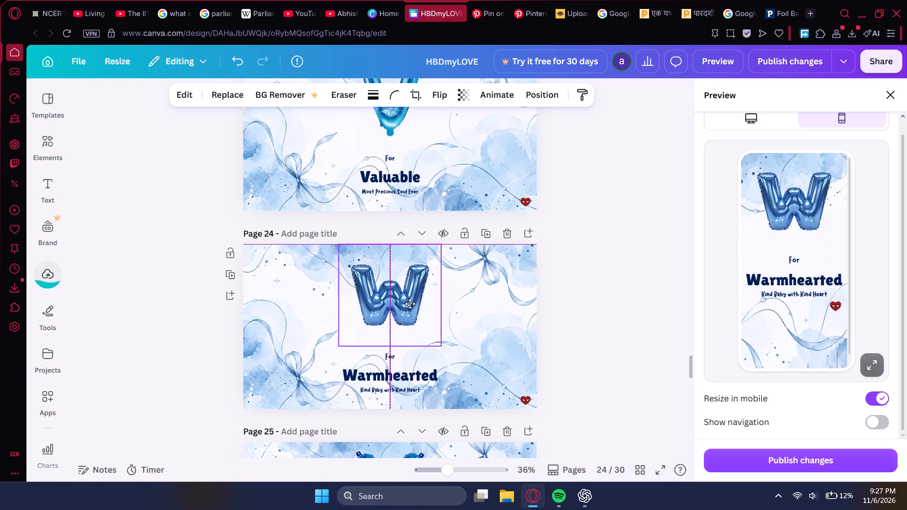
pyautogui.moveTo(410, 304); pyautogui.dragTo(409, 311)
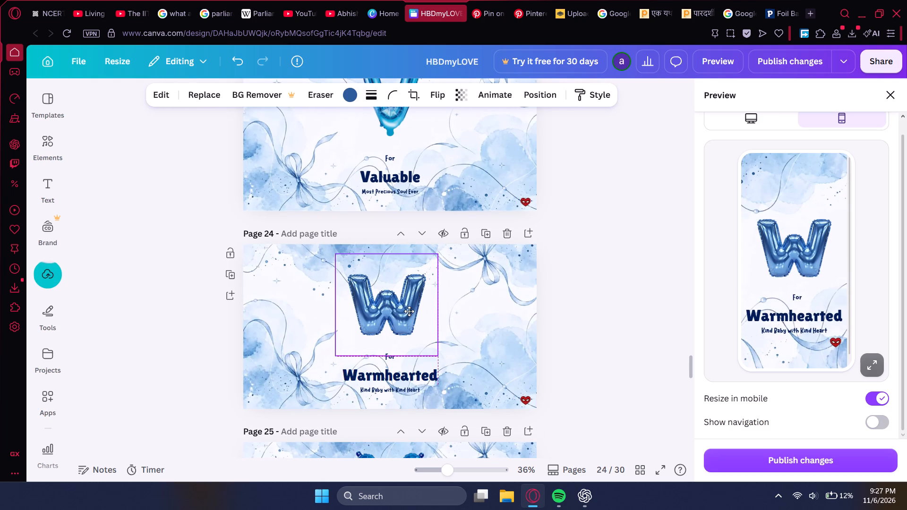
pyautogui.moveTo(409, 311); pyautogui.dragTo(411, 311)
# Crop the empty margins on all four sides of the W balloon on page 24.
pyautogui.moveTo(385, 355); pyautogui.dragTo(385, 355)
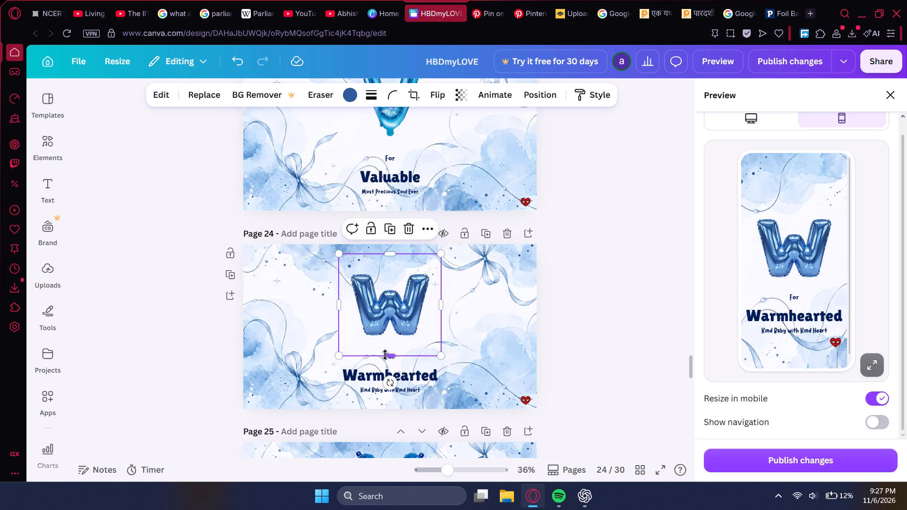
pyautogui.moveTo(385, 355); pyautogui.dragTo(390, 340)
pyautogui.moveTo(391, 255); pyautogui.dragTo(389, 263)
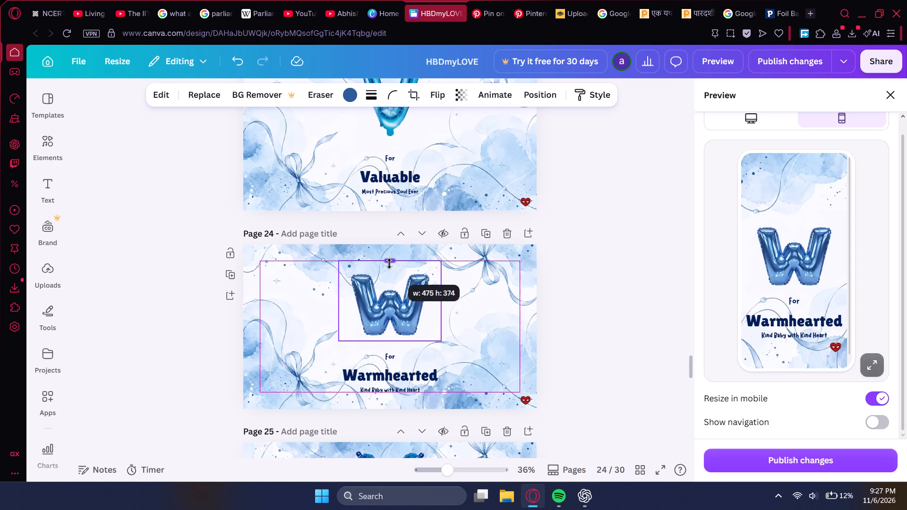
pyautogui.moveTo(389, 263); pyautogui.dragTo(387, 270)
pyautogui.moveTo(342, 305); pyautogui.dragTo(353, 304)
pyautogui.moveTo(445, 303); pyautogui.dragTo(440, 306)
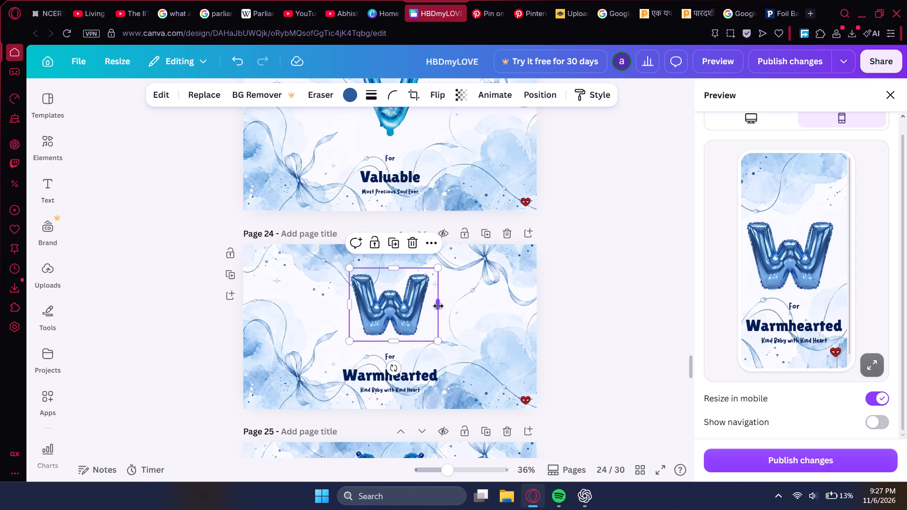
pyautogui.click(438, 306)
# Move the cropped W balloon higher on page 24 and center it horizontally above the Warmhearted text.
pyautogui.moveTo(410, 310); pyautogui.dragTo(406, 301)
pyautogui.scroll(-5, 438, 343)
pyautogui.scroll(5, 436, 355)
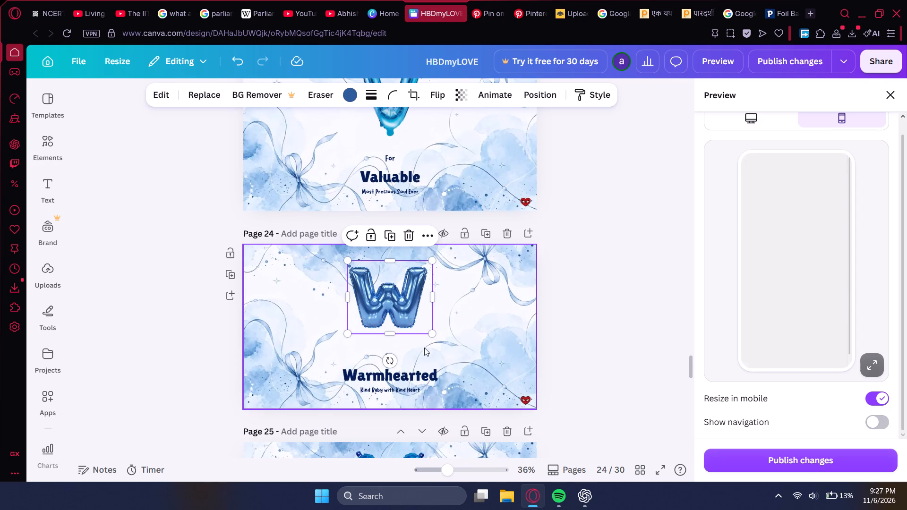
pyautogui.moveTo(389, 309); pyautogui.dragTo(389, 302)
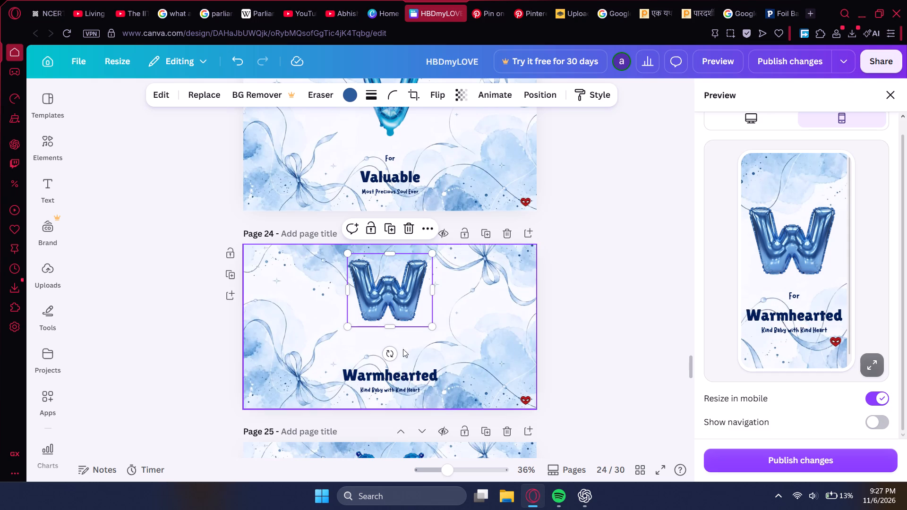
pyautogui.click(602, 346)
pyautogui.moveTo(394, 297); pyautogui.dragTo(391, 292)
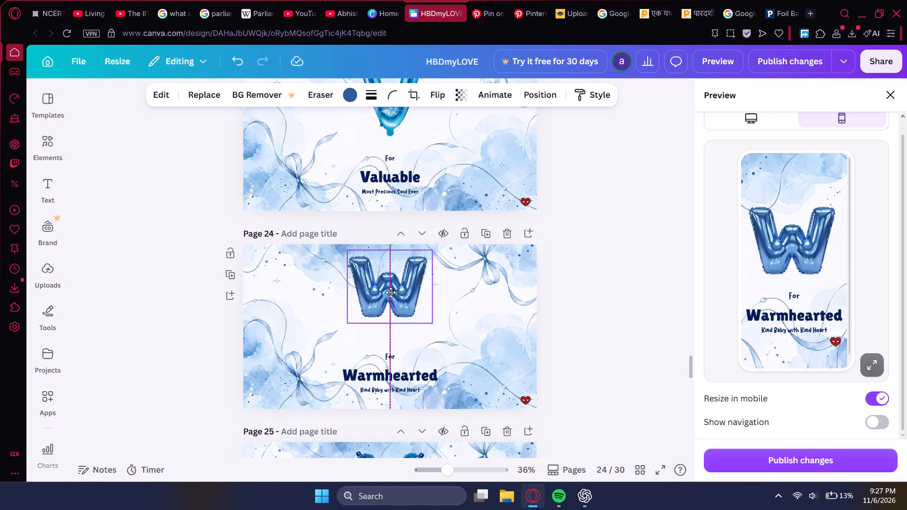
pyautogui.moveTo(391, 292); pyautogui.dragTo(394, 293)
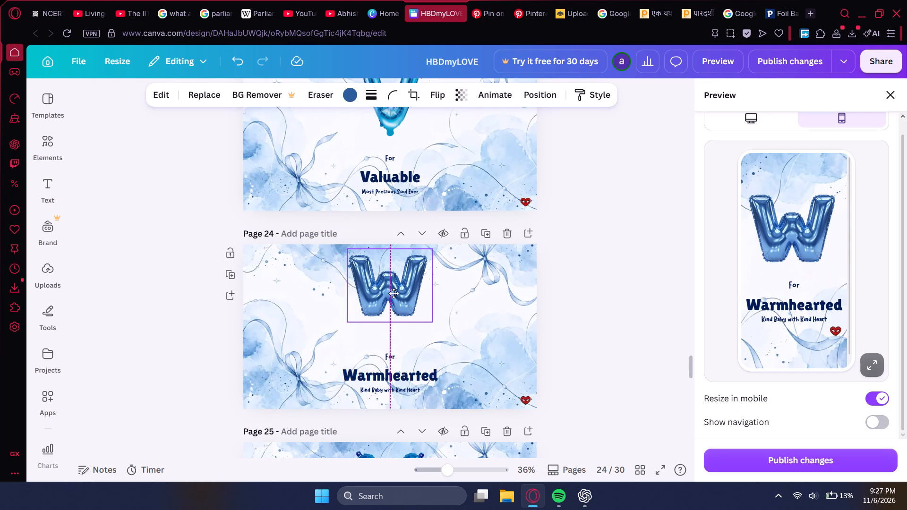
pyautogui.moveTo(394, 293); pyautogui.dragTo(394, 293)
# Review the alphabet pages of the design and check each one for a missing letter balloon.
pyautogui.scroll(-5, 518, 331)
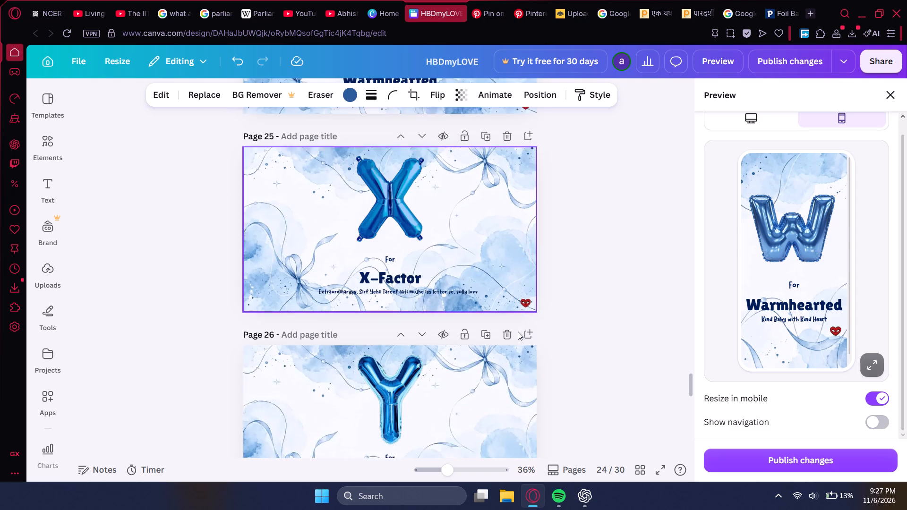
pyautogui.scroll(-10, 471, 357)
pyautogui.scroll(17, 462, 343)
pyautogui.scroll(12, 459, 352)
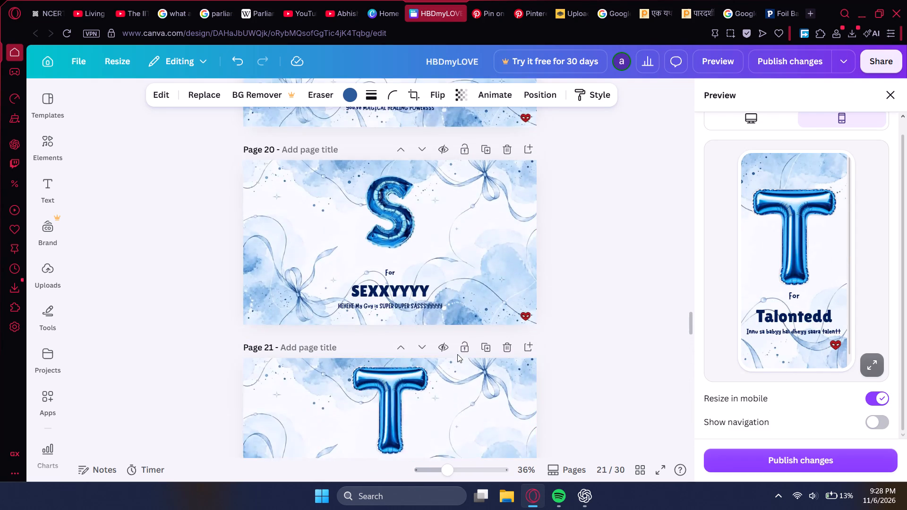
pyautogui.scroll(17, 457, 354)
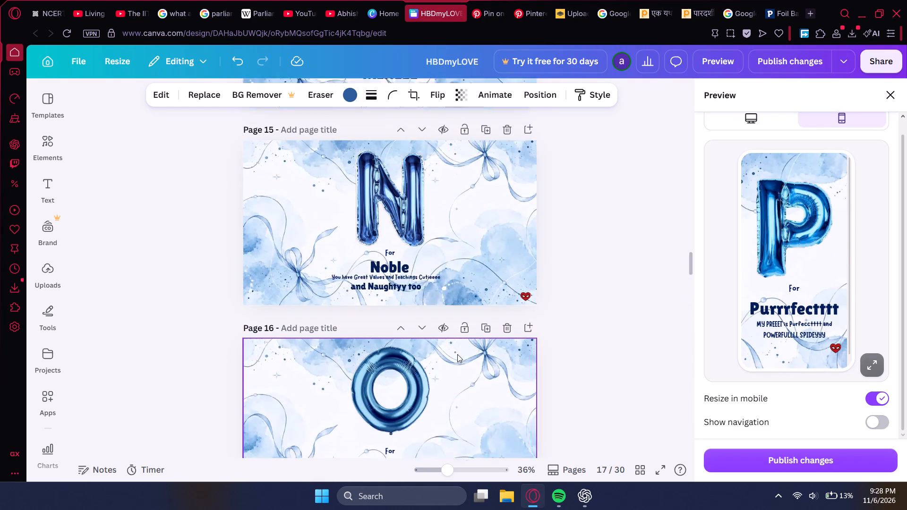
pyautogui.scroll(15, 457, 354)
pyautogui.scroll(11, 456, 355)
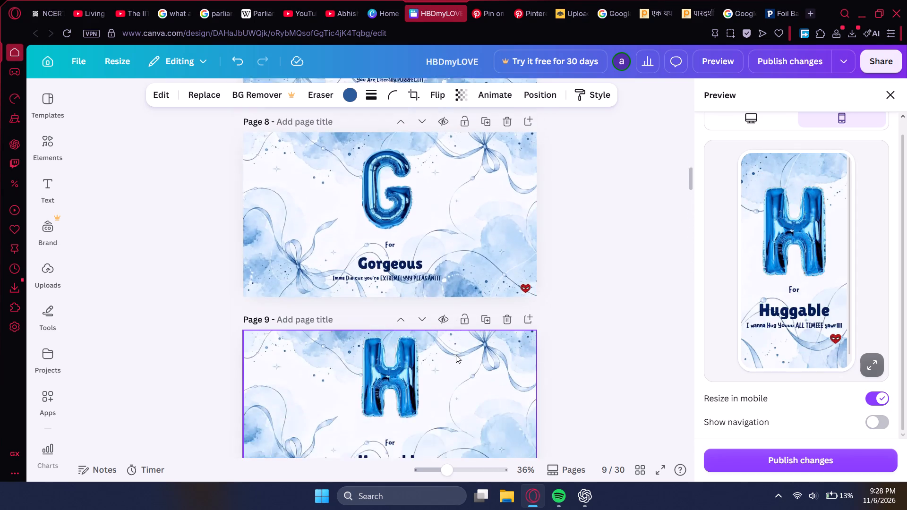
pyautogui.scroll(17, 456, 355)
pyautogui.scroll(-5, 454, 357)
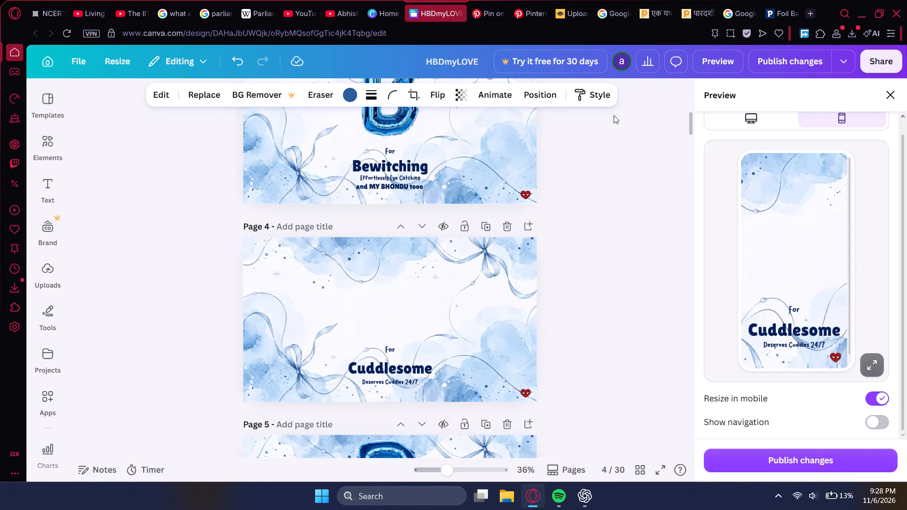
# Find a blue letter C balloon, open its picture page on Pikbest, and copy the image.
pyautogui.click(528, 0)
pyautogui.scroll(4, 491, 212)
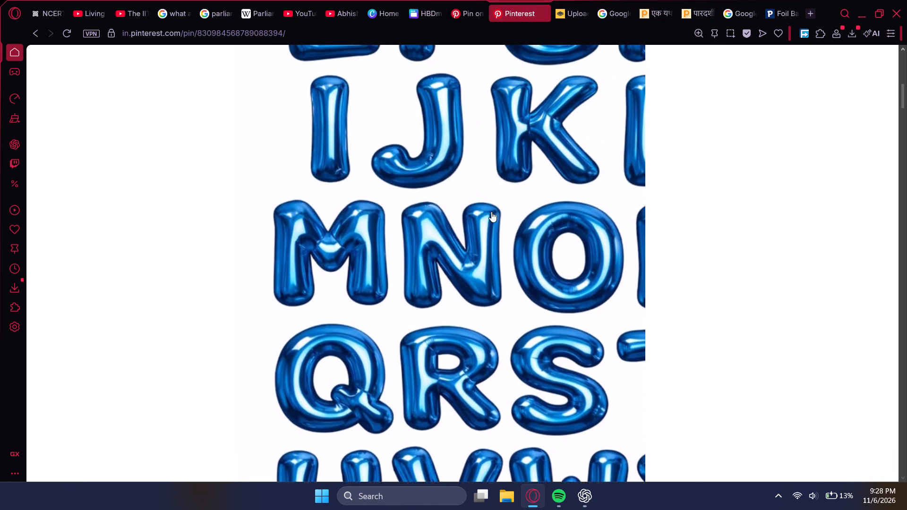
pyautogui.scroll(4, 491, 212)
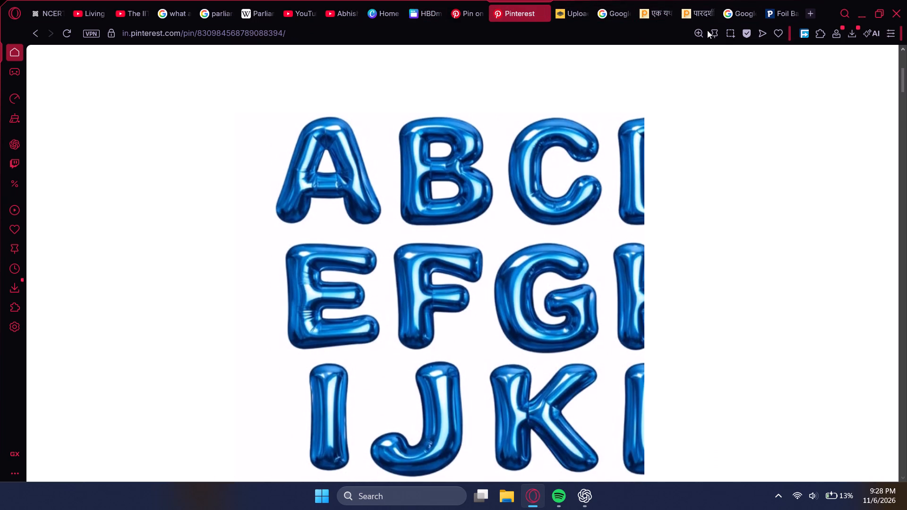
pyautogui.click(535, 0)
pyautogui.click(686, 0)
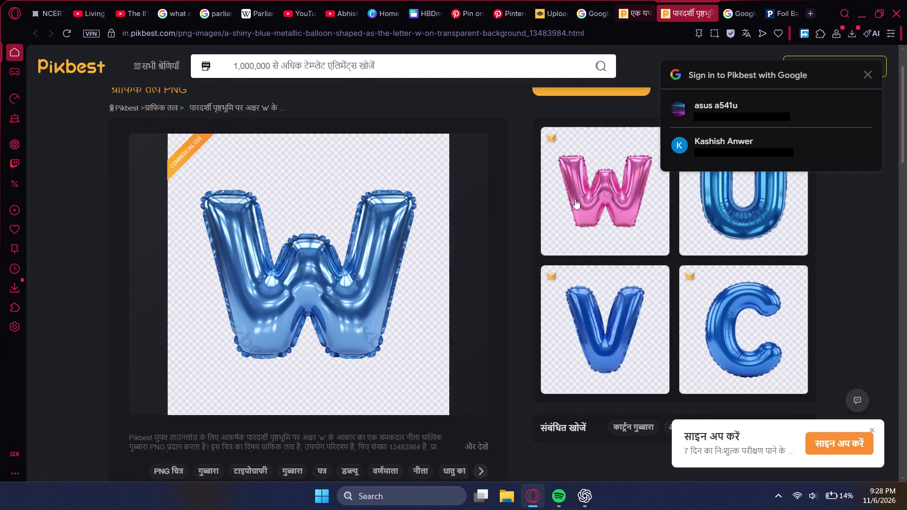
pyautogui.click(719, 344)
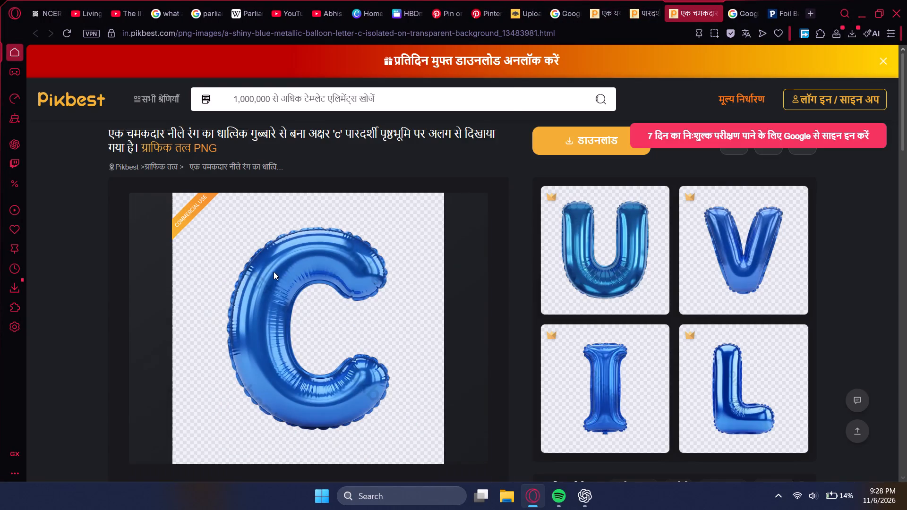
pyautogui.rightClick(275, 272)
pyautogui.click(310, 84)
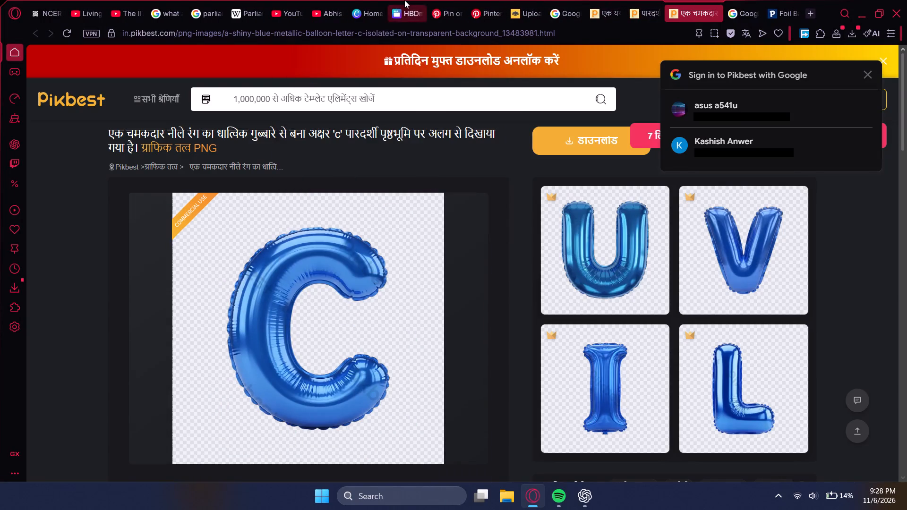
# Paste the C balloon picture onto page 4 of the HBDmyLOVE design and move it above the Cuddlesome text.
pyautogui.click(404, 0)
pyautogui.hotkey('ctrl', 'v')
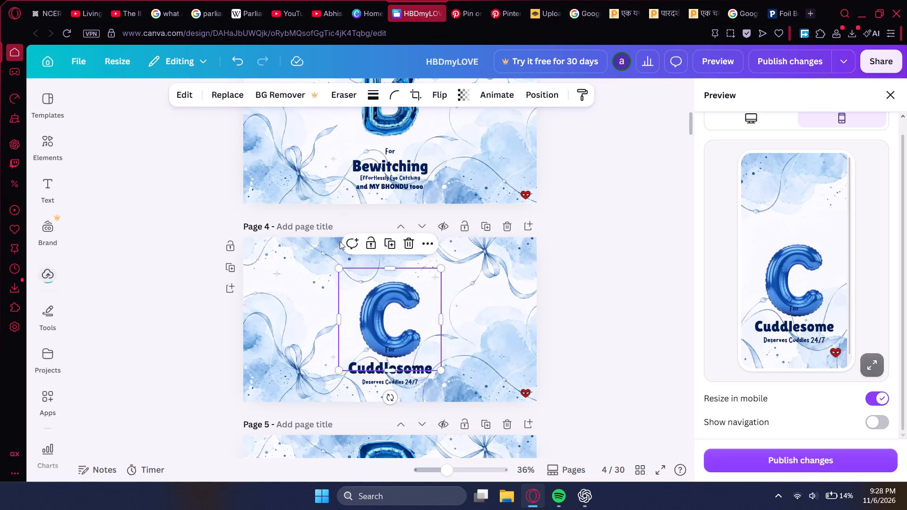
pyautogui.moveTo(362, 306); pyautogui.dragTo(355, 278)
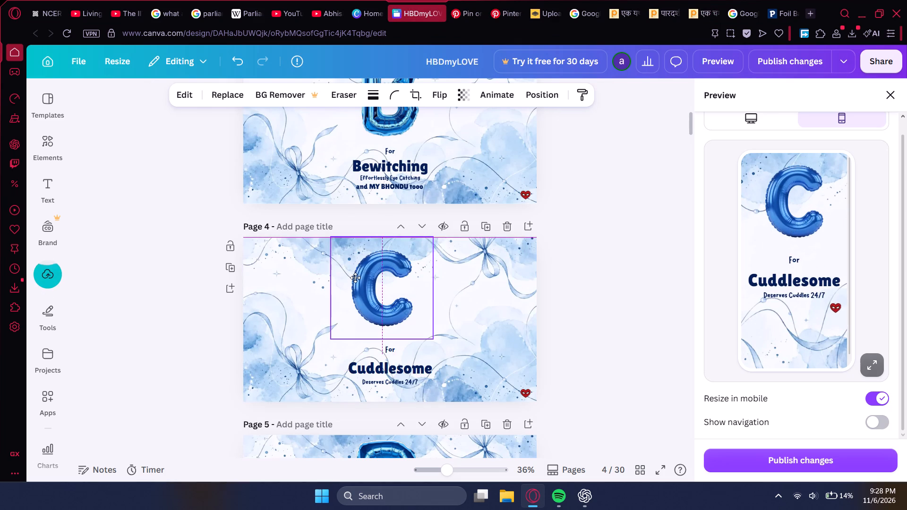
pyautogui.moveTo(355, 278); pyautogui.dragTo(355, 280)
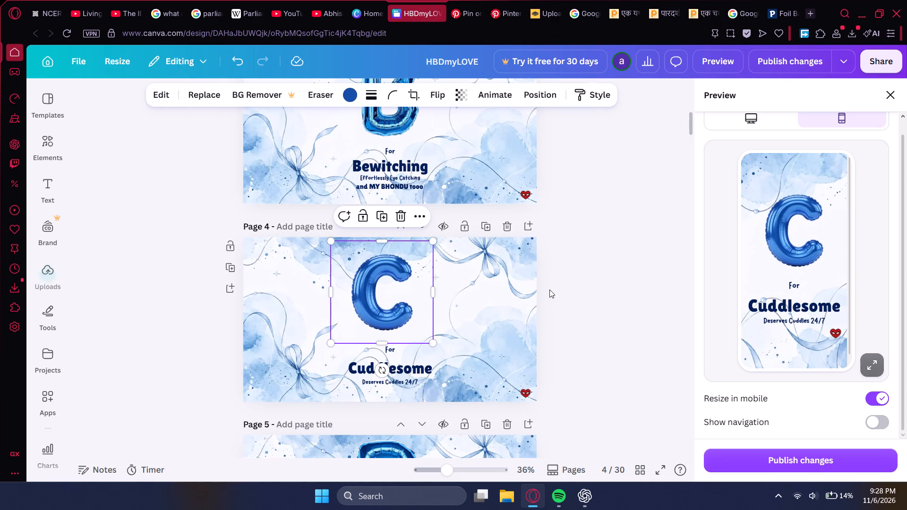
# Crop the empty margins on all four sides of the C balloon on page 4.
pyautogui.scroll(5, 526, 335)
pyautogui.scroll(-5, 530, 333)
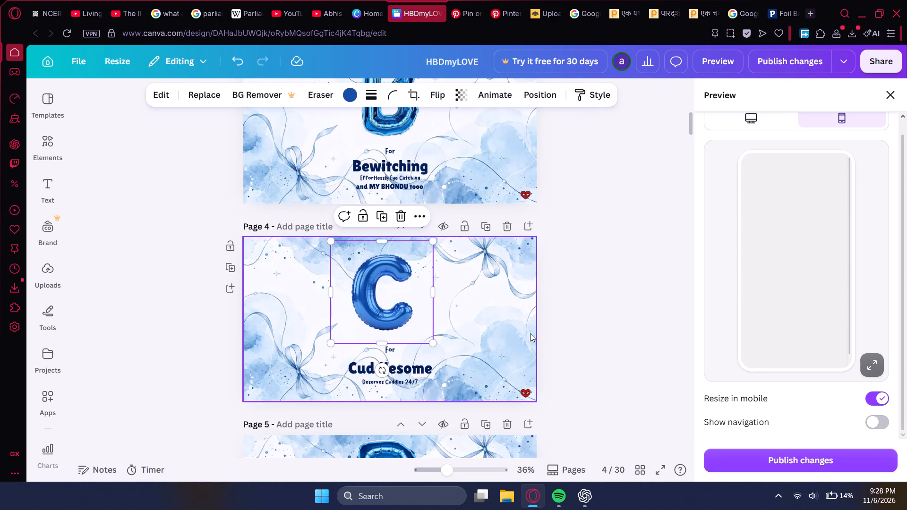
pyautogui.moveTo(385, 341); pyautogui.dragTo(387, 332)
pyautogui.moveTo(383, 243); pyautogui.dragTo(382, 251)
pyautogui.moveTo(329, 294); pyautogui.dragTo(345, 293)
pyautogui.moveTo(436, 289); pyautogui.dragTo(421, 293)
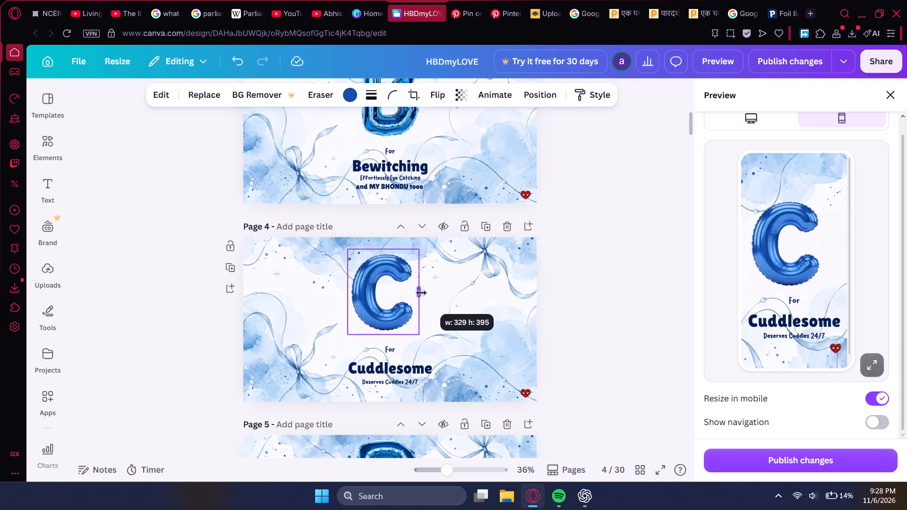
pyautogui.moveTo(421, 293); pyautogui.dragTo(418, 294)
# Position the C balloon centred above the For and Cuddlesome text on page 4.
pyautogui.moveTo(382, 297); pyautogui.dragTo(390, 298)
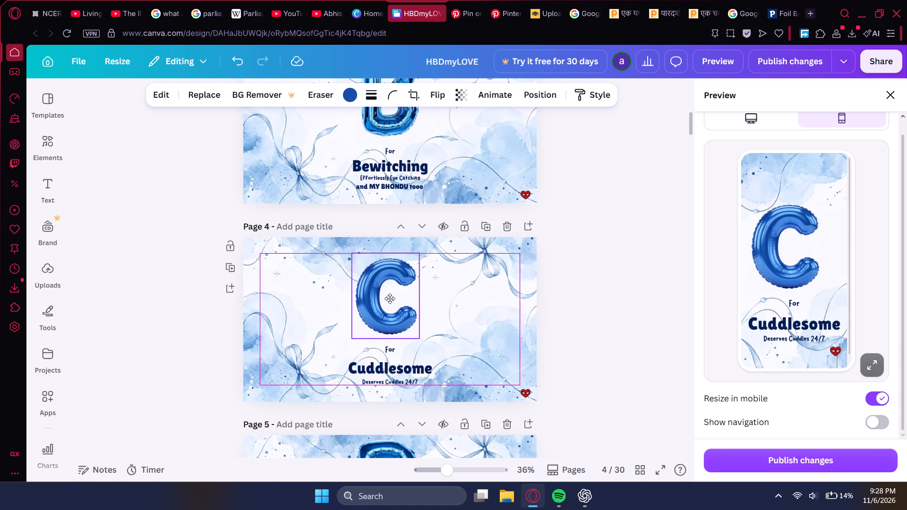
pyautogui.moveTo(390, 298); pyautogui.dragTo(387, 294)
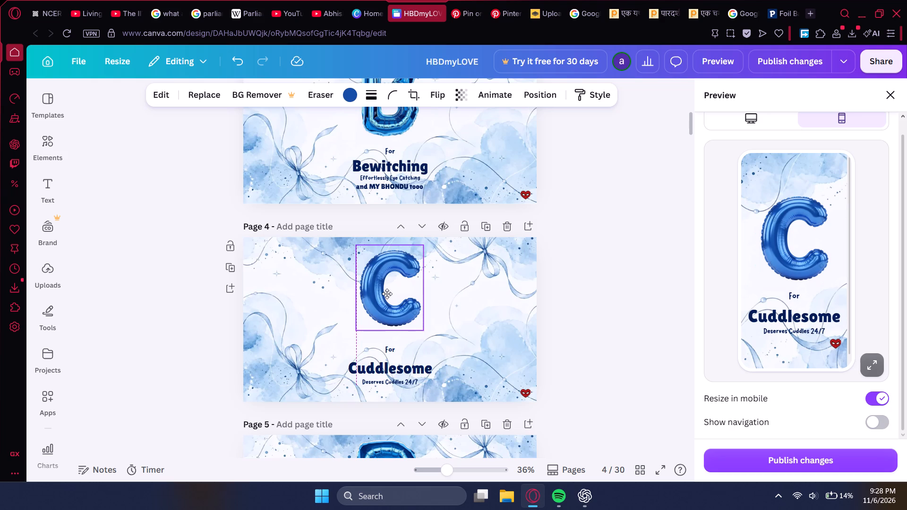
pyautogui.moveTo(387, 294); pyautogui.dragTo(381, 295)
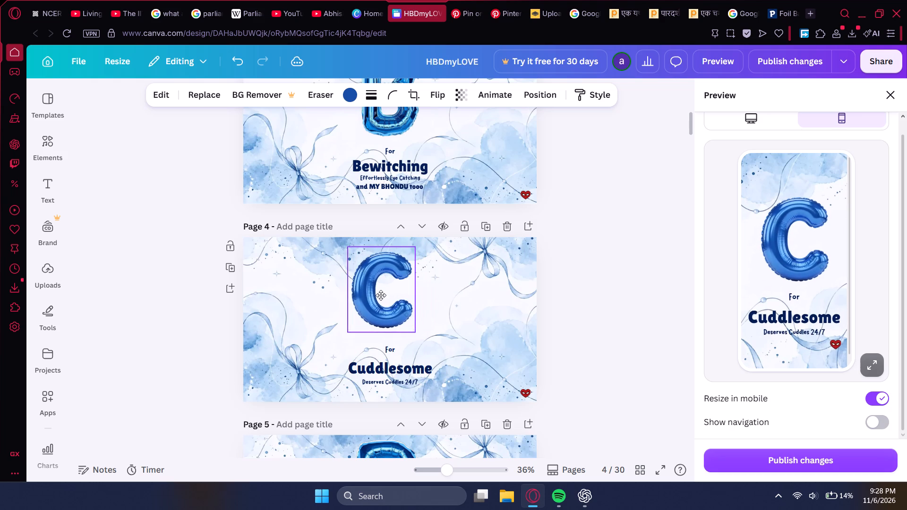
pyautogui.moveTo(381, 295); pyautogui.dragTo(385, 293)
pyautogui.click(582, 304)
pyautogui.moveTo(392, 303); pyautogui.dragTo(393, 303)
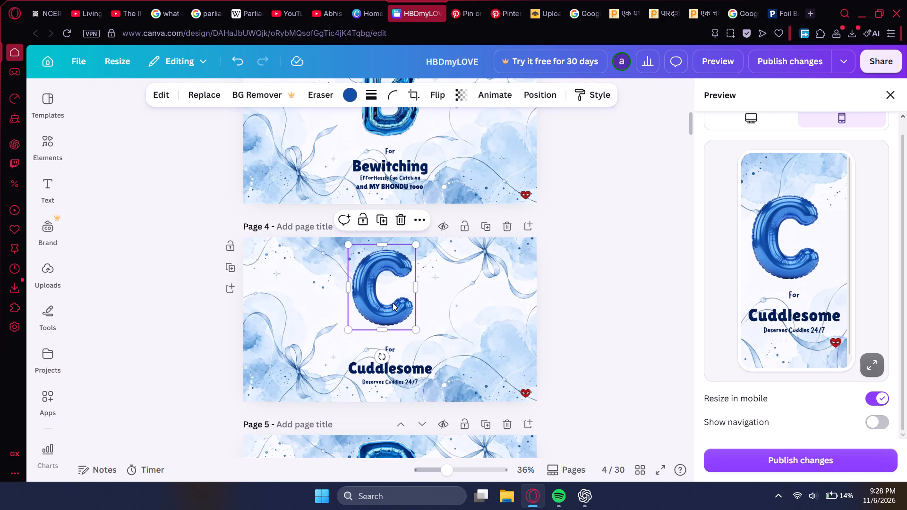
pyautogui.moveTo(393, 303); pyautogui.dragTo(400, 306)
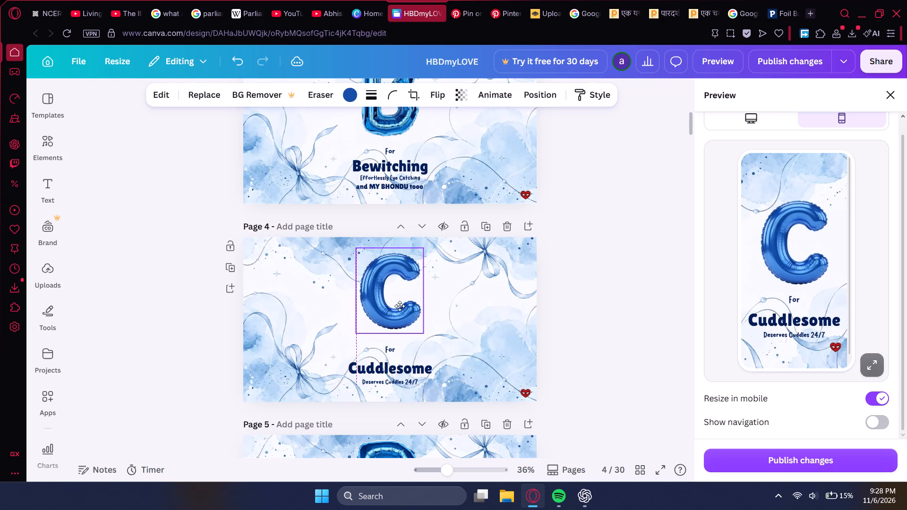
pyautogui.moveTo(400, 306); pyautogui.dragTo(390, 296)
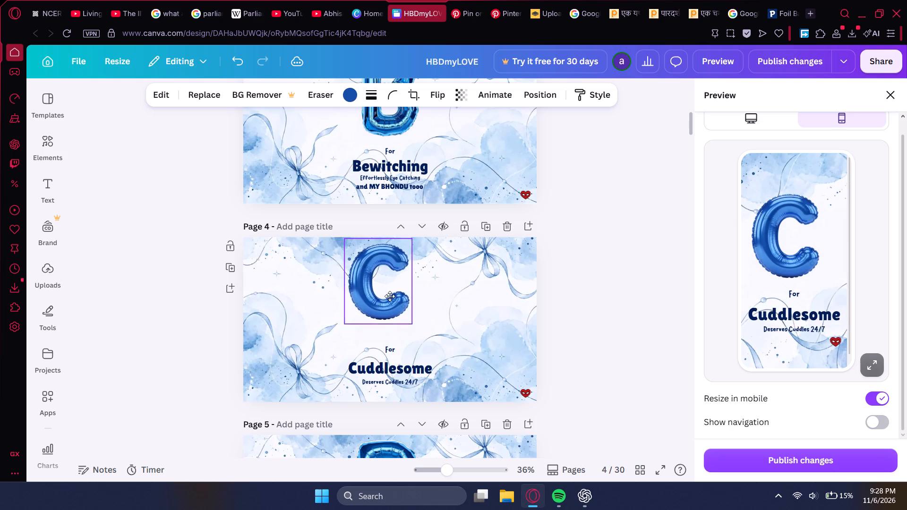
pyautogui.moveTo(390, 296); pyautogui.dragTo(399, 302)
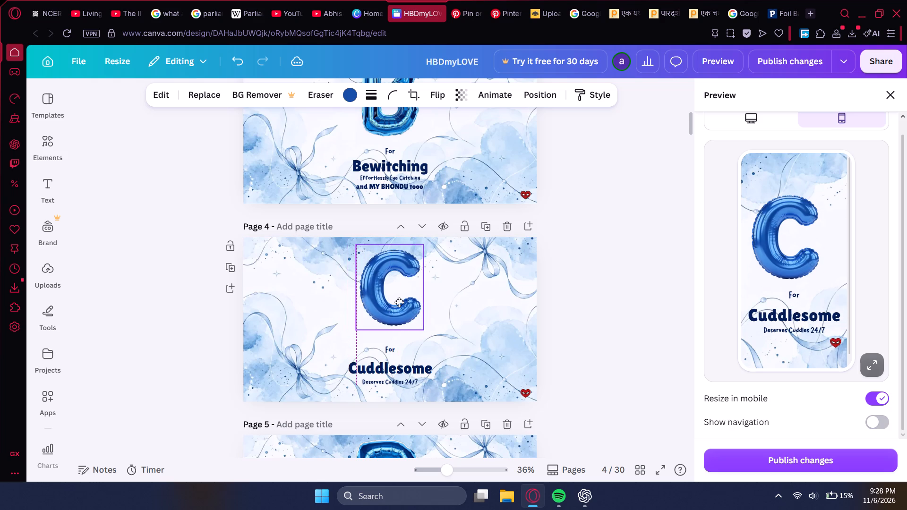
pyautogui.moveTo(399, 302); pyautogui.dragTo(393, 303)
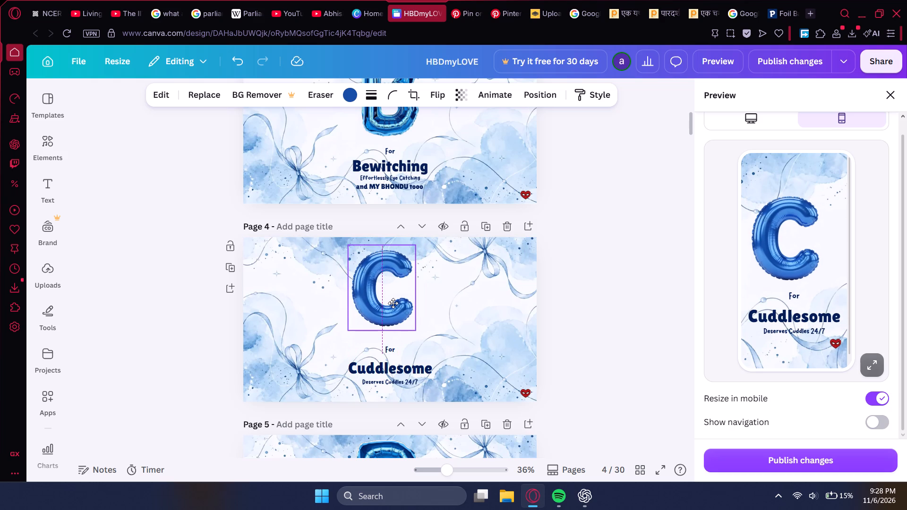
pyautogui.moveTo(393, 303); pyautogui.dragTo(394, 302)
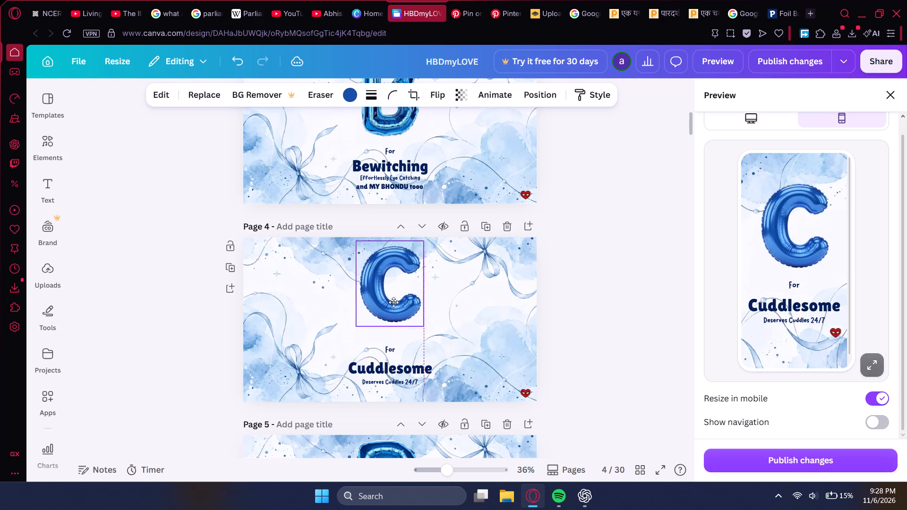
pyautogui.moveTo(394, 302); pyautogui.dragTo(394, 303)
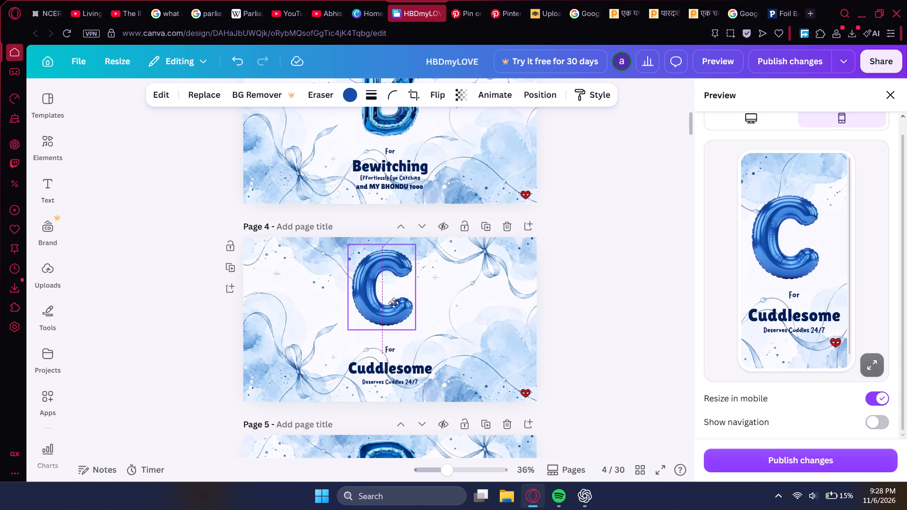
pyautogui.moveTo(394, 303); pyautogui.dragTo(401, 301)
# Enlarge the C balloon on page 4 slightly to match the B balloon on page 3 and recentre it above the text.
pyautogui.scroll(6, 381, 308)
pyautogui.scroll(-2, 359, 302)
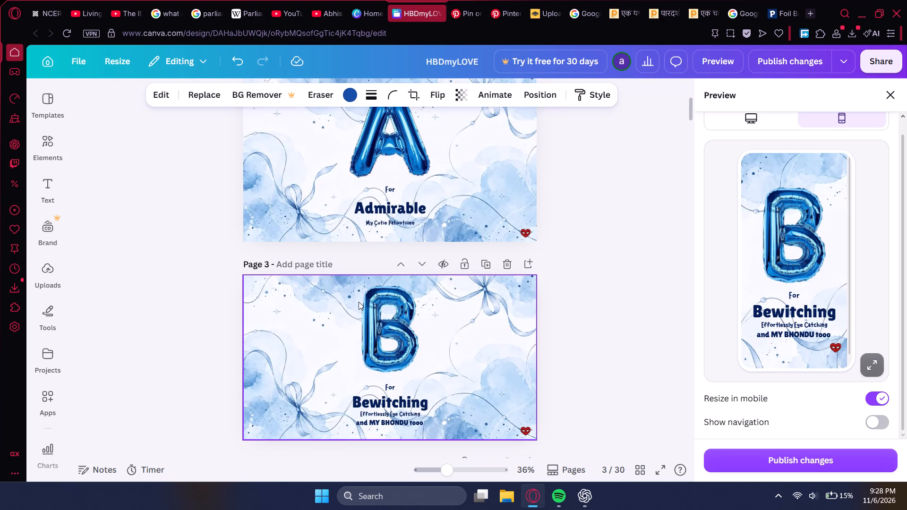
pyautogui.scroll(-4, 359, 302)
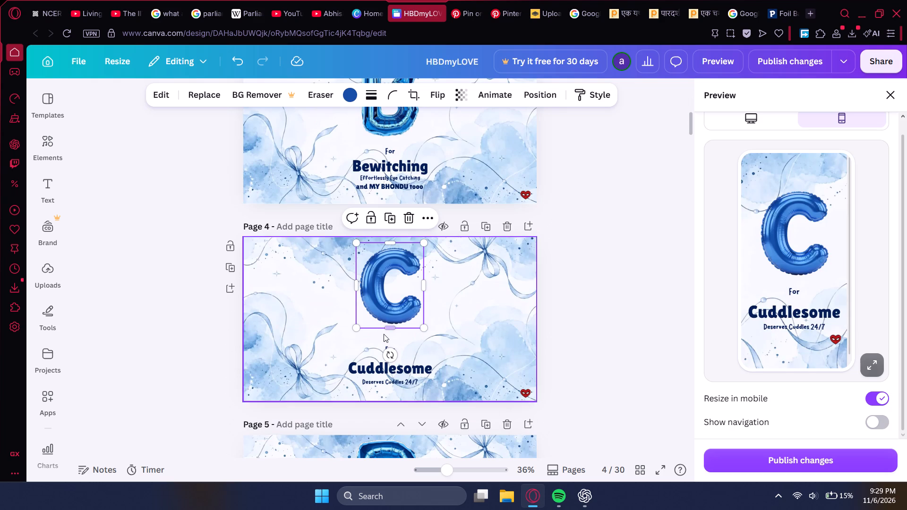
pyautogui.moveTo(361, 327); pyautogui.dragTo(353, 335)
pyautogui.moveTo(381, 305); pyautogui.dragTo(386, 304)
# Compare the size and placement of the C balloon on page 4 with the D balloon on page 5.
pyautogui.scroll(-4, 385, 307)
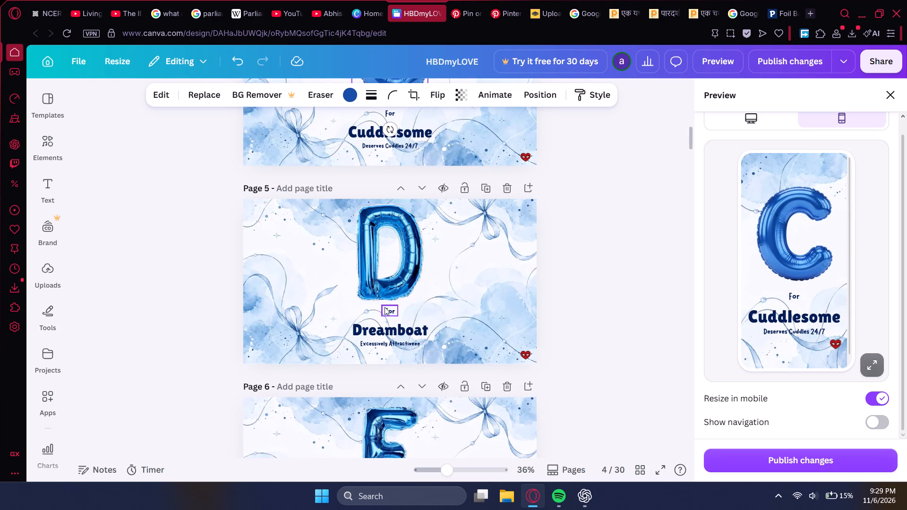
pyautogui.scroll(-1, 385, 307)
pyautogui.scroll(3, 385, 307)
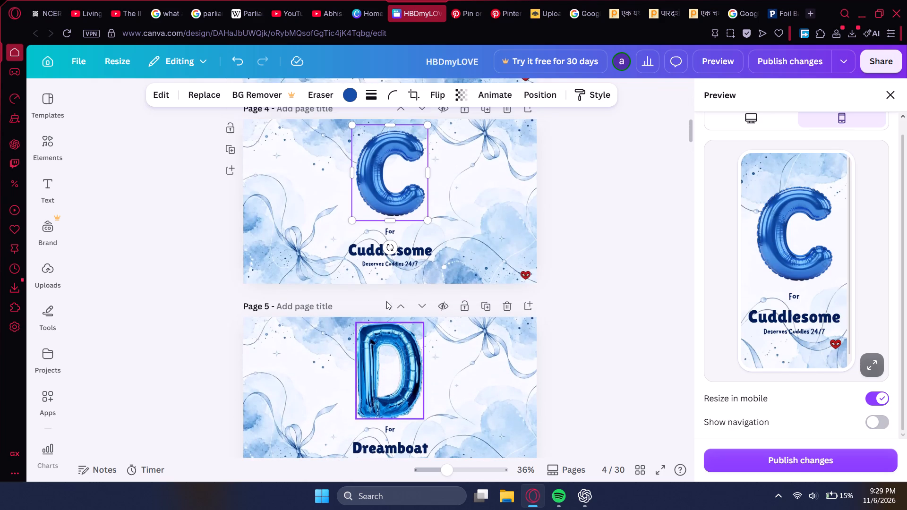
pyautogui.scroll(-2, 382, 315)
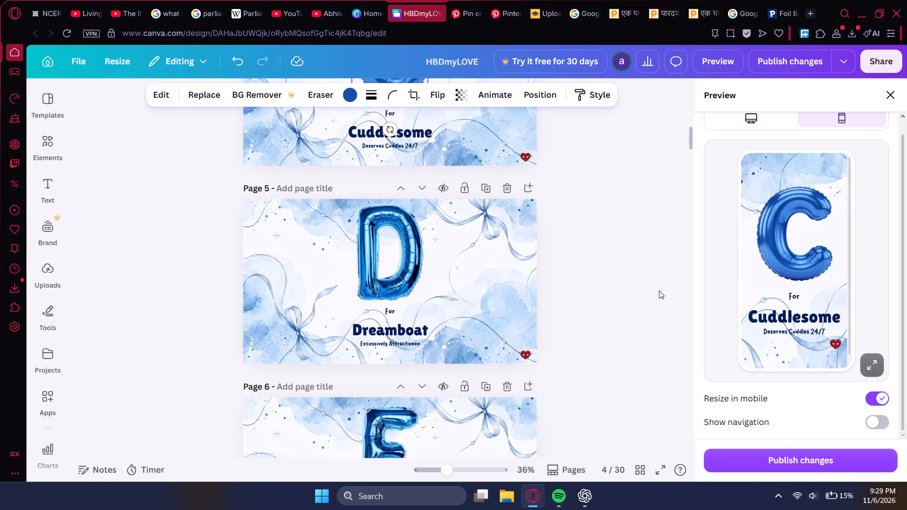
pyautogui.click(556, 315)
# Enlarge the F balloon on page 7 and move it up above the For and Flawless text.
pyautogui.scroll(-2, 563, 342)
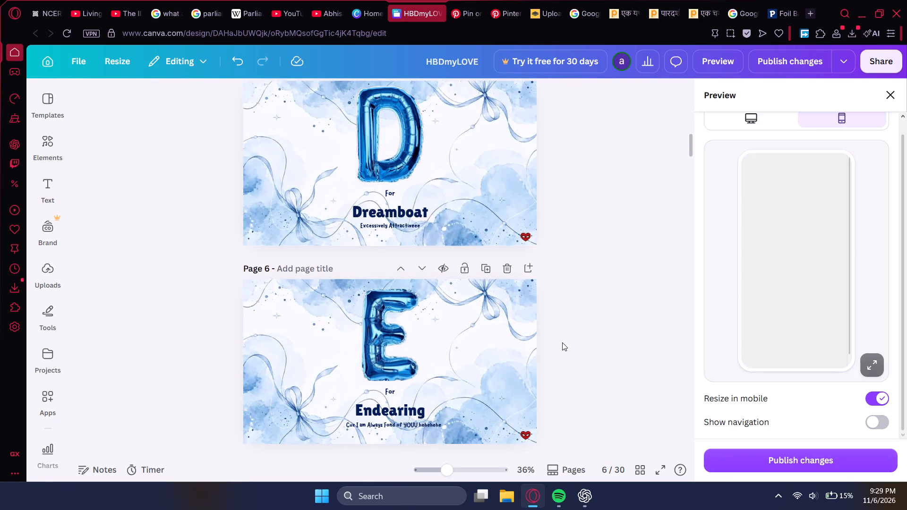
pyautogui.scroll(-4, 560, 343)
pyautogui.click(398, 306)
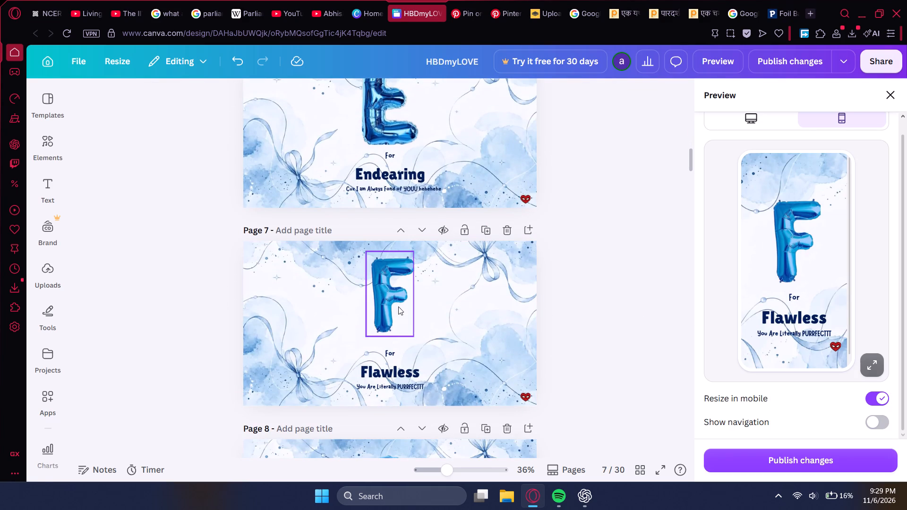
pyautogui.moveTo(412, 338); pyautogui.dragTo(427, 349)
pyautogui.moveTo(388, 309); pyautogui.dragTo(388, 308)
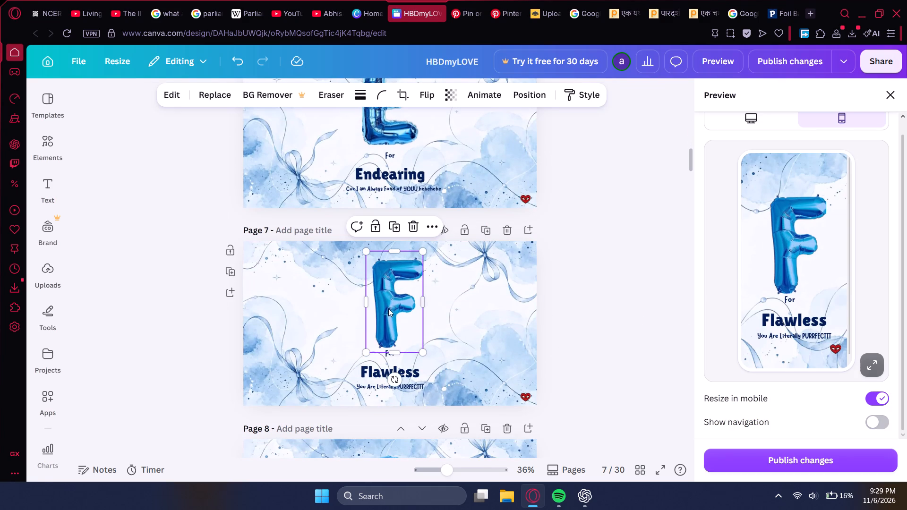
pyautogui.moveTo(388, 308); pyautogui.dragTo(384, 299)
# Look through the related designs on the open Pikbest W and Q balloon pages for a letter F balloon.
pyautogui.click(749, 0)
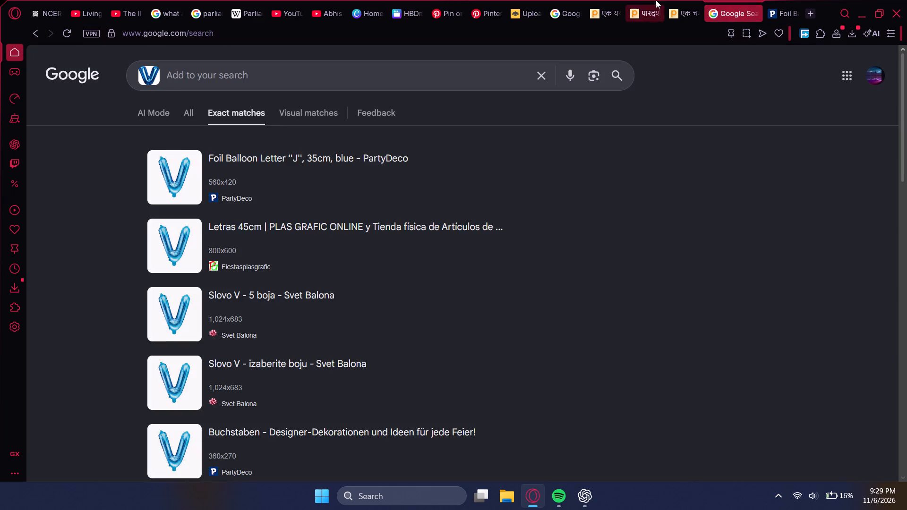
pyautogui.click(656, 0)
pyautogui.scroll(-3, 553, 248)
pyautogui.scroll(-6, 463, 315)
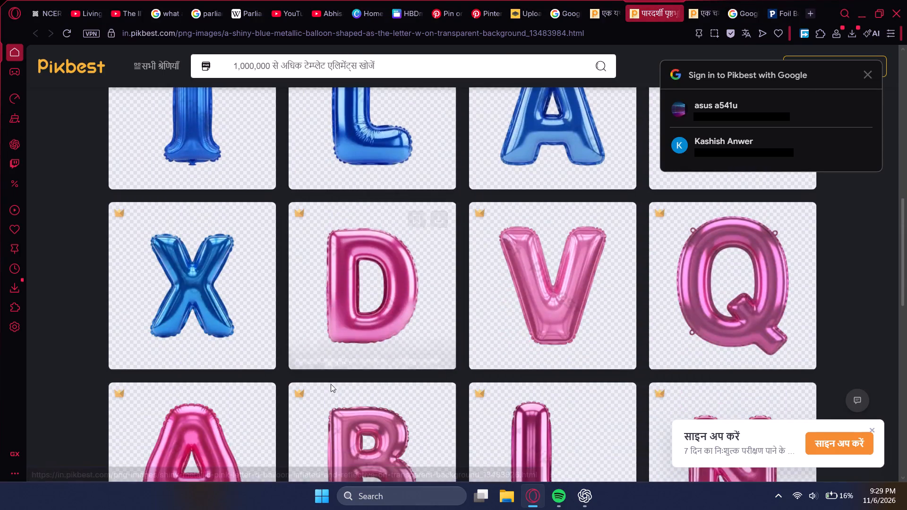
pyautogui.scroll(-9, 330, 384)
pyautogui.scroll(16, 323, 378)
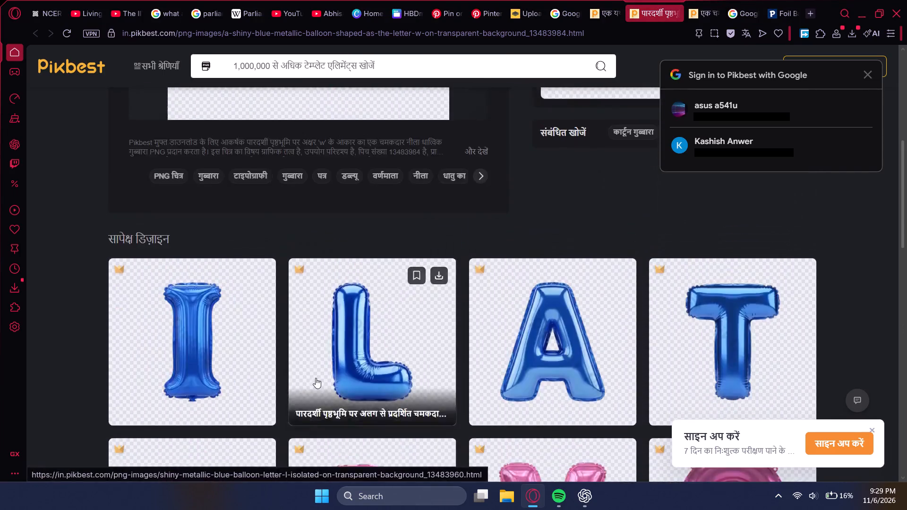
pyautogui.scroll(9, 316, 378)
pyautogui.scroll(-5, 419, 314)
pyautogui.scroll(3, 492, 298)
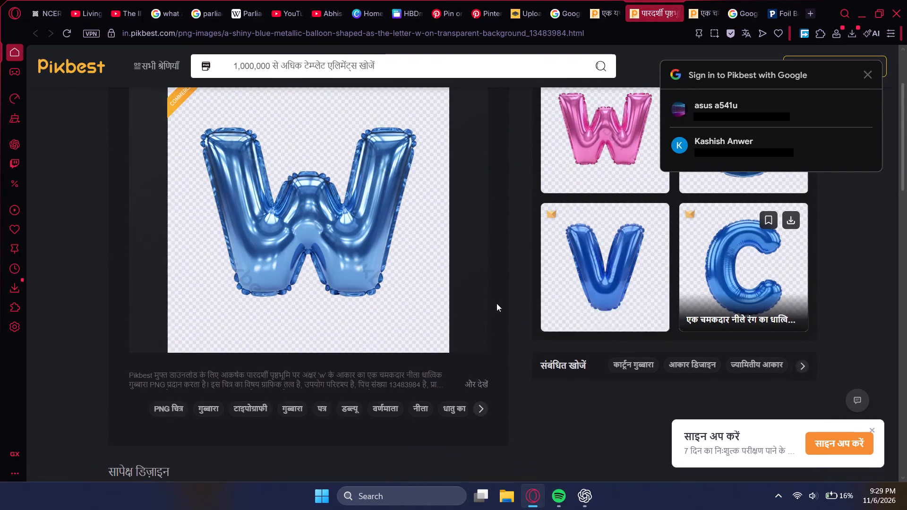
pyautogui.click(591, 0)
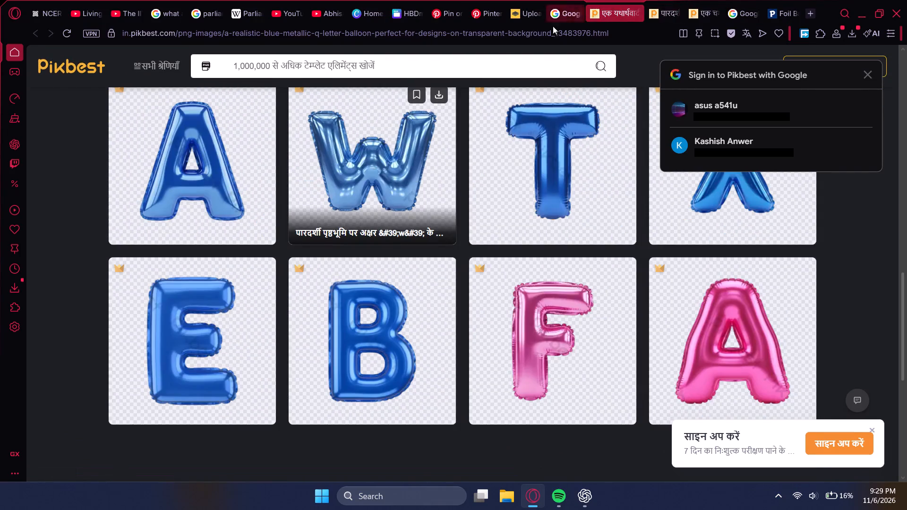
pyautogui.scroll(10, 351, 273)
pyautogui.scroll(-6, 342, 279)
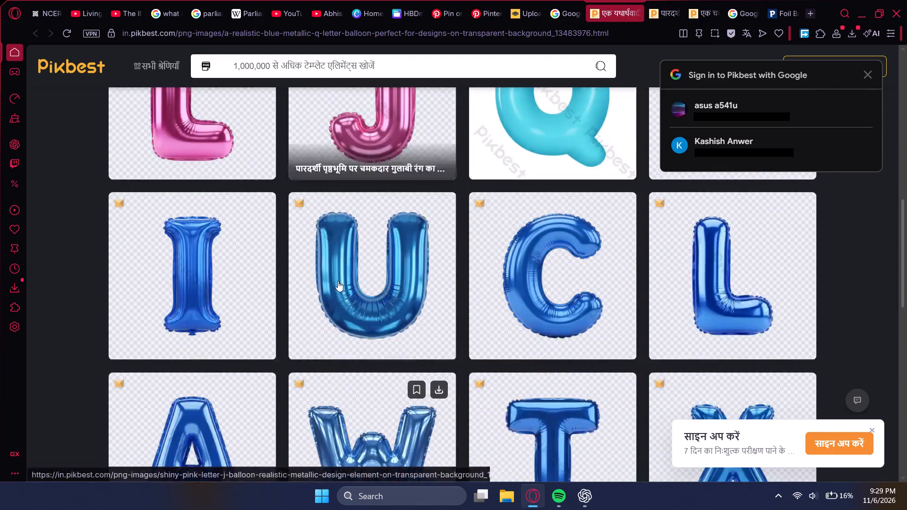
pyautogui.scroll(-11, 338, 281)
pyautogui.scroll(4, 322, 292)
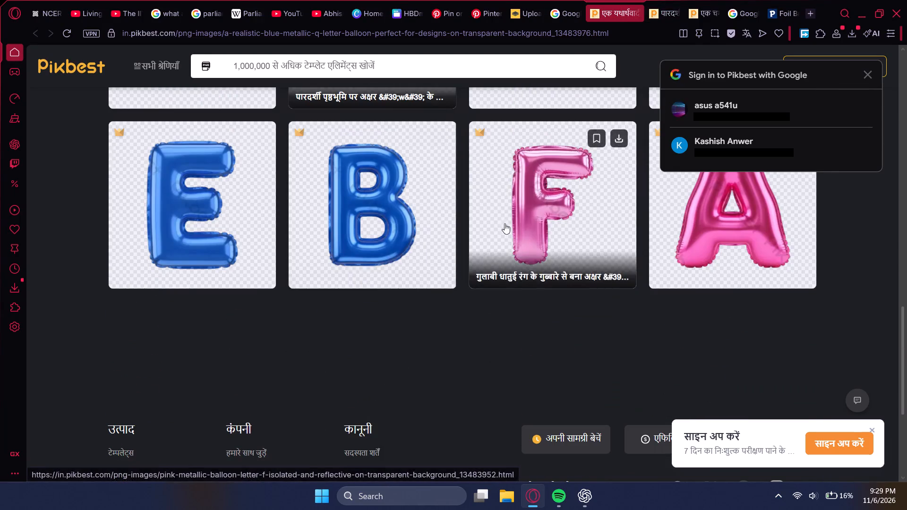
# Open the pink letter F balloon on Pikbest, find the blue F among its related pictures, and copy the blue F image.
pyautogui.click(512, 219)
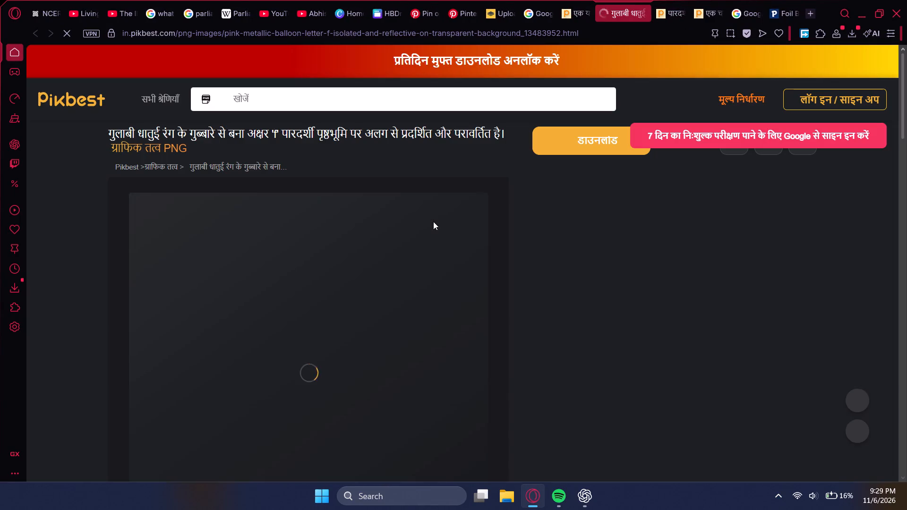
pyautogui.scroll(-5, 424, 224)
pyautogui.scroll(3, 422, 225)
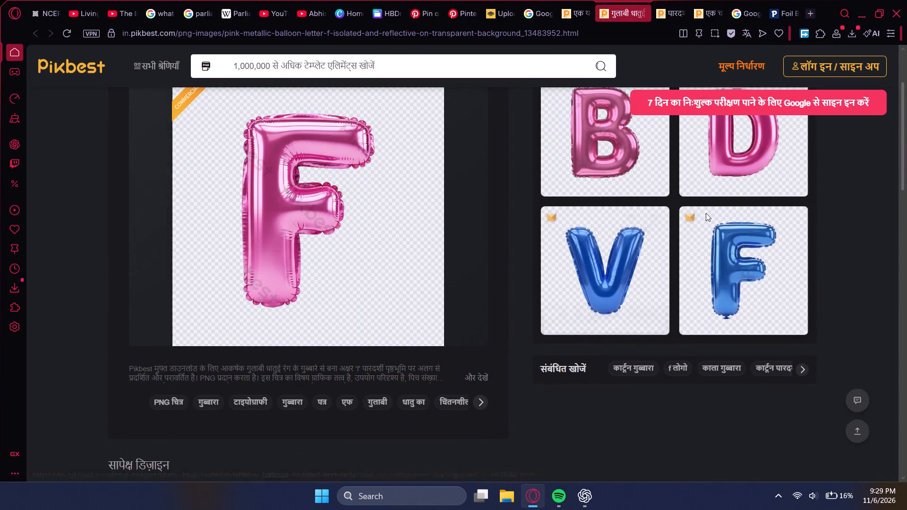
pyautogui.click(737, 261)
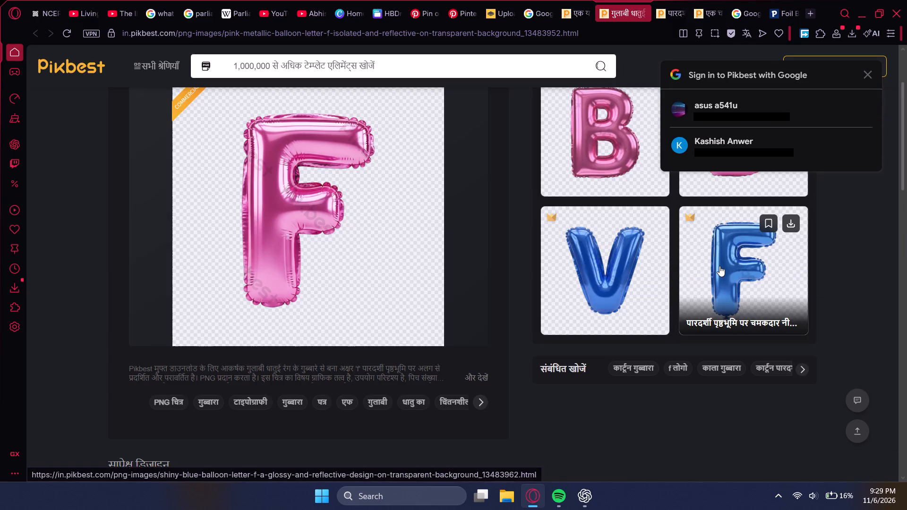
pyautogui.click(719, 266)
pyautogui.middleClick(589, 0)
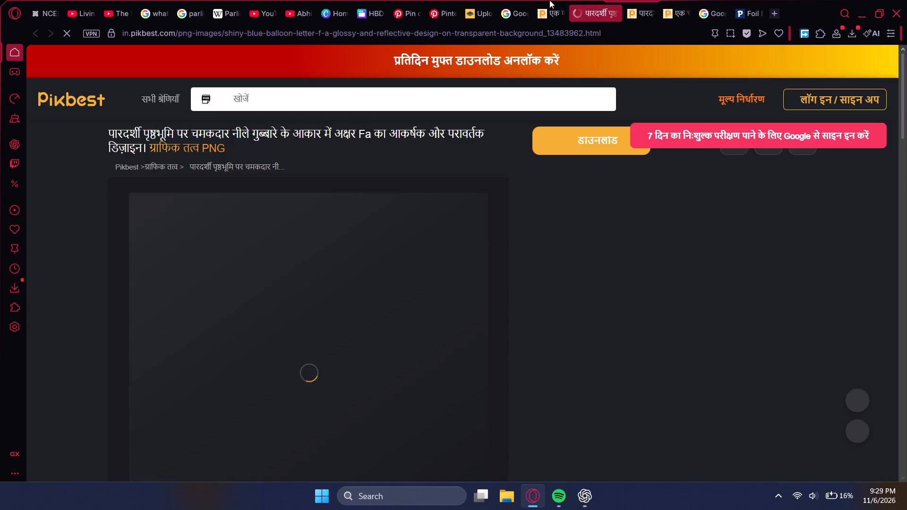
pyautogui.middleClick(549, 0)
pyautogui.middleClick(600, 2)
pyautogui.rightClick(287, 301)
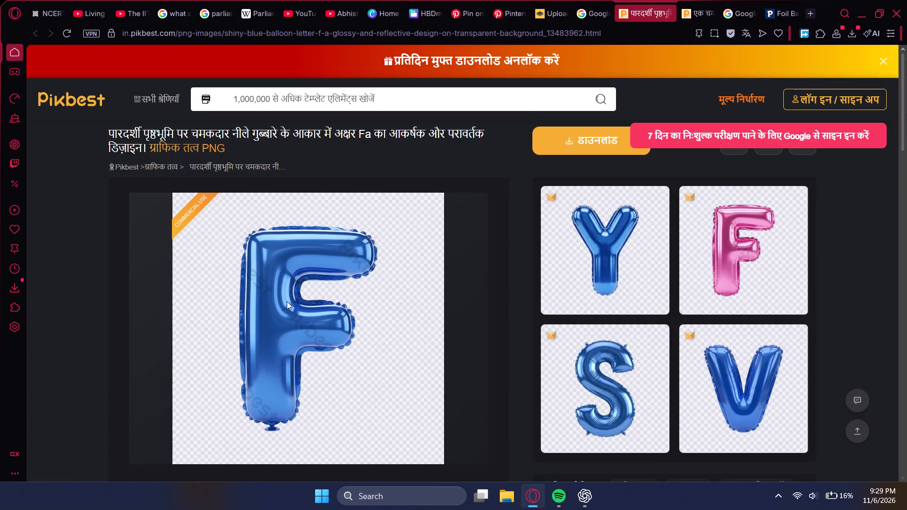
pyautogui.click(325, 113)
# Replace the F balloon on page 7 of the HBDmyLOVE design with the copied blue F balloon picture.
pyautogui.click(421, 4)
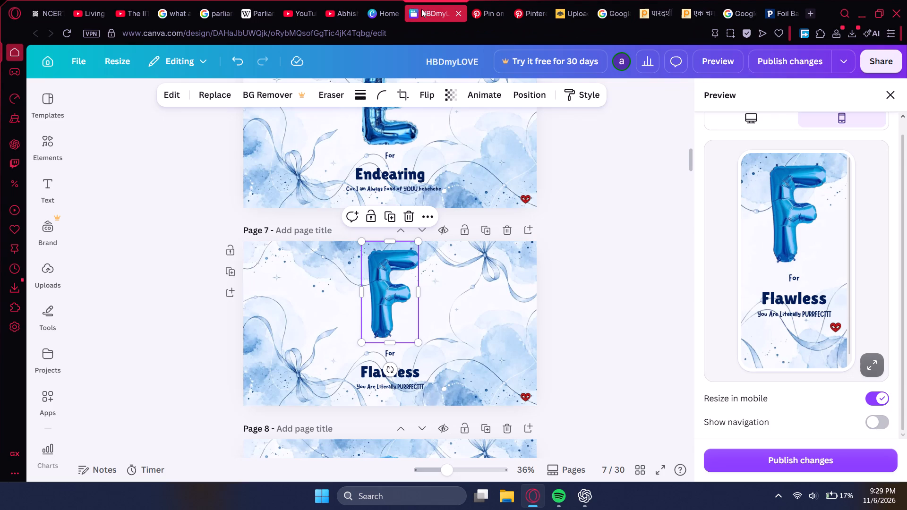
pyautogui.press('Delete')
pyautogui.hotkey('ctrl', 'v')
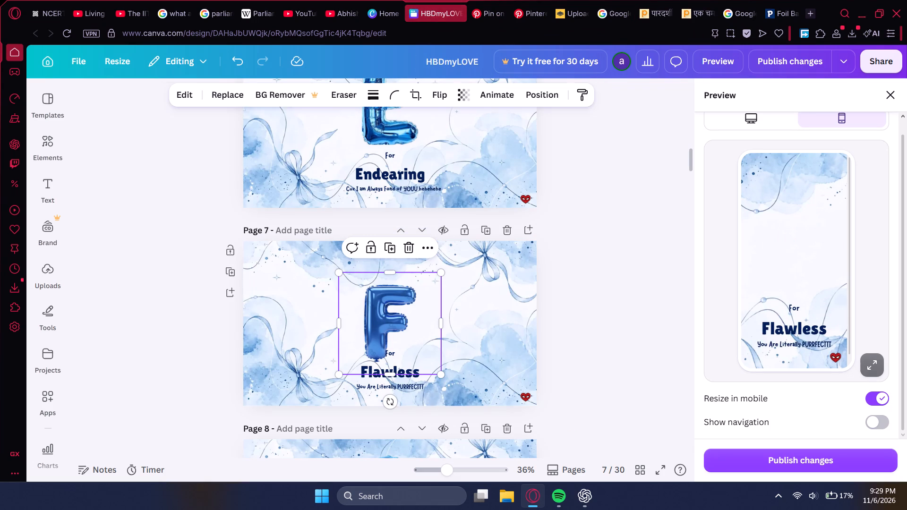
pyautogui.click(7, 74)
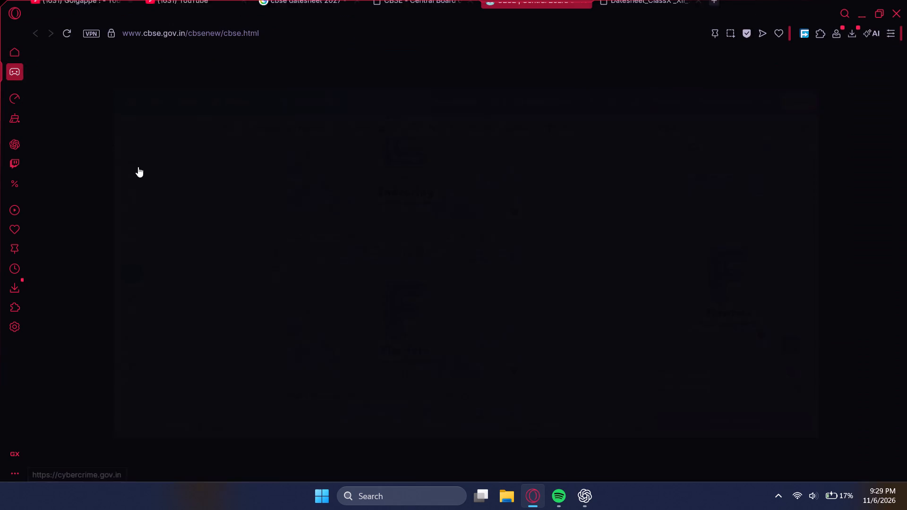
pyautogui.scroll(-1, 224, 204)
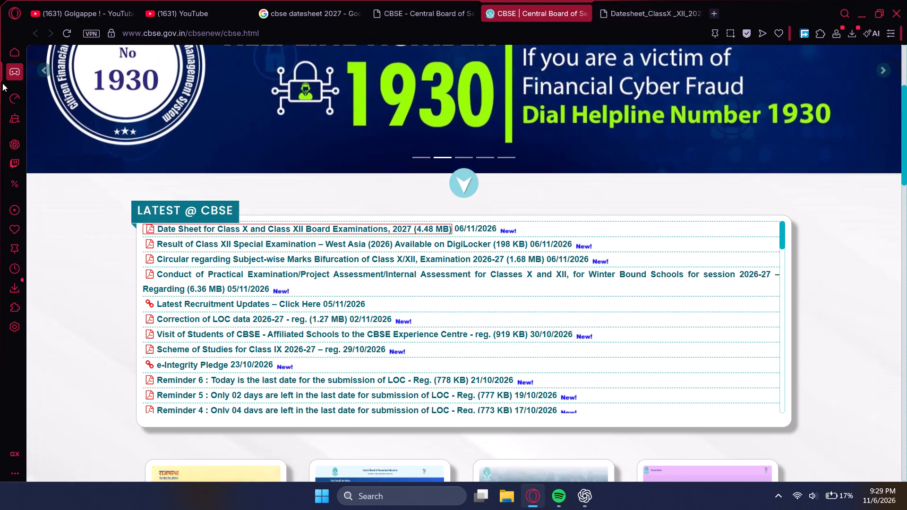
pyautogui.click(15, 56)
# Move the blue F balloon above For on page 7 and crop the empty margins around its picture.
pyautogui.moveTo(378, 306); pyautogui.dragTo(382, 288)
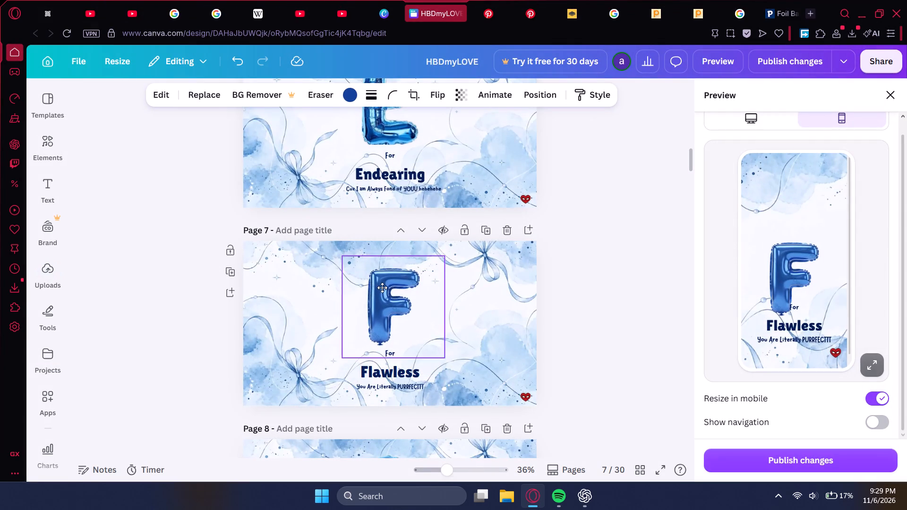
pyautogui.moveTo(382, 288); pyautogui.dragTo(378, 282)
pyautogui.click(345, 348)
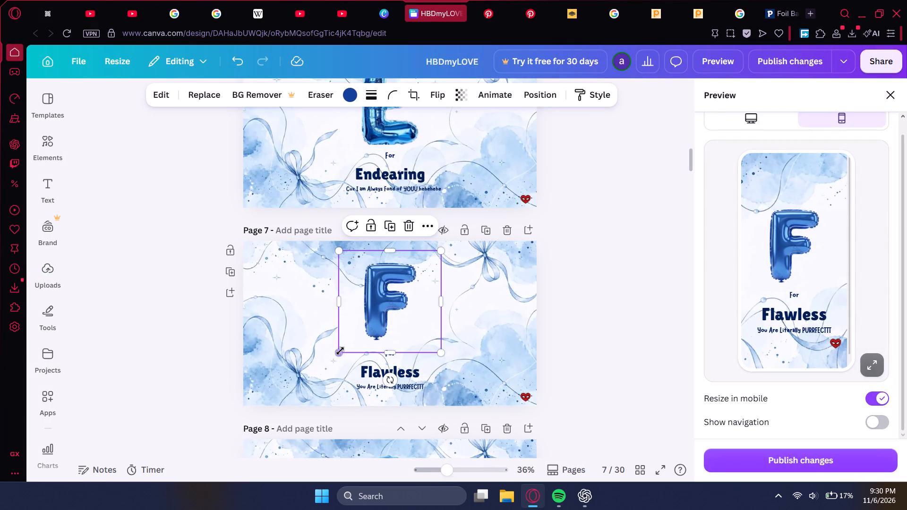
pyautogui.click(340, 351)
pyautogui.moveTo(390, 345); pyautogui.dragTo(393, 333)
pyautogui.moveTo(442, 290); pyautogui.dragTo(419, 291)
pyautogui.moveTo(340, 290); pyautogui.dragTo(355, 289)
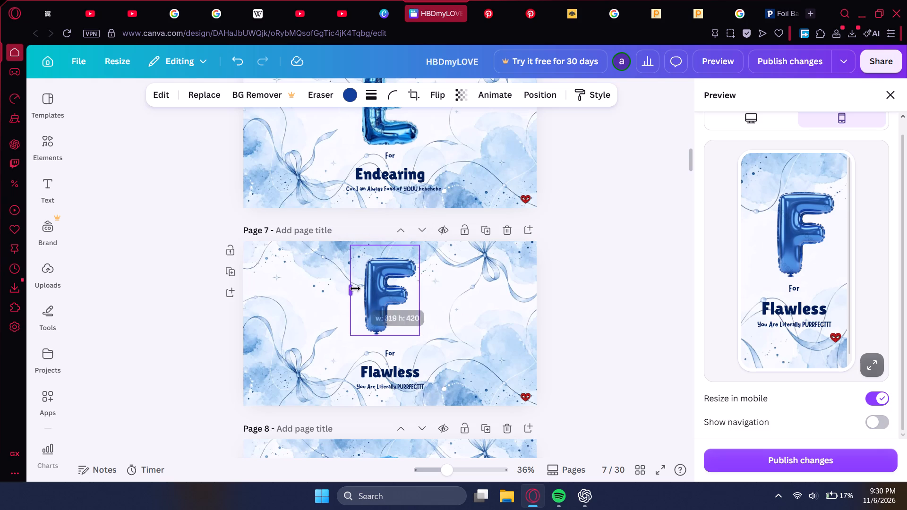
pyautogui.moveTo(355, 289); pyautogui.dragTo(362, 288)
pyautogui.click(387, 241)
pyautogui.moveTo(387, 241); pyautogui.dragTo(388, 247)
pyautogui.click(382, 282)
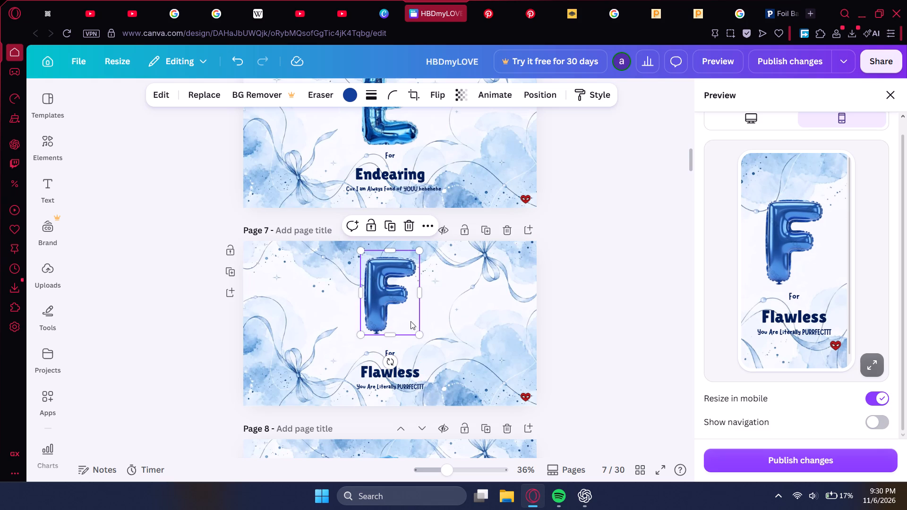
# Enlarge the cropped F balloon on page 7 and centre it above the For and Flawless text.
pyautogui.moveTo(417, 333); pyautogui.dragTo(445, 337)
pyautogui.moveTo(359, 351); pyautogui.dragTo(371, 346)
pyautogui.moveTo(376, 308); pyautogui.dragTo(366, 301)
pyautogui.moveTo(382, 297); pyautogui.dragTo(382, 302)
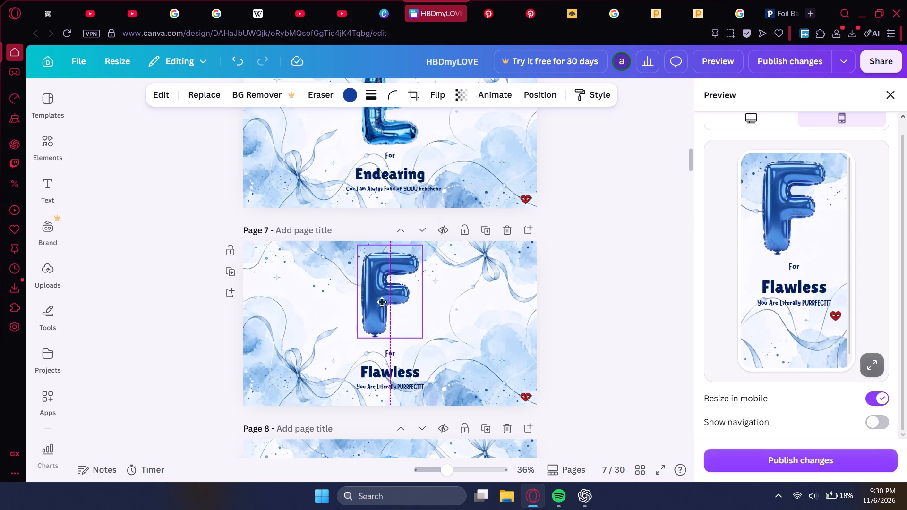
pyautogui.moveTo(382, 302); pyautogui.dragTo(382, 305)
# Enlarge the G balloon on page 8 slightly and centre it above the For and Gorgeous text.
pyautogui.scroll(3, 268, 359)
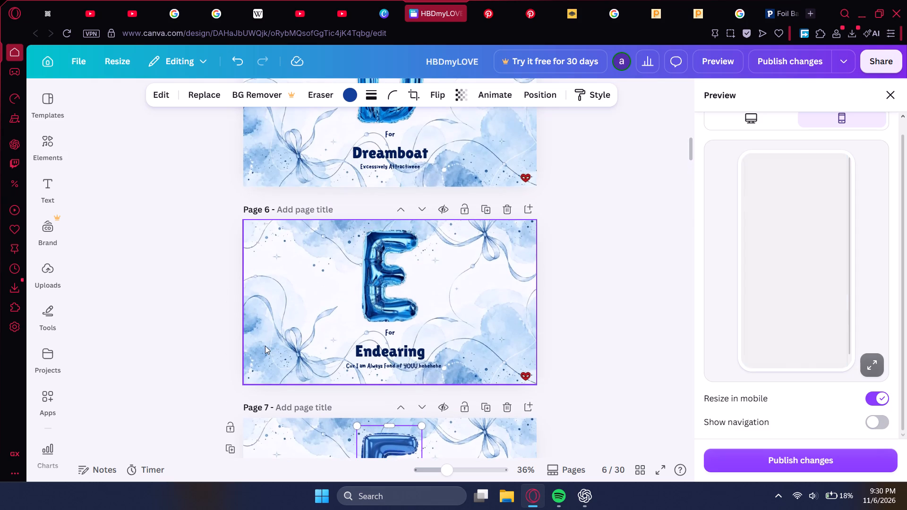
pyautogui.scroll(-7, 264, 346)
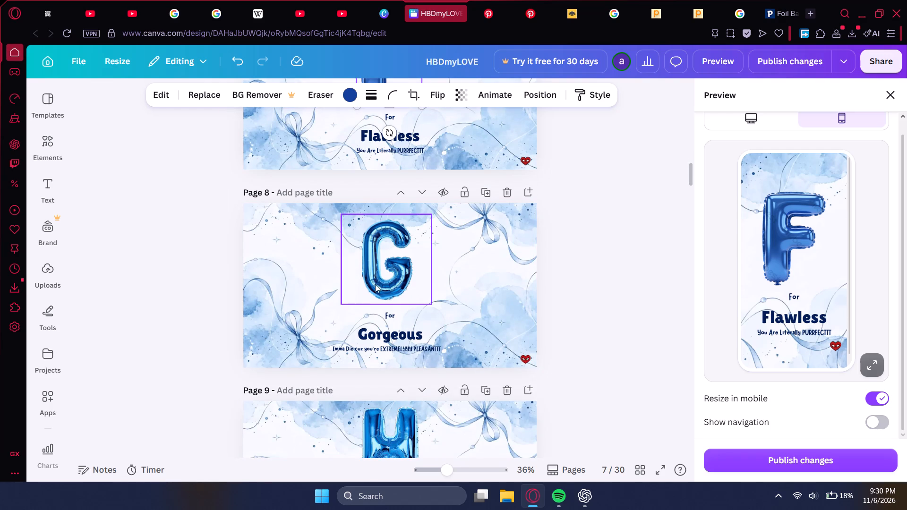
pyautogui.scroll(-1, 401, 275)
pyautogui.click(615, 267)
pyautogui.scroll(1, 610, 273)
pyautogui.click(401, 272)
pyautogui.moveTo(434, 303); pyautogui.dragTo(439, 314)
pyautogui.moveTo(372, 267); pyautogui.dragTo(368, 259)
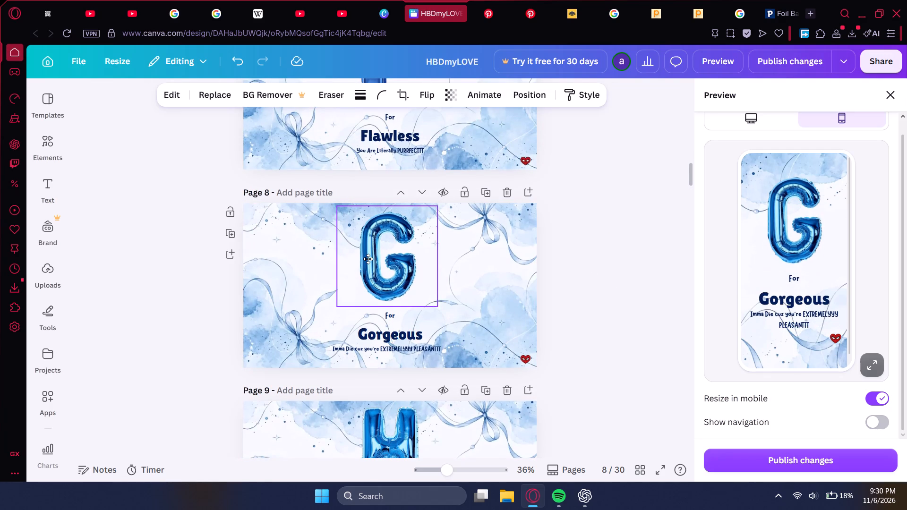
pyautogui.moveTo(368, 259); pyautogui.dragTo(368, 262)
# Review the letter balloons on pages 9 to 16 for size and placement against the preceding pages.
pyautogui.scroll(-3, 388, 286)
pyautogui.scroll(-1, 397, 331)
pyautogui.scroll(1, 397, 331)
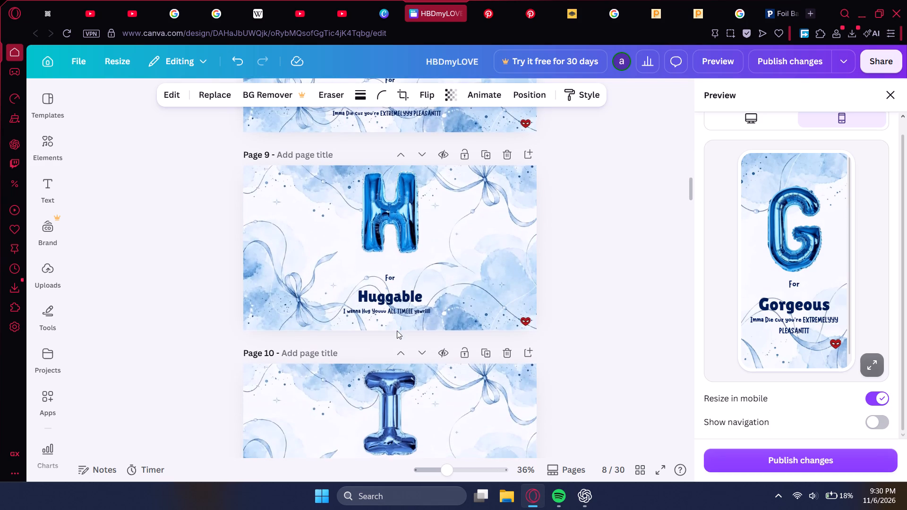
pyautogui.scroll(1, 440, 336)
pyautogui.click(581, 333)
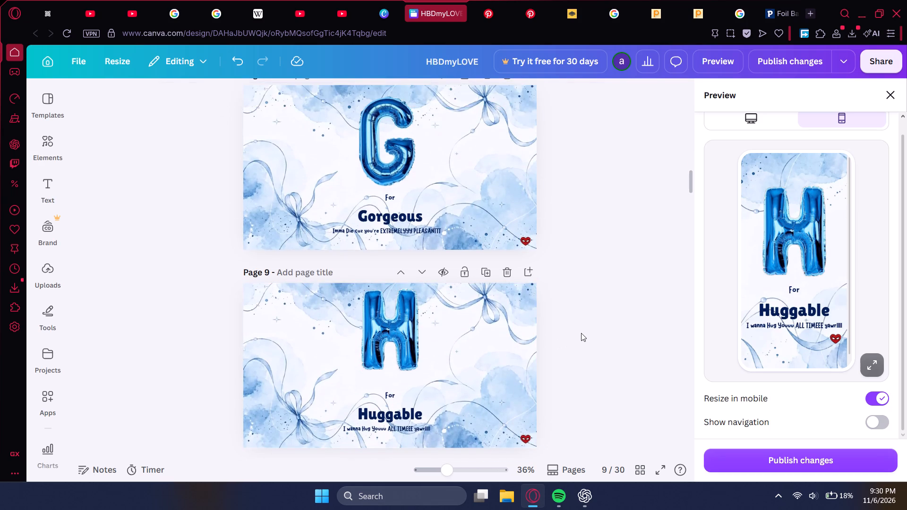
pyautogui.scroll(-5, 581, 333)
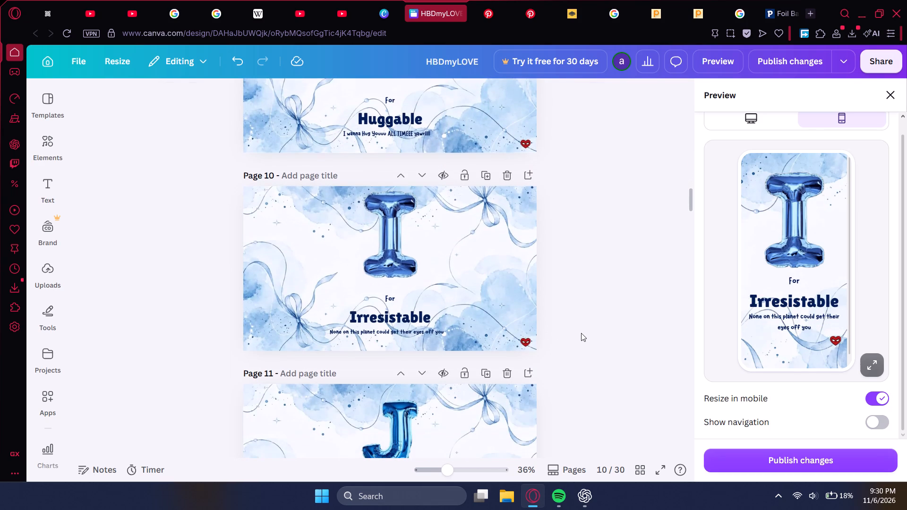
pyautogui.scroll(-6, 581, 333)
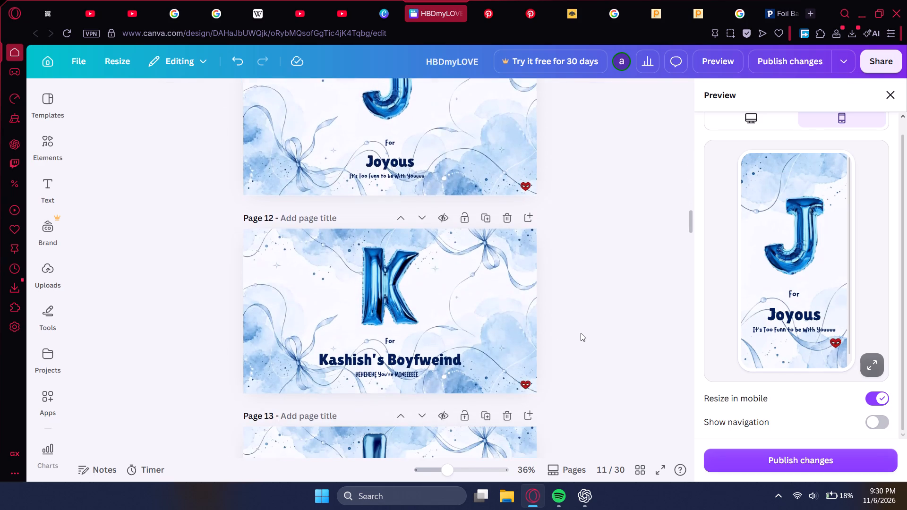
pyautogui.scroll(-6, 581, 333)
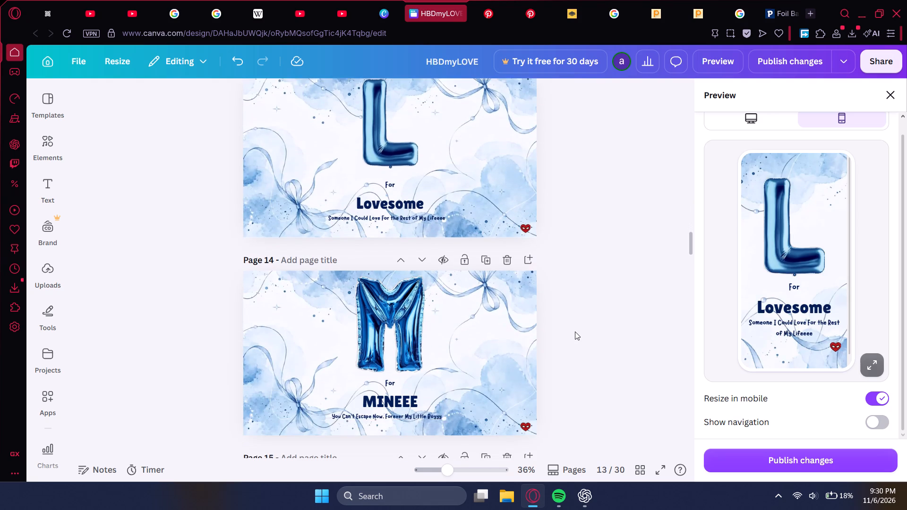
pyautogui.scroll(-7, 575, 331)
# Shrink the N balloon on page 15 and centre it horizontally near the page's upper edge.
pyautogui.scroll(2, 568, 330)
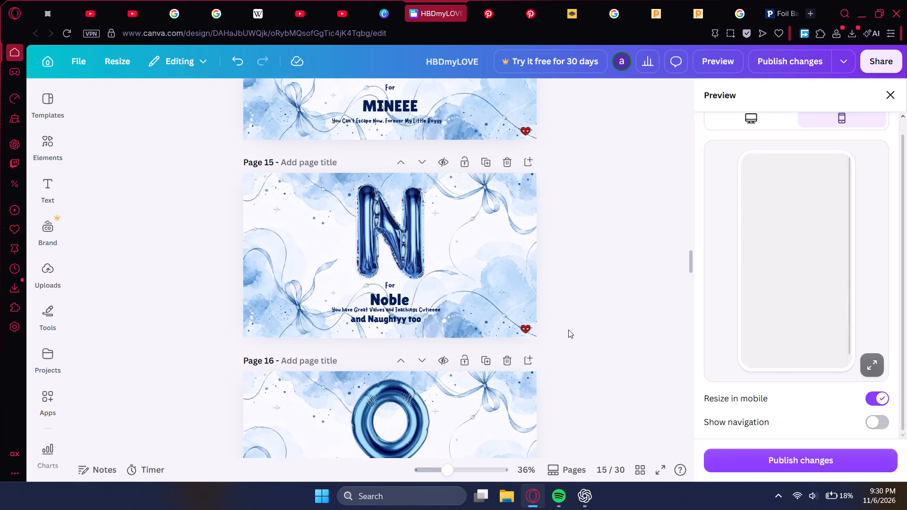
pyautogui.scroll(1, 568, 330)
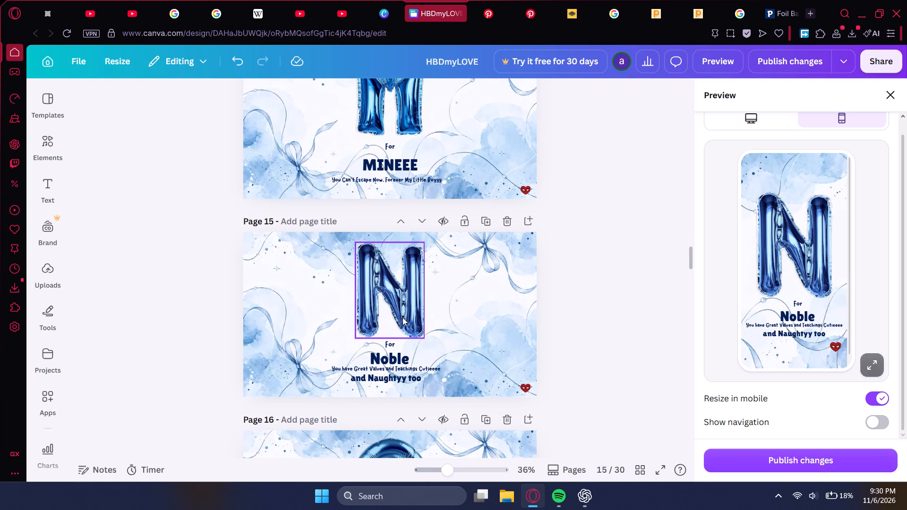
pyautogui.click(402, 317)
pyautogui.moveTo(356, 340); pyautogui.dragTo(376, 336)
pyautogui.moveTo(386, 303); pyautogui.dragTo(380, 304)
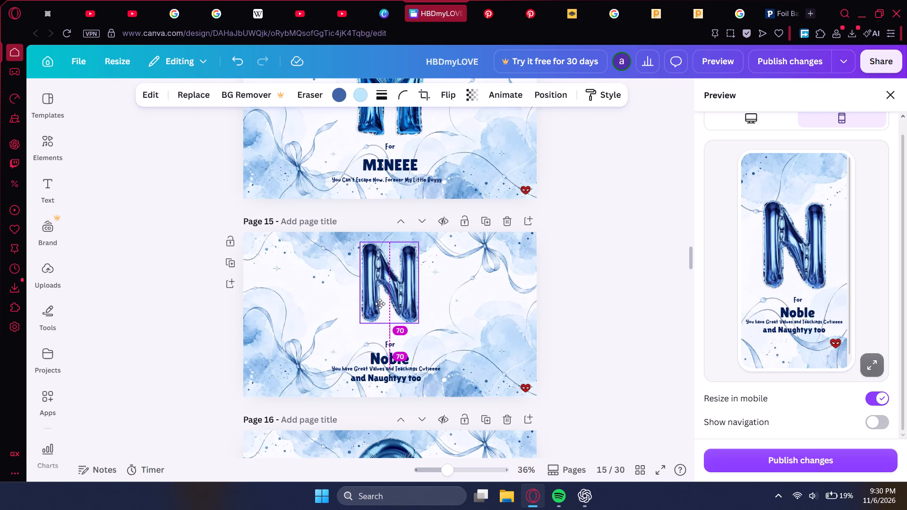
pyautogui.moveTo(380, 304); pyautogui.dragTo(380, 303)
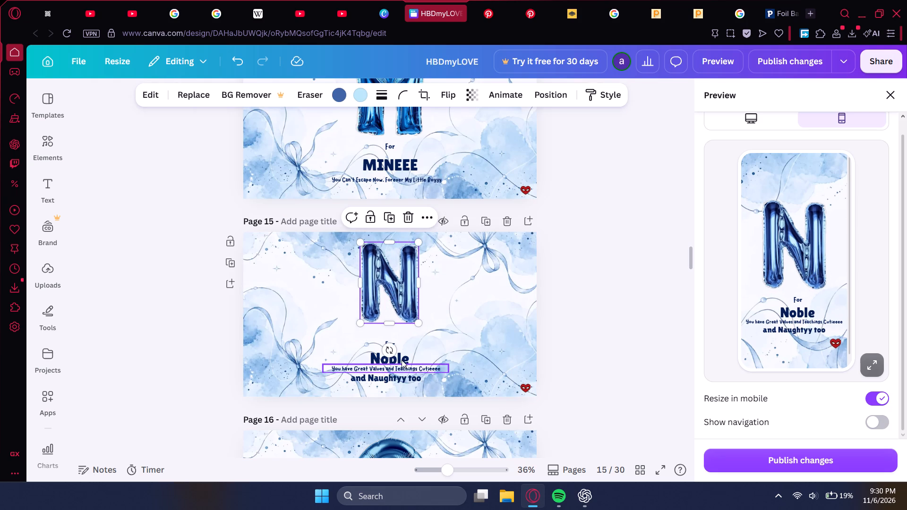
# Move For, Noble and the line about great values and teachings slightly up beneath the N balloon on page 15.
pyautogui.moveTo(398, 344); pyautogui.dragTo(398, 339)
pyautogui.click(403, 357)
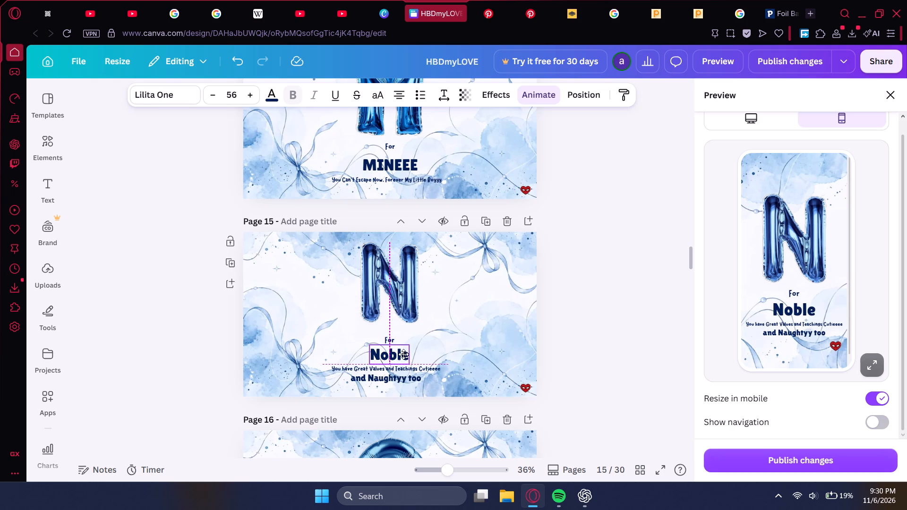
pyautogui.click(411, 377)
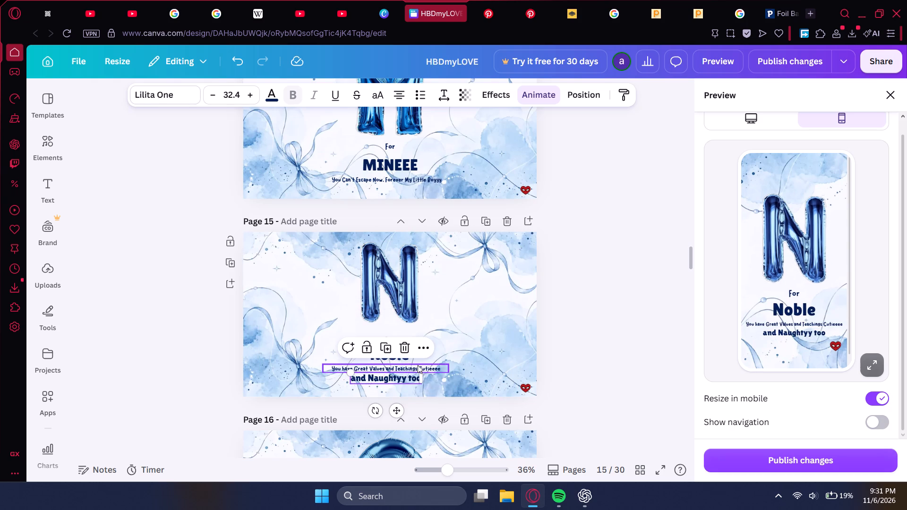
pyautogui.click(418, 365)
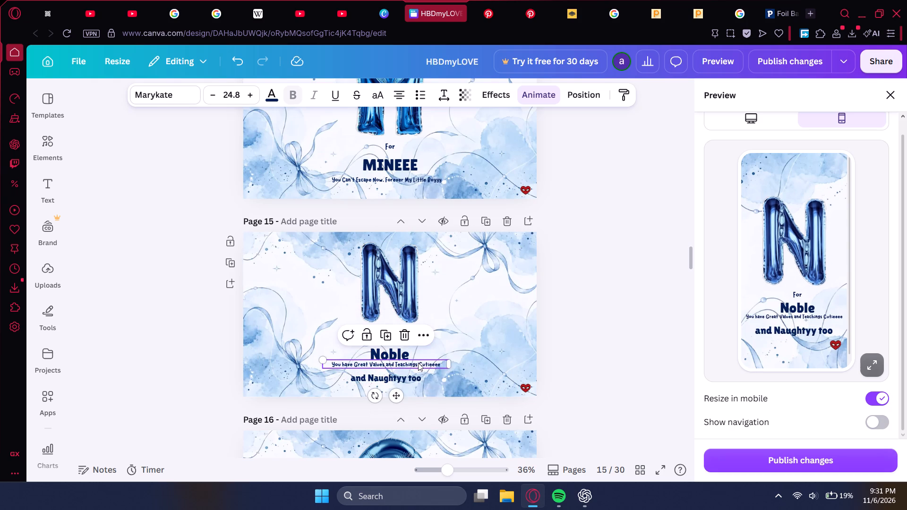
# Review the letter balloons on pages 16 to 23 for size, placement and matching blue colour.
pyautogui.scroll(-5, 474, 355)
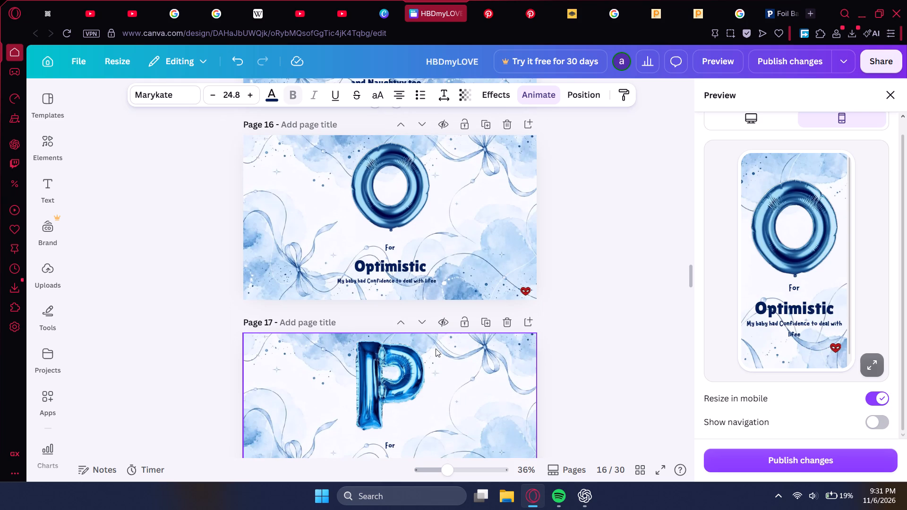
pyautogui.scroll(-4, 435, 348)
pyautogui.scroll(2, 435, 348)
pyautogui.scroll(-2, 435, 348)
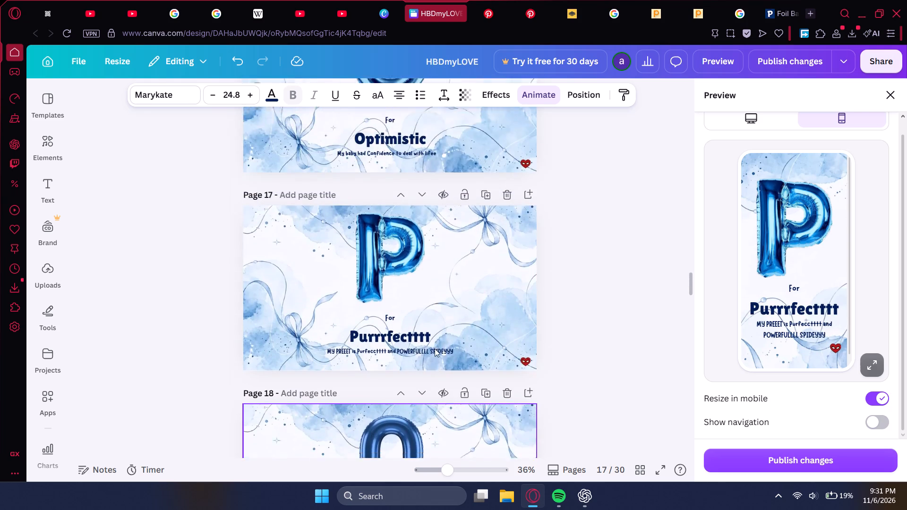
pyautogui.scroll(-11, 435, 348)
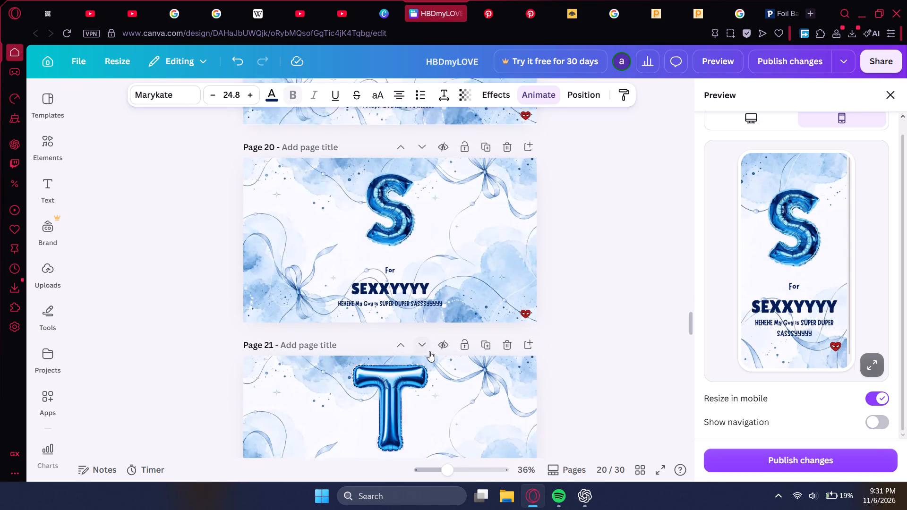
pyautogui.scroll(-8, 429, 351)
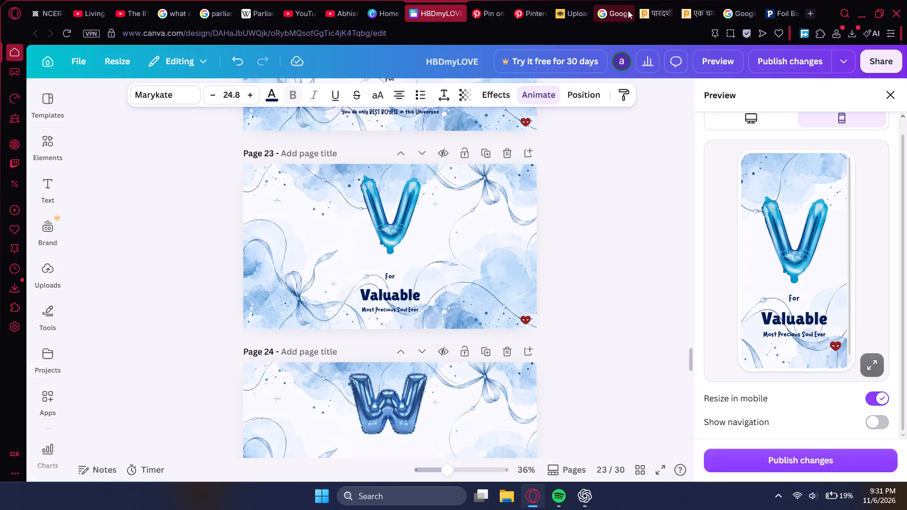
# Open the blue letter V balloon from the related pictures on the Pikbest F page and copy its image.
pyautogui.click(628, 10)
pyautogui.click(556, 8)
pyautogui.click(670, 16)
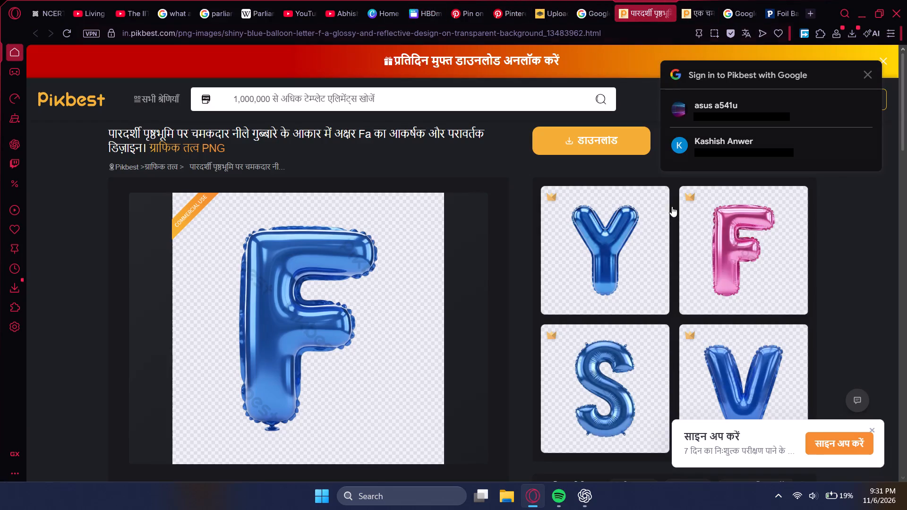
pyautogui.click(720, 378)
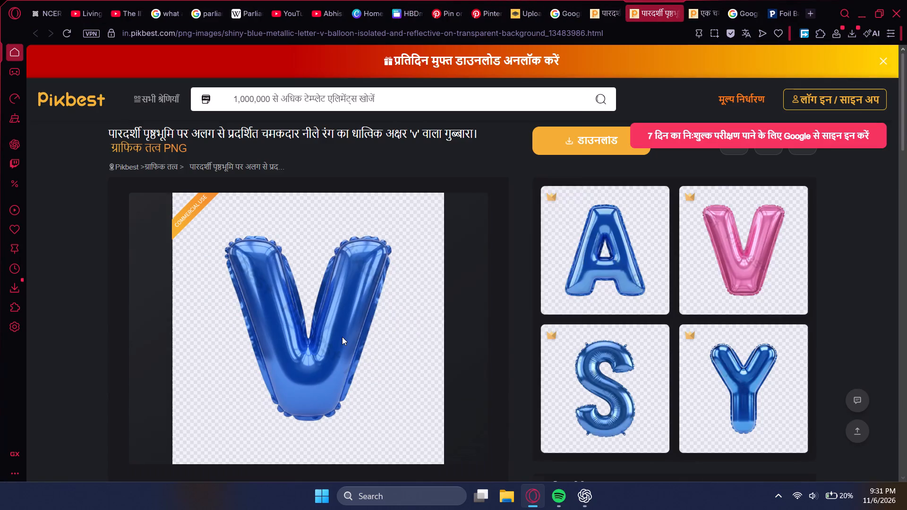
pyautogui.rightClick(342, 337)
pyautogui.click(385, 155)
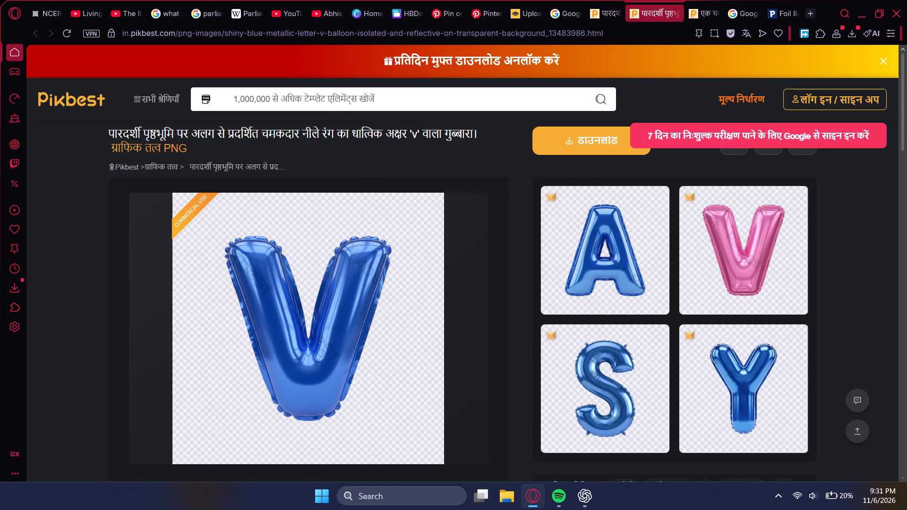
# Replace the V balloon on page 23 of HBDmyLOVE with the copied picture and move it up above For.
pyautogui.click(402, 0)
pyautogui.click(367, 203)
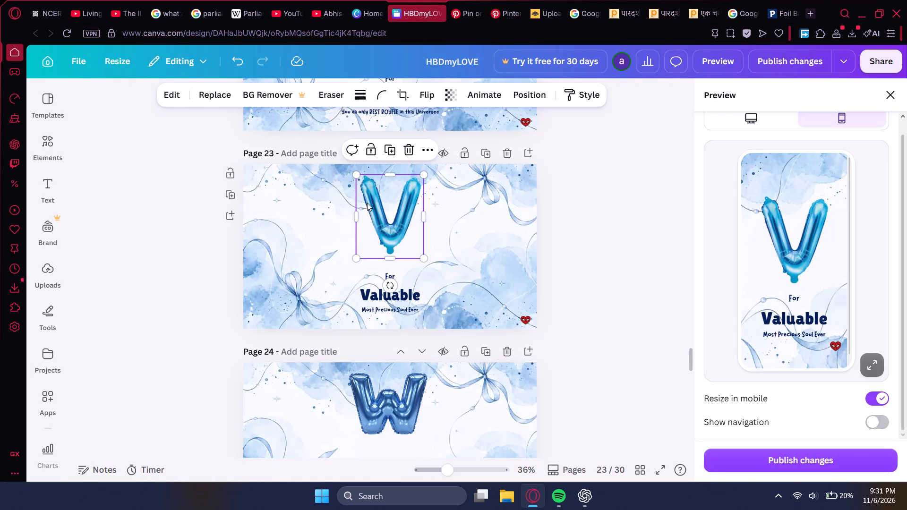
pyautogui.press('Delete')
pyautogui.hotkey('ctrl', 'v')
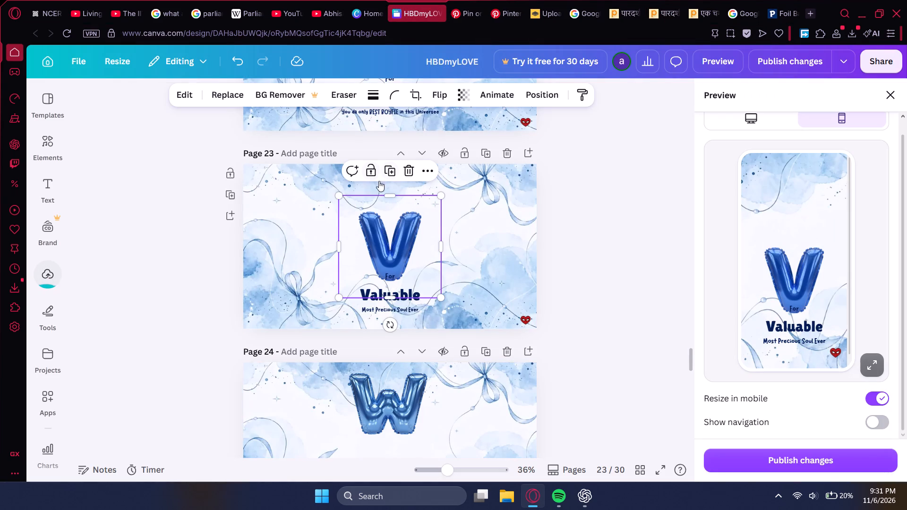
pyautogui.moveTo(405, 258); pyautogui.dragTo(405, 230)
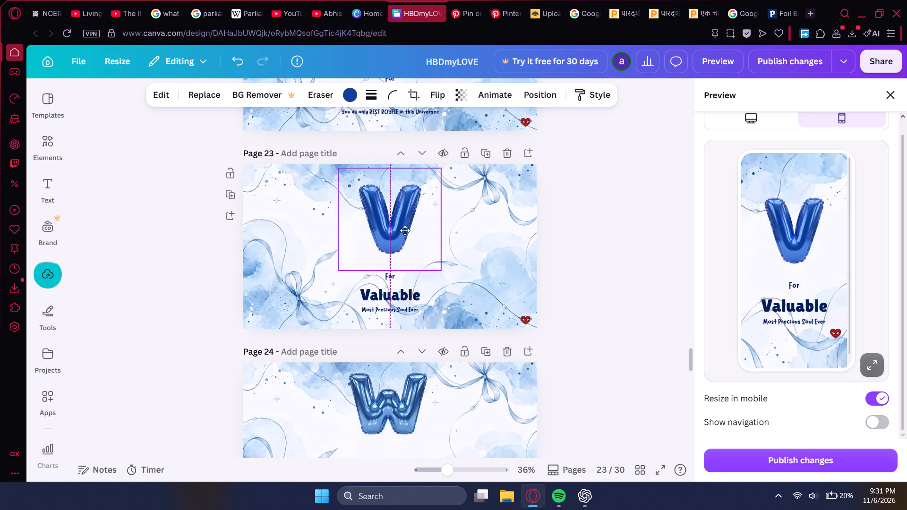
# Crop the empty margins from all four sides of the V balloon picture on page 23.
pyautogui.moveTo(388, 270); pyautogui.dragTo(391, 259)
pyautogui.moveTo(392, 170); pyautogui.dragTo(390, 180)
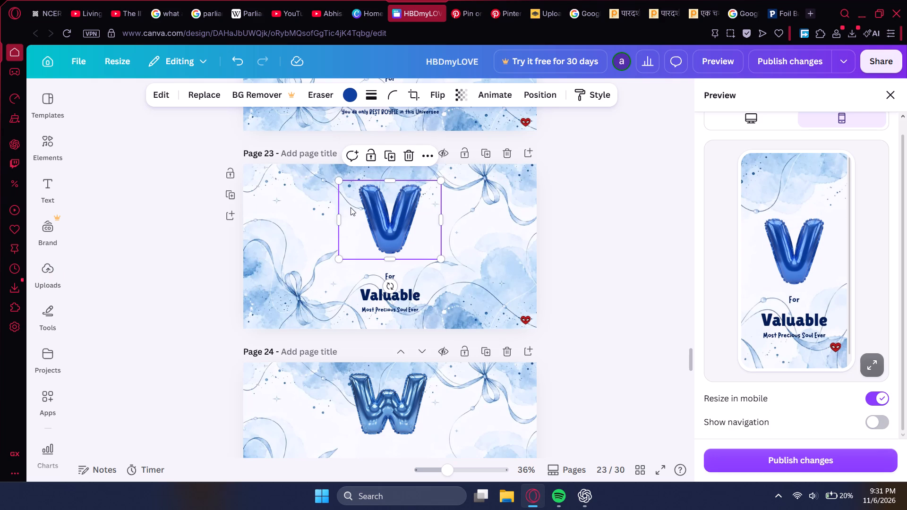
pyautogui.moveTo(341, 216); pyautogui.dragTo(358, 220)
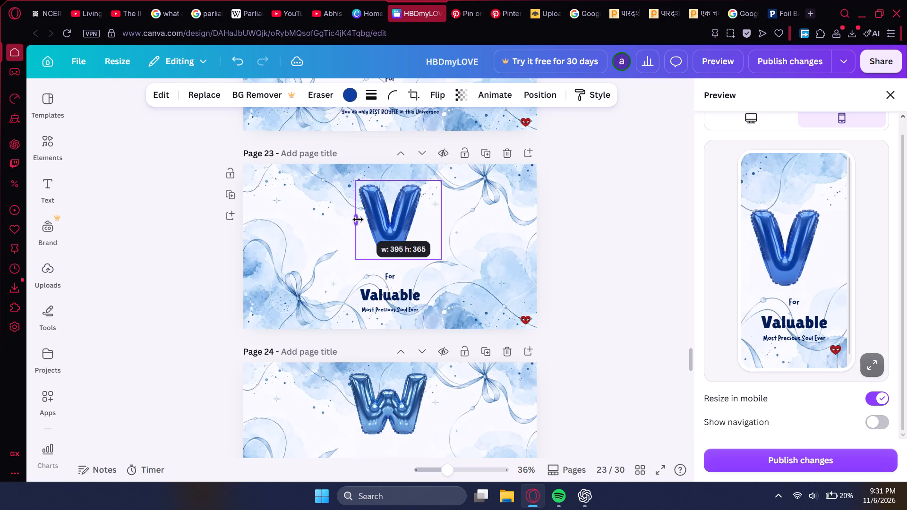
pyautogui.moveTo(439, 223); pyautogui.dragTo(422, 225)
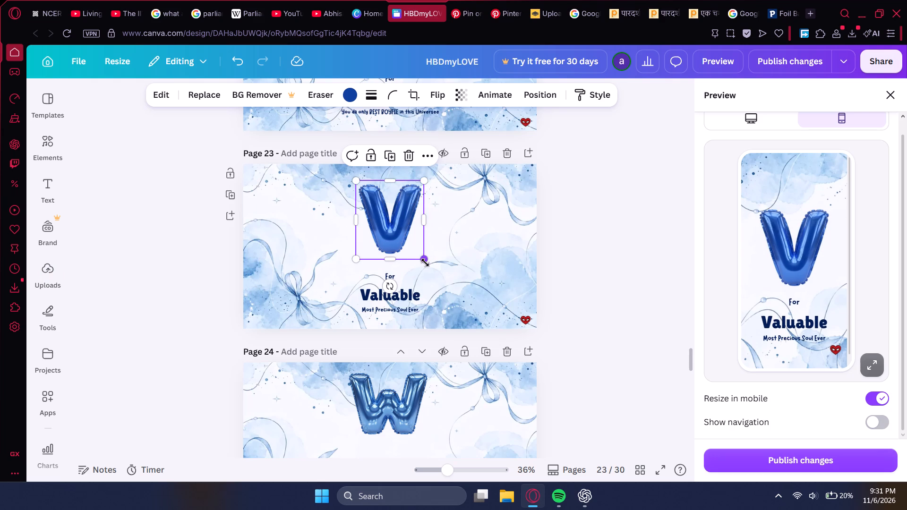
# Enlarge the cropped V balloon on page 23 slightly and recentre it above the Valuable text.
pyautogui.moveTo(425, 263); pyautogui.dragTo(435, 272)
pyautogui.moveTo(395, 235); pyautogui.dragTo(390, 226)
# Review the remaining pages from page 24 to page 30, and return to the beginning of the website.
pyautogui.scroll(-2, 400, 309)
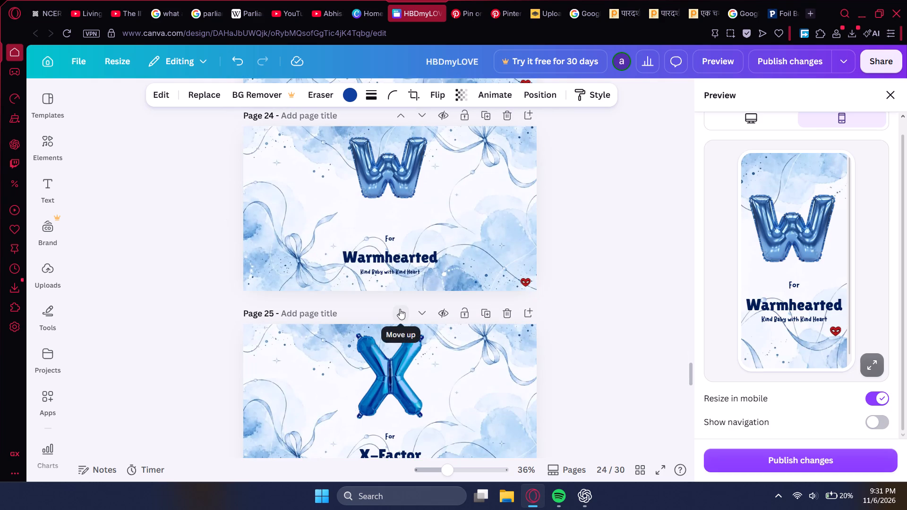
pyautogui.scroll(-4, 384, 331)
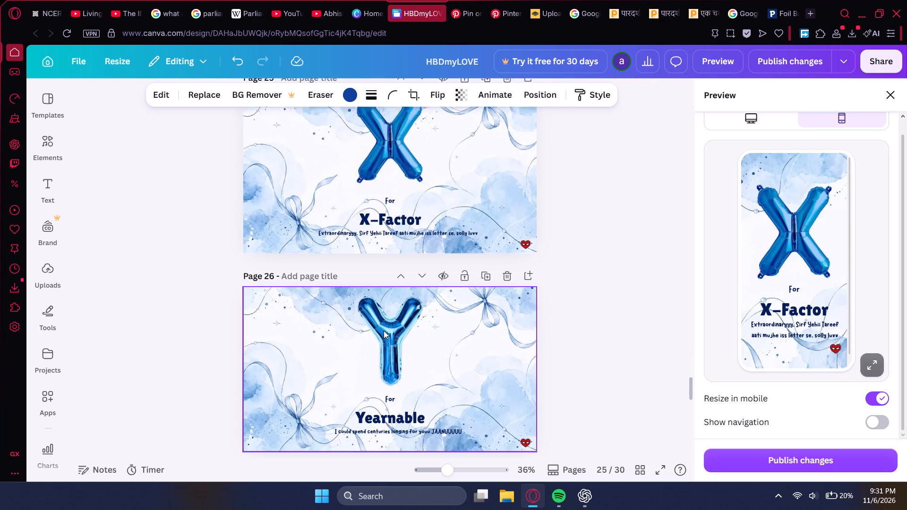
pyautogui.scroll(-6, 384, 331)
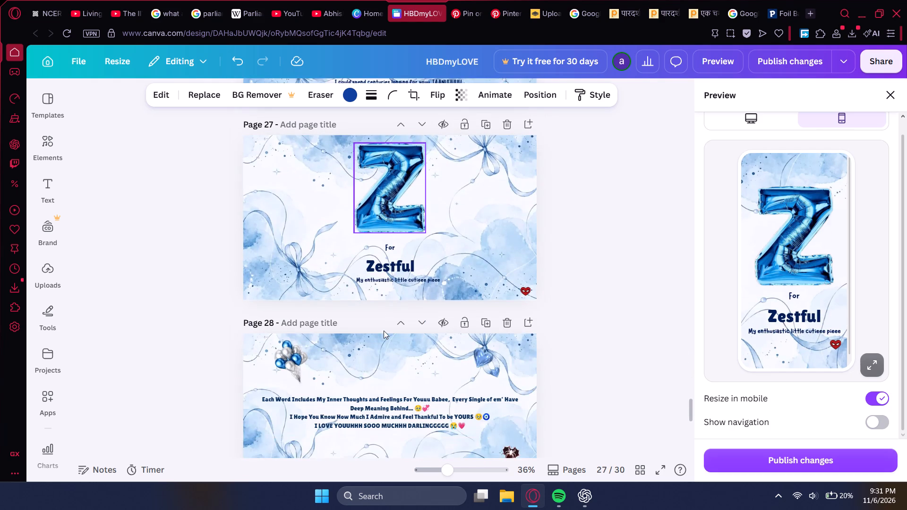
pyautogui.scroll(-14, 384, 331)
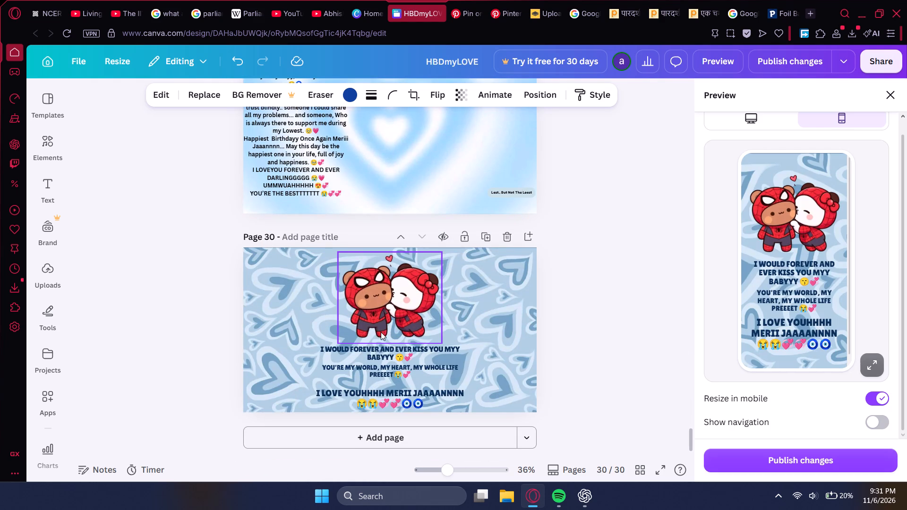
pyautogui.middleClick(568, 433)
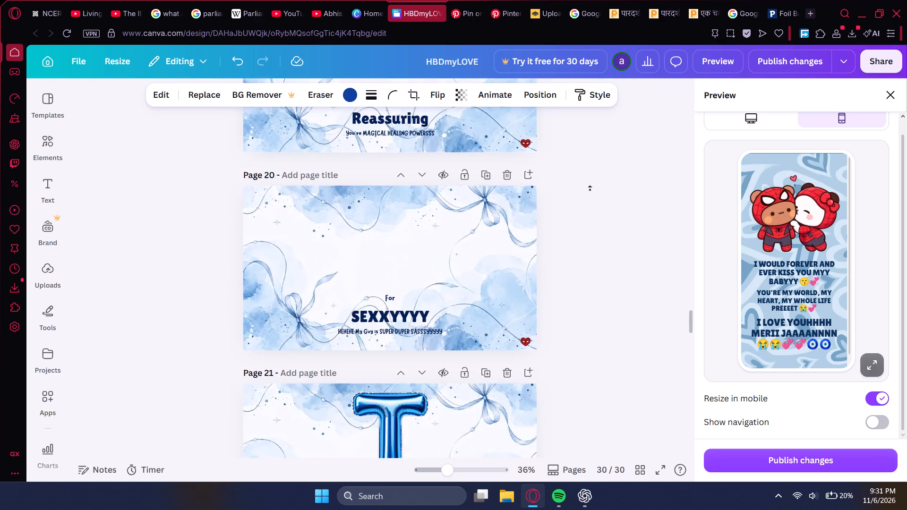
pyautogui.middleClick(590, 190)
# Check which animation is applied to the A balloon on page 2.
pyautogui.click(404, 187)
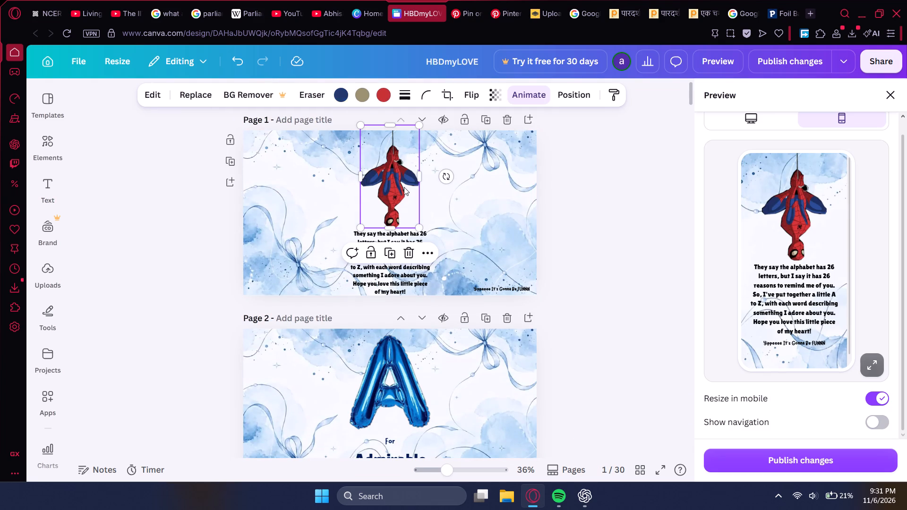
pyautogui.scroll(-2, 558, 292)
pyautogui.click(396, 272)
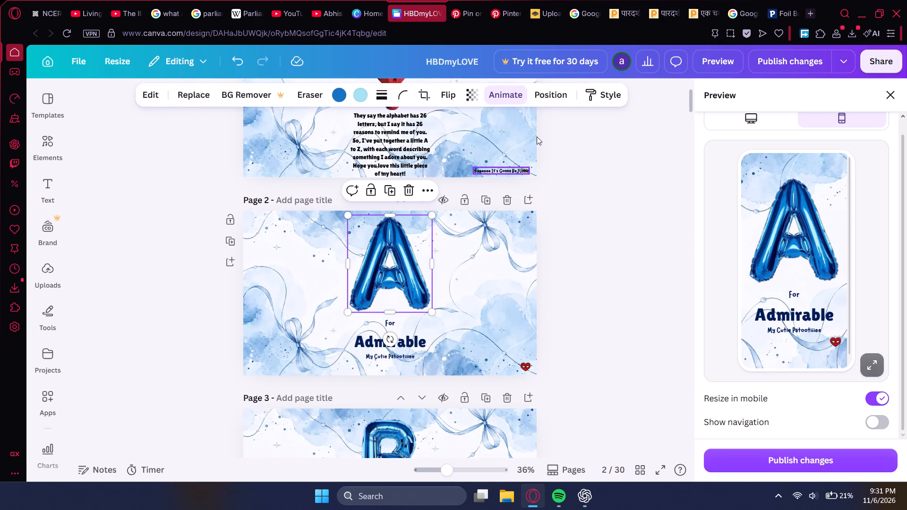
pyautogui.click(502, 94)
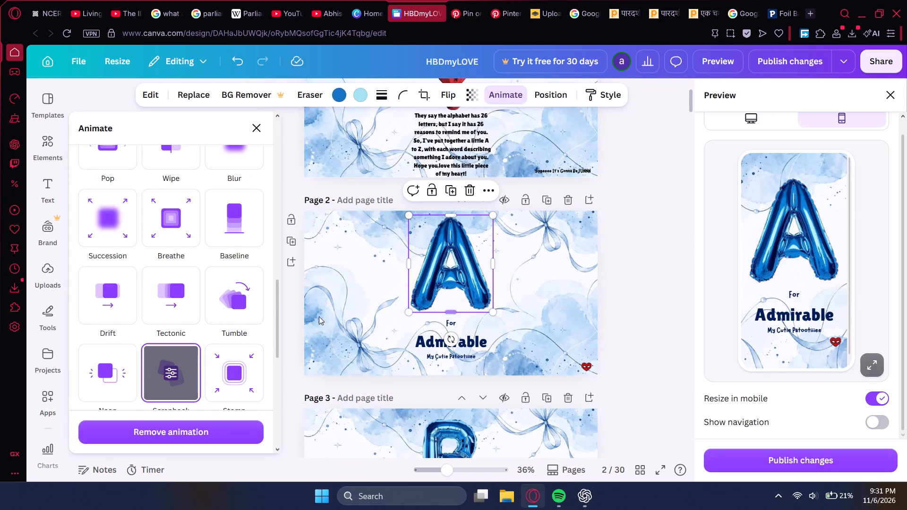
pyautogui.scroll(-1, 177, 325)
pyautogui.scroll(-1, 457, 311)
# Apply the Scrapbook animation to the B balloon on page 3.
pyautogui.scroll(-1, 455, 311)
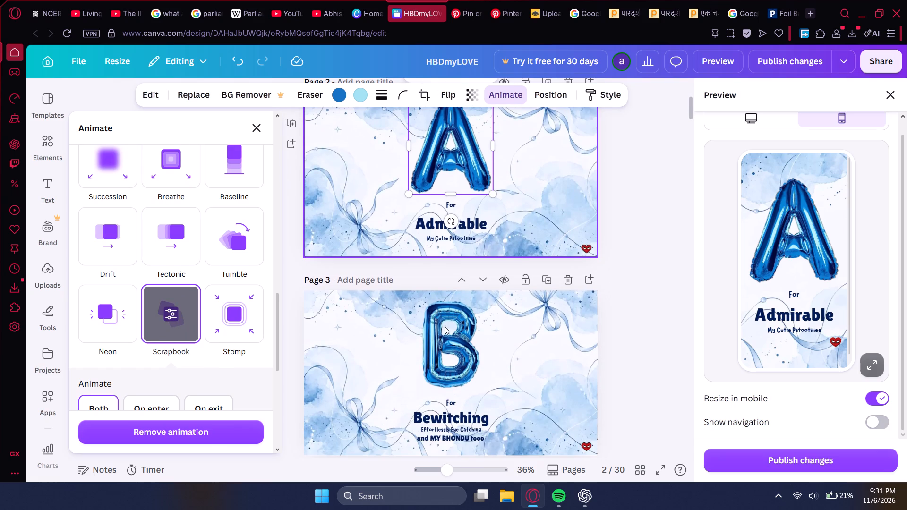
pyautogui.click(437, 351)
pyautogui.click(184, 325)
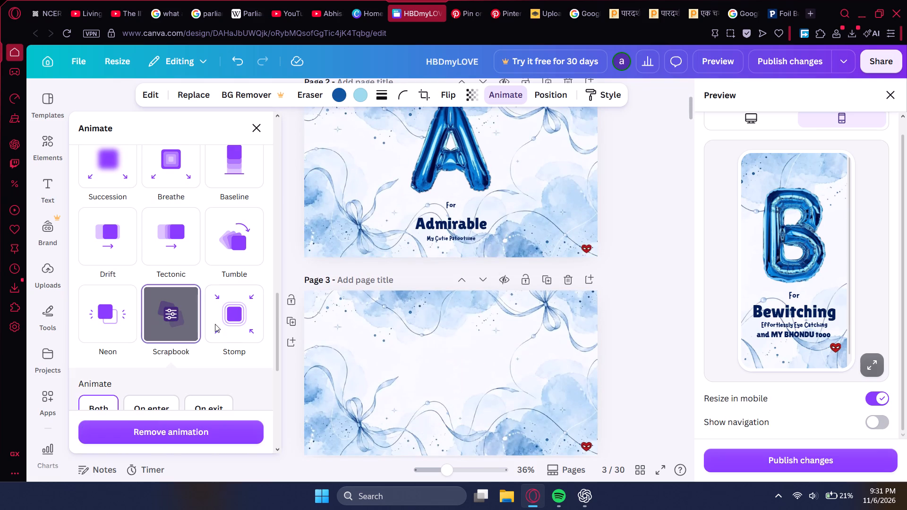
# Check which animation is applied to the Bewitching text on page 3.
pyautogui.scroll(-2, 346, 337)
pyautogui.scroll(2, 386, 339)
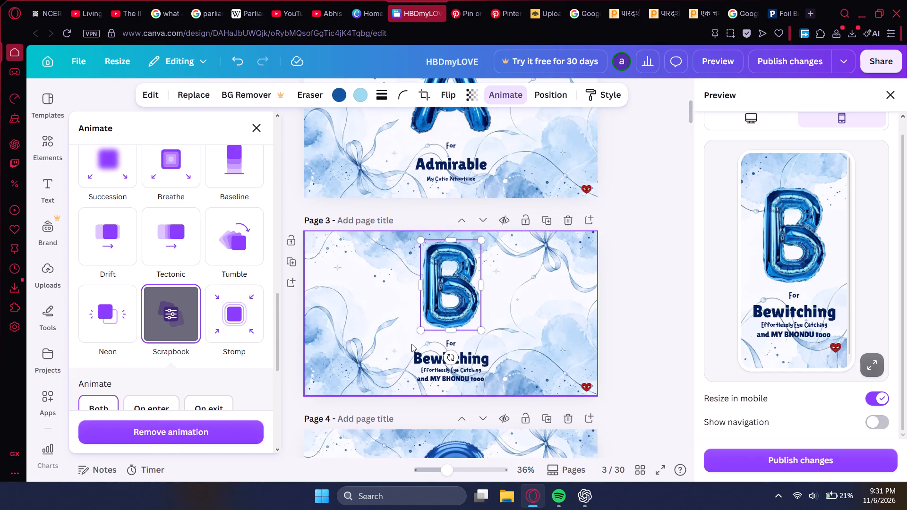
pyautogui.click(416, 361)
pyautogui.scroll(-4, 218, 339)
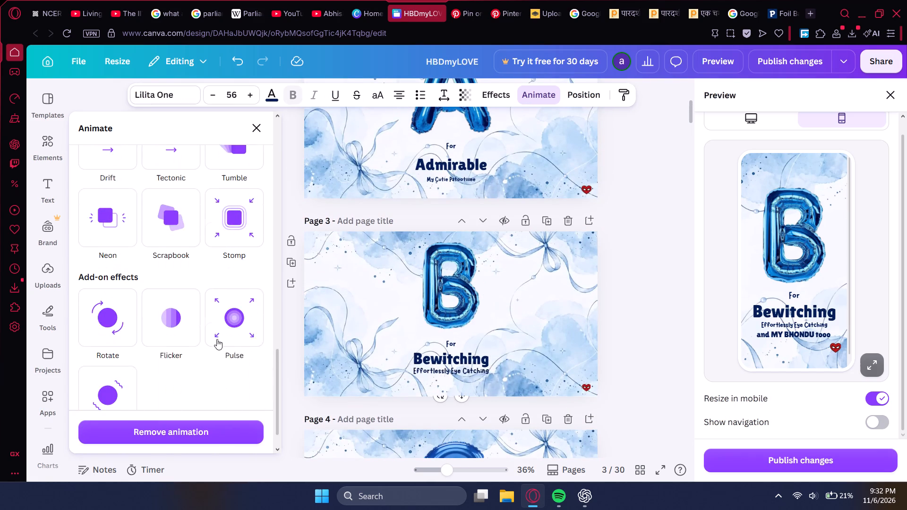
pyautogui.scroll(-3, 217, 339)
pyautogui.scroll(12, 202, 371)
pyautogui.scroll(-4, 202, 371)
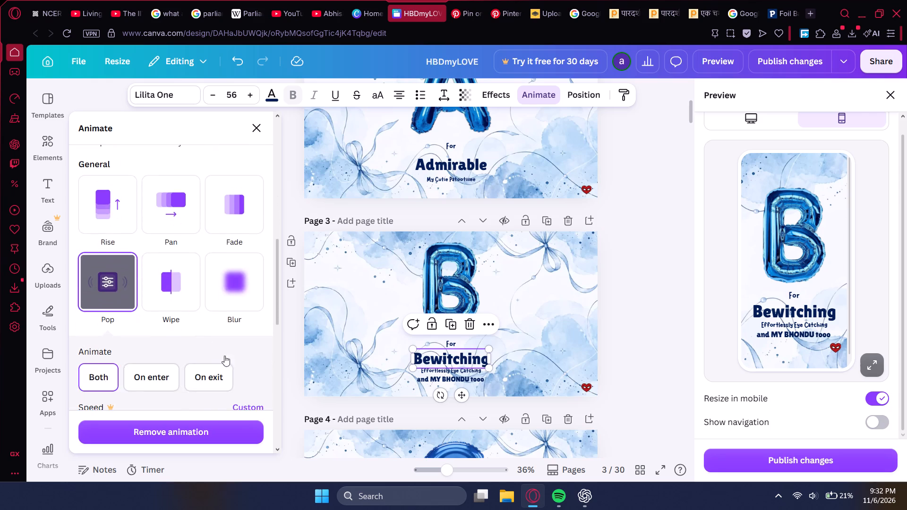
# View page 3 in the enlarged mobile preview and return to the editor.
pyautogui.click(633, 317)
pyautogui.click(872, 365)
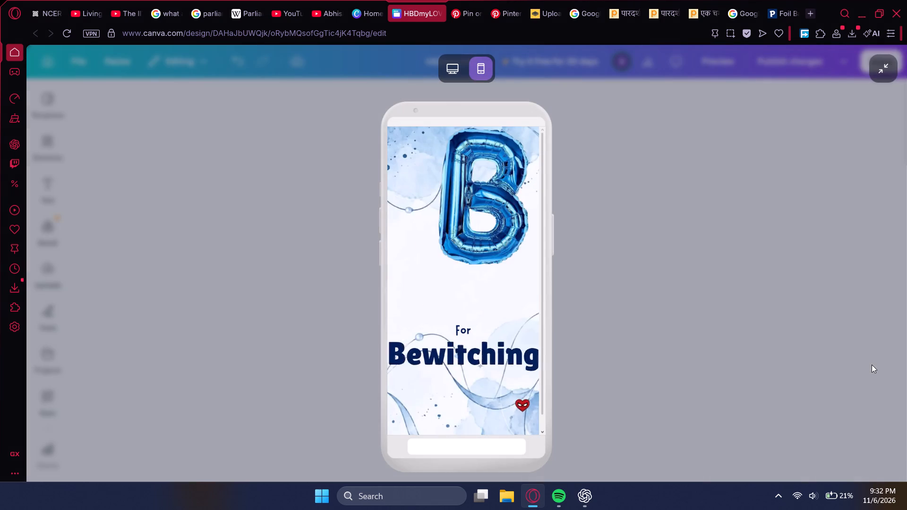
pyautogui.click(884, 70)
# Apply the Scrapbook animation to the C balloon on page 4.
pyautogui.scroll(-1, 543, 284)
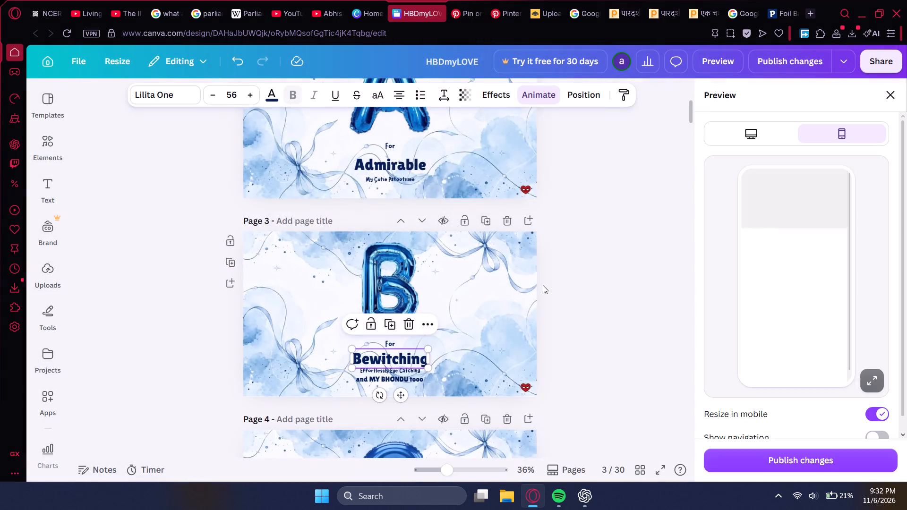
pyautogui.scroll(-2, 543, 285)
pyautogui.click(385, 310)
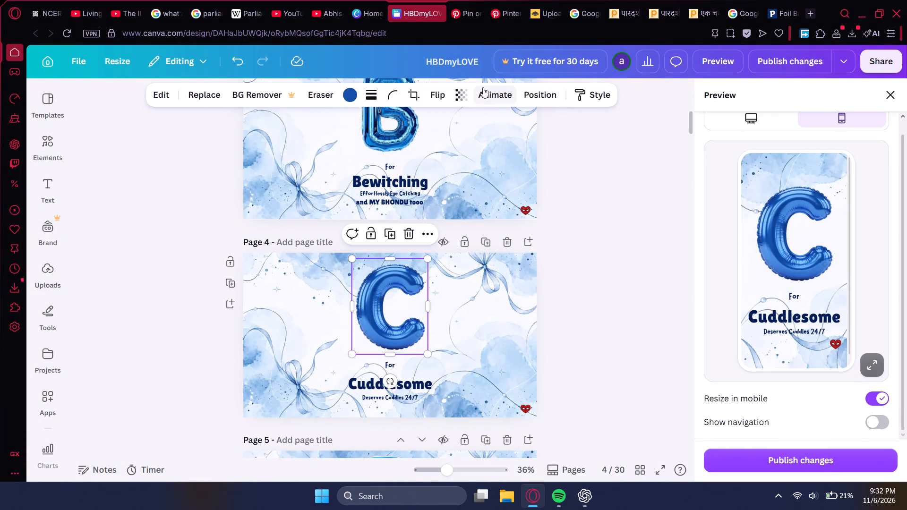
pyautogui.click(483, 87)
pyautogui.scroll(-7, 160, 363)
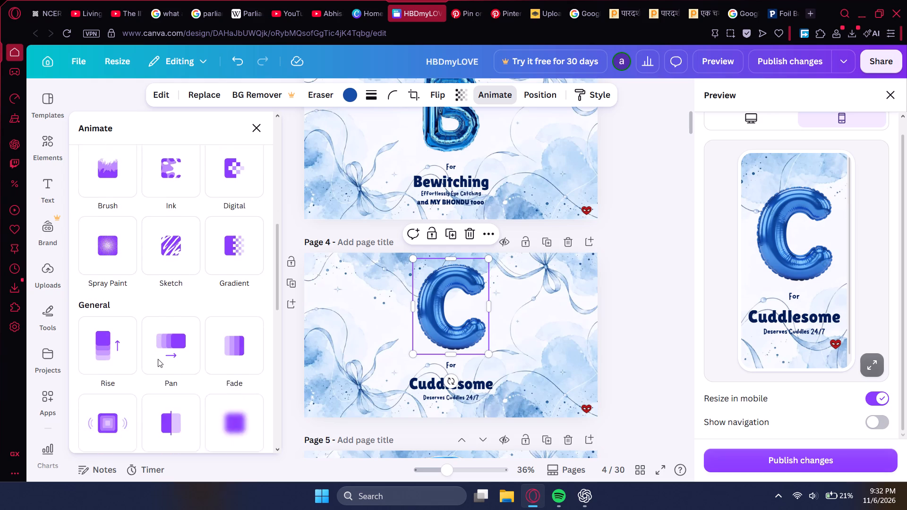
pyautogui.scroll(-6, 157, 359)
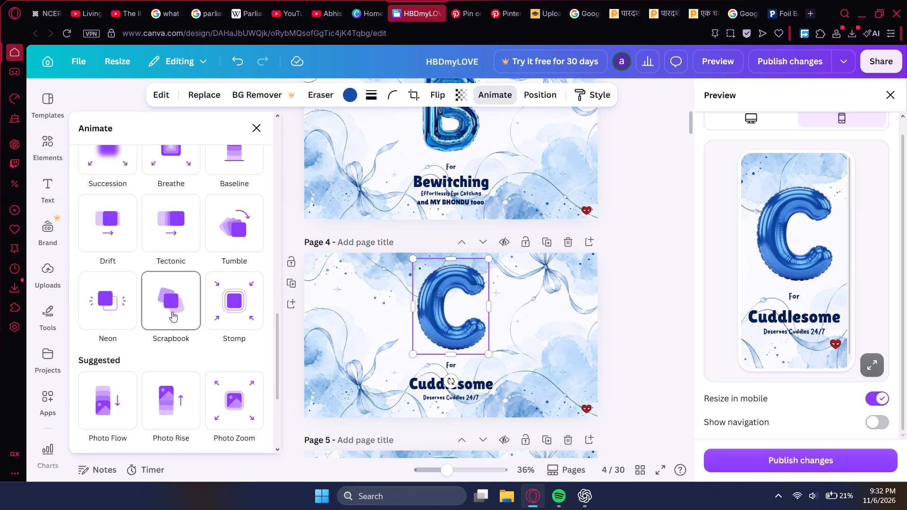
pyautogui.click(172, 312)
# Apply the Scrapbook animation to the D balloon on page 5 and the E balloon on page 6.
pyautogui.scroll(-2, 351, 348)
pyautogui.click(451, 297)
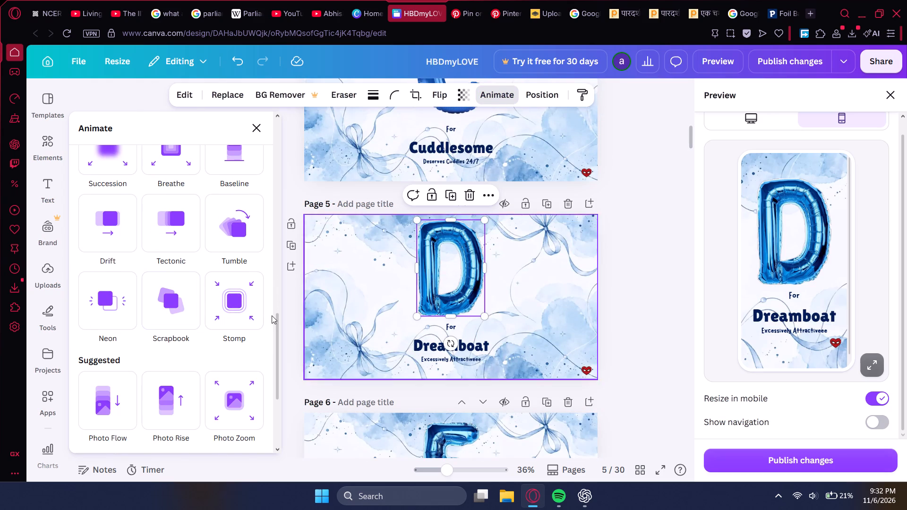
pyautogui.click(189, 298)
pyautogui.scroll(-2, 356, 334)
pyautogui.click(427, 304)
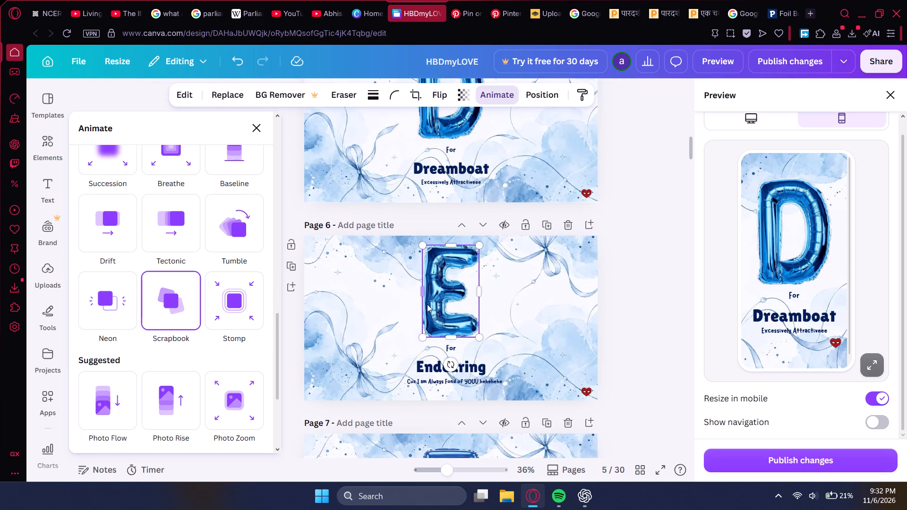
pyautogui.click(180, 298)
# Apply the Scrapbook animation to the F balloon on page 7 and the G balloon on page 8.
pyautogui.scroll(-4, 350, 338)
pyautogui.scroll(3, 395, 266)
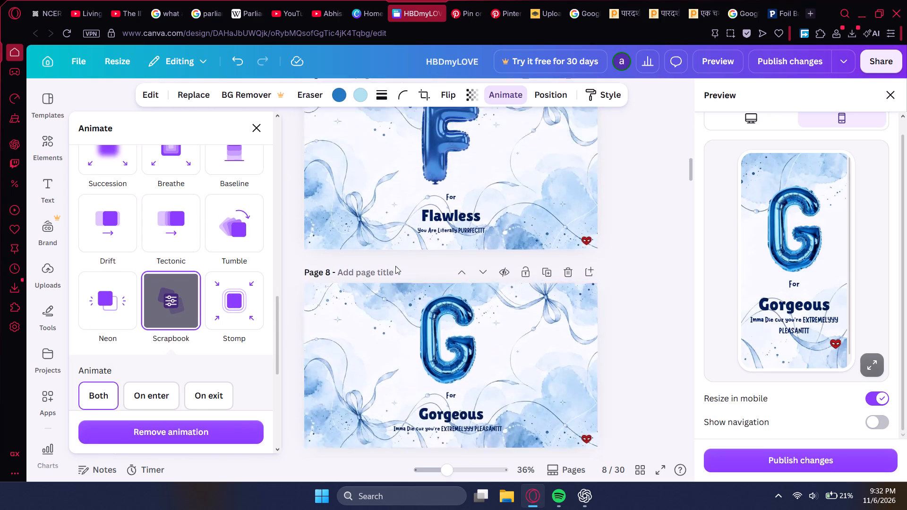
pyautogui.click(435, 257)
pyautogui.click(166, 300)
pyautogui.click(444, 432)
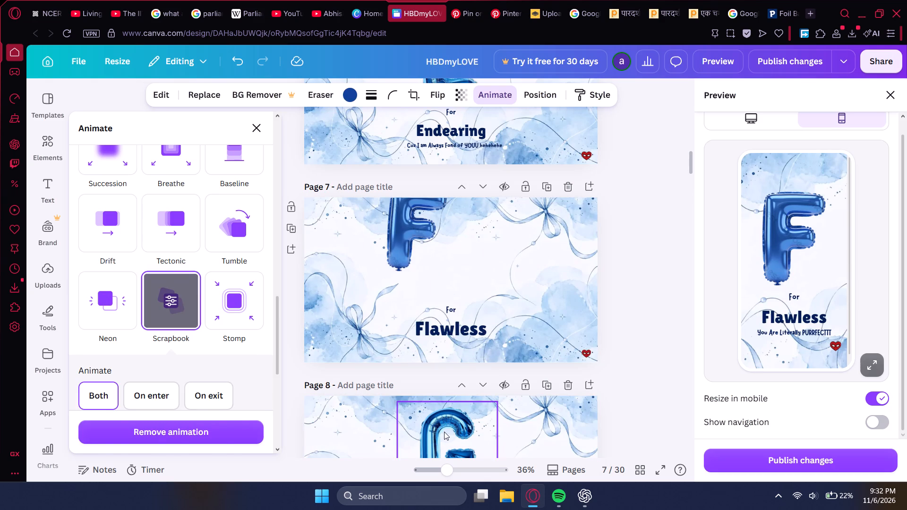
pyautogui.click(187, 310)
# Apply the Scrapbook animation to the H balloon on page 9.
pyautogui.scroll(-5, 312, 352)
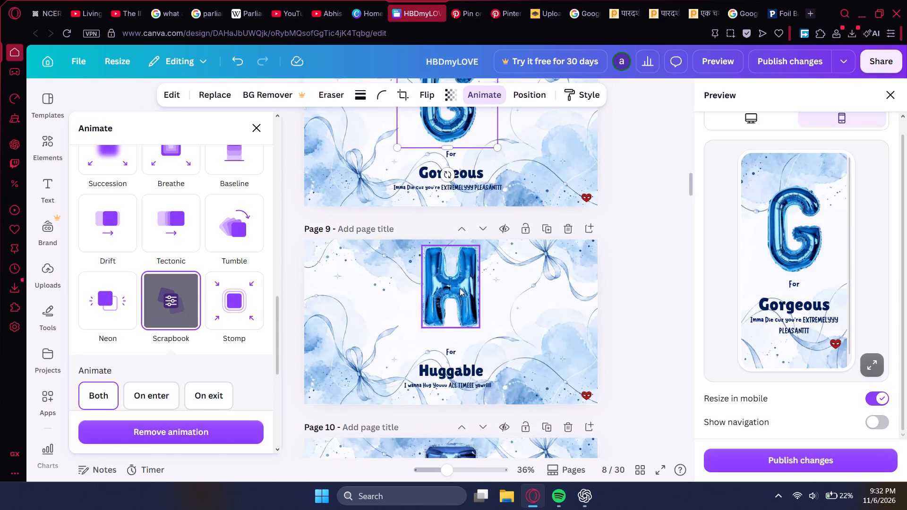
pyautogui.click(460, 288)
pyautogui.click(180, 300)
# Go back to the G balloon on page 8 and choose the Scrapbook animation for it again.
pyautogui.scroll(-1, 415, 361)
pyautogui.scroll(2, 418, 361)
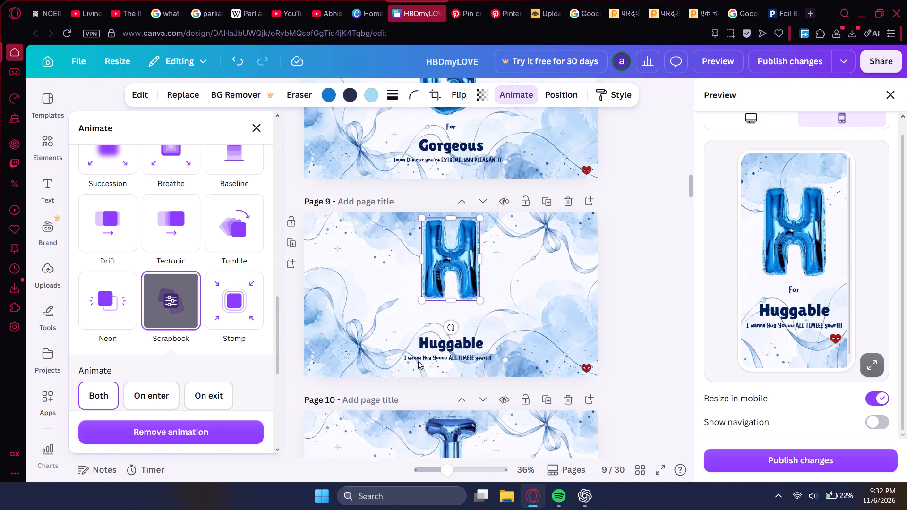
pyautogui.scroll(2, 418, 361)
pyautogui.click(436, 313)
pyautogui.click(174, 297)
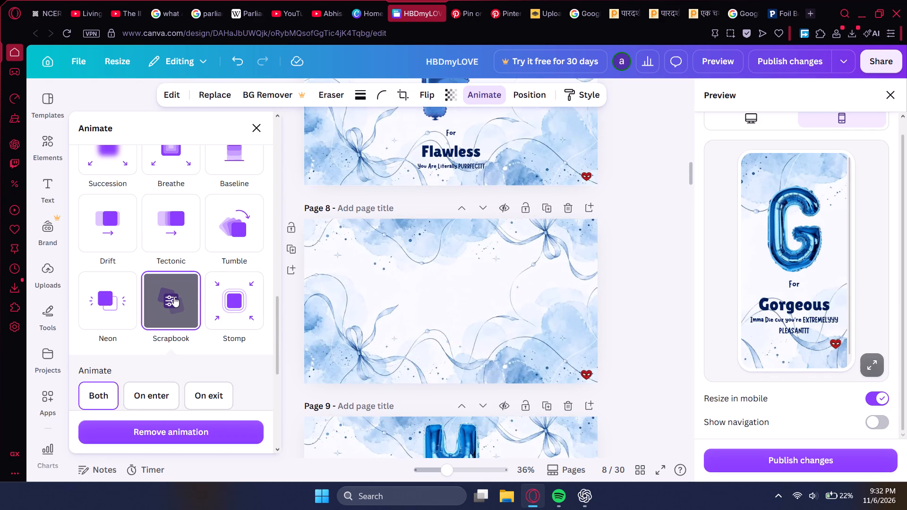
# Apply the Scrapbook animation to the I balloon on page 10 and the J balloon on page 11.
pyautogui.scroll(-4, 353, 363)
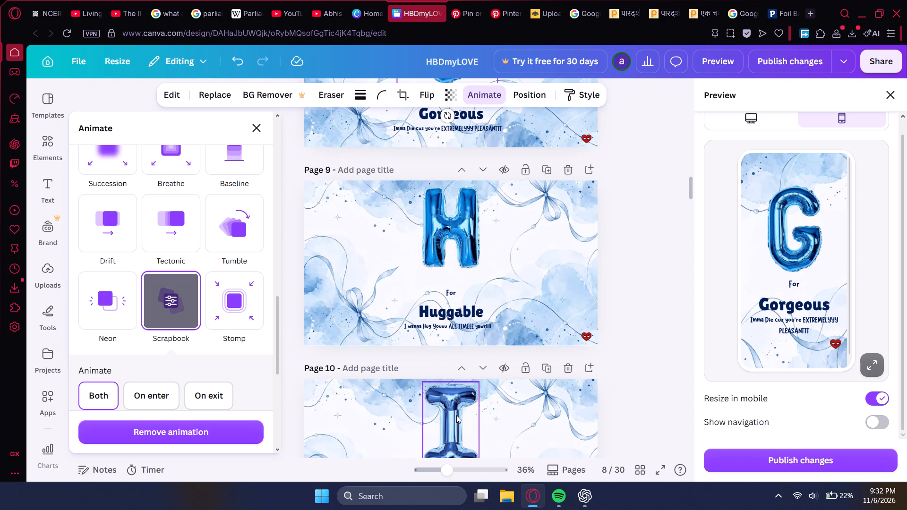
pyautogui.scroll(-2, 459, 412)
pyautogui.click(475, 336)
pyautogui.click(187, 300)
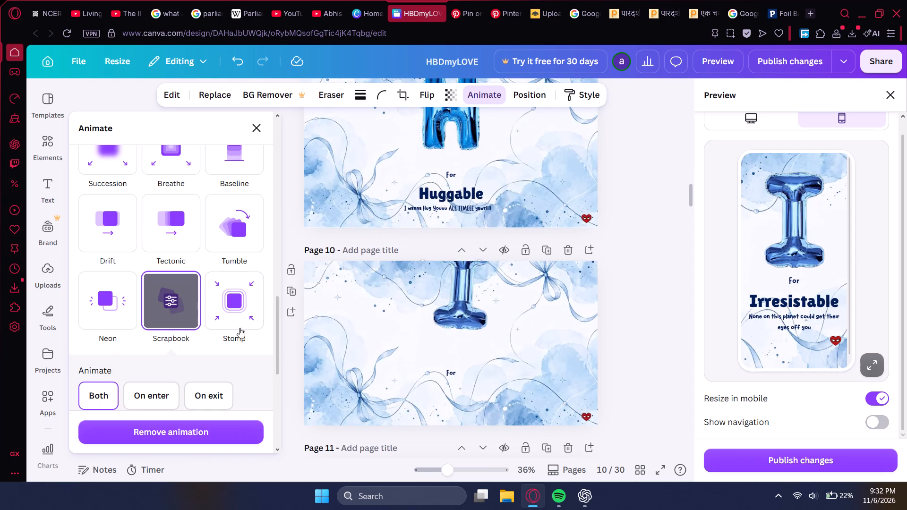
pyautogui.scroll(-4, 289, 351)
pyautogui.click(437, 273)
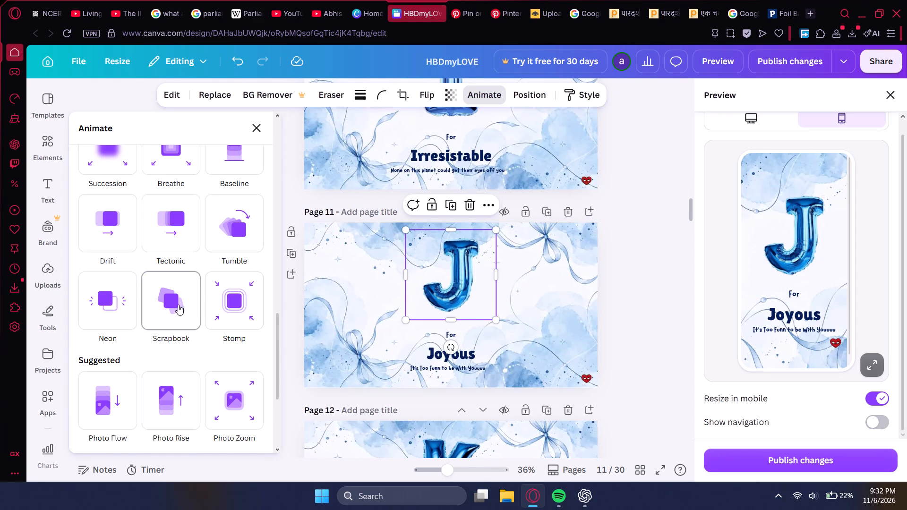
pyautogui.click(178, 305)
# Apply the Scrapbook animation to the K balloon on page 12 and the L balloon on page 13.
pyautogui.scroll(-3, 472, 356)
pyautogui.click(442, 246)
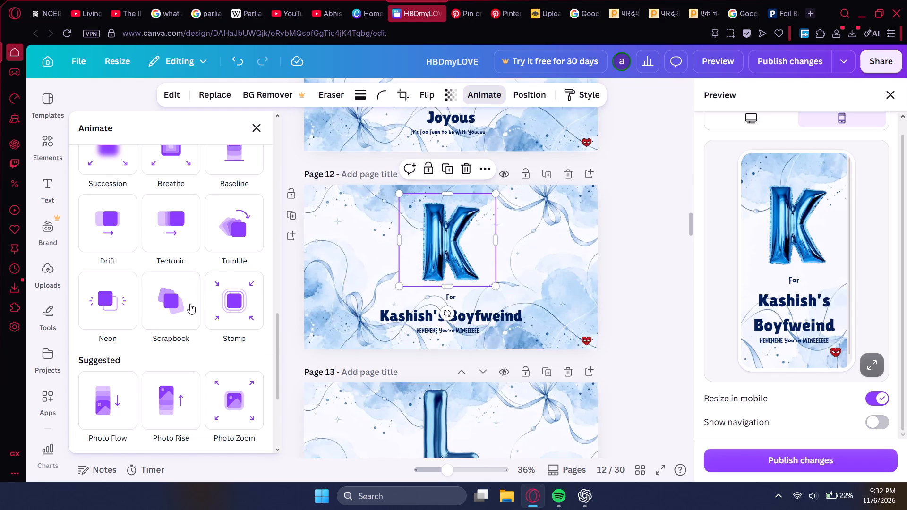
pyautogui.click(172, 301)
pyautogui.scroll(-1, 444, 362)
pyautogui.click(436, 393)
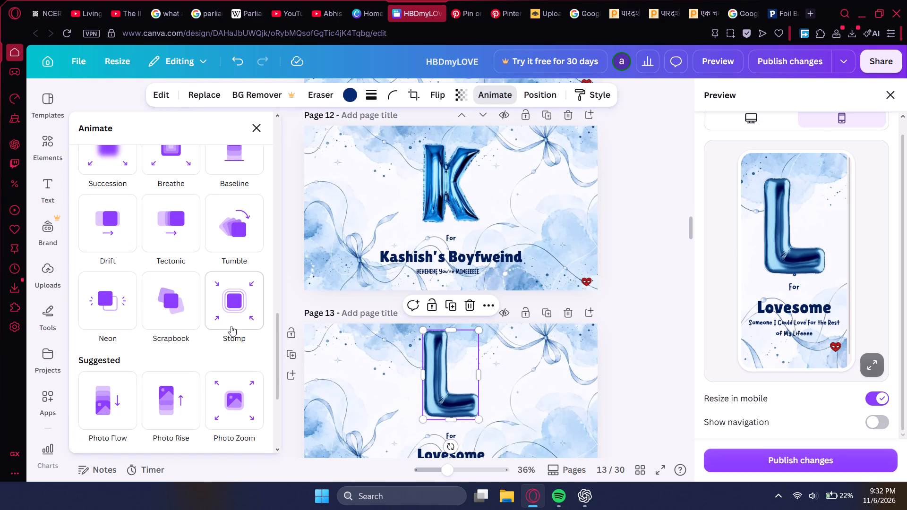
pyautogui.click(186, 304)
# Apply the Scrapbook animation to the M balloon on page 14 and the N balloon on page 15.
pyautogui.scroll(-5, 459, 377)
pyautogui.click(434, 276)
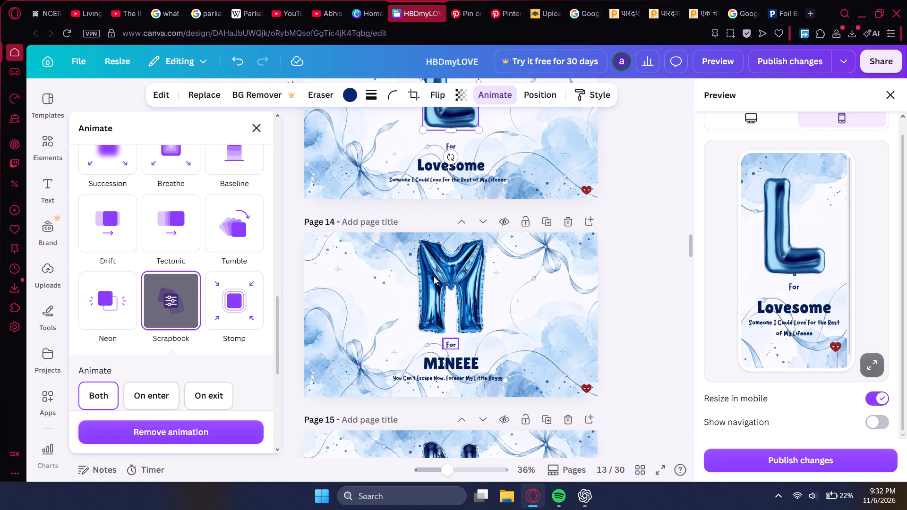
pyautogui.click(182, 309)
pyautogui.scroll(-3, 453, 348)
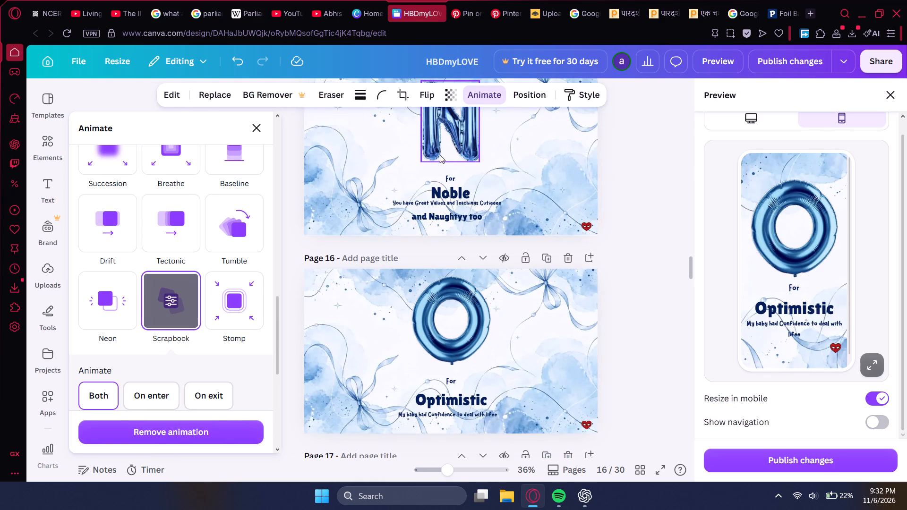
pyautogui.click(442, 148)
pyautogui.click(178, 294)
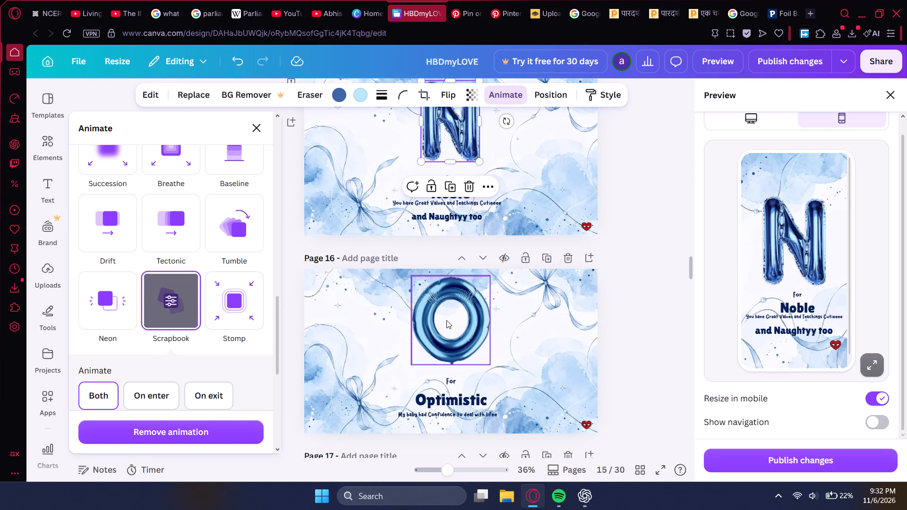
# Apply the Scrapbook animation to the O balloon on page 16 and the P balloon on page 17.
pyautogui.click(449, 321)
pyautogui.click(161, 302)
pyautogui.scroll(-4, 461, 354)
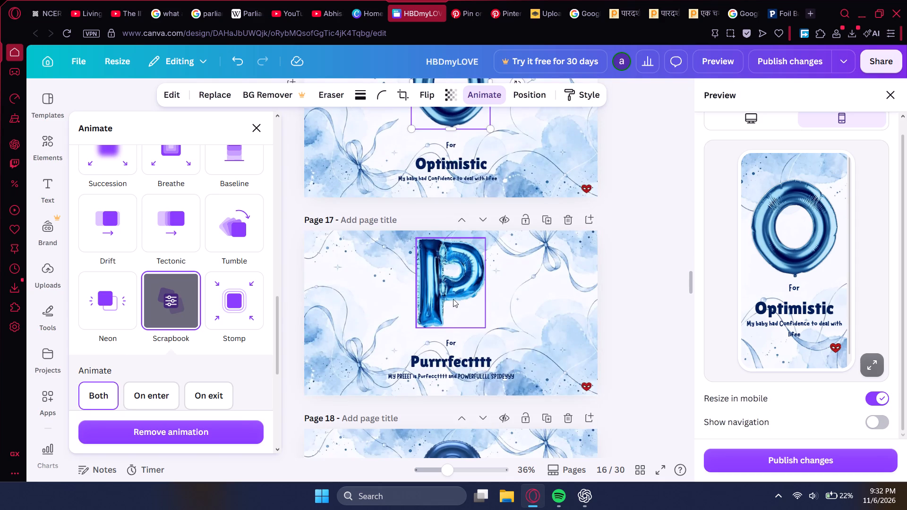
pyautogui.click(453, 271)
pyautogui.click(158, 304)
pyautogui.scroll(-2, 465, 361)
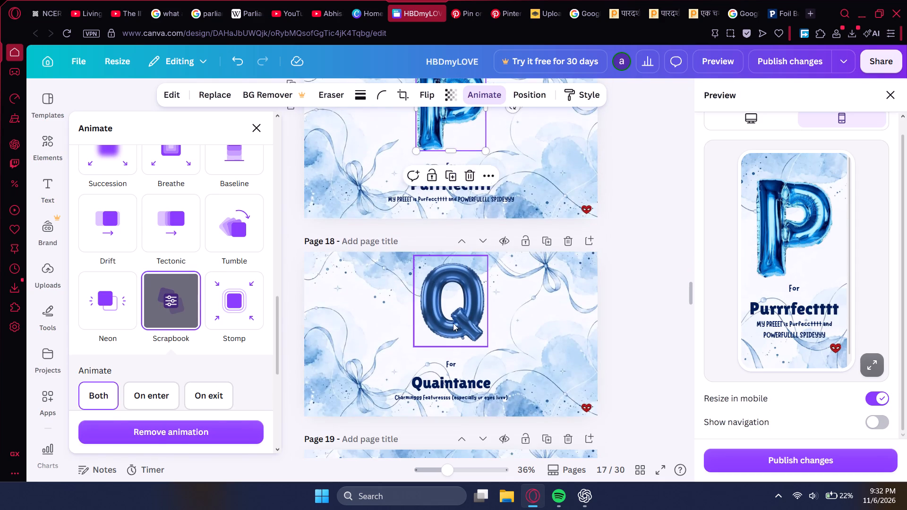
# Apply the Scrapbook animation to the Q balloon on page 18 and the R balloon on page 19.
pyautogui.click(453, 323)
pyautogui.click(170, 310)
pyautogui.scroll(-1, 416, 349)
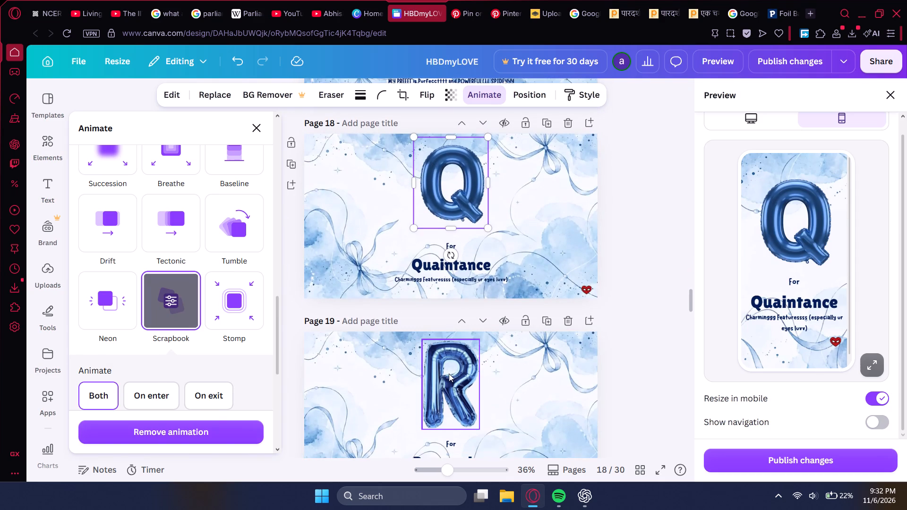
pyautogui.click(449, 374)
pyautogui.click(181, 313)
# Apply the Scrapbook animation to the S balloon on page 20 and the T balloon on page 21.
pyautogui.scroll(-3, 523, 357)
pyautogui.click(469, 296)
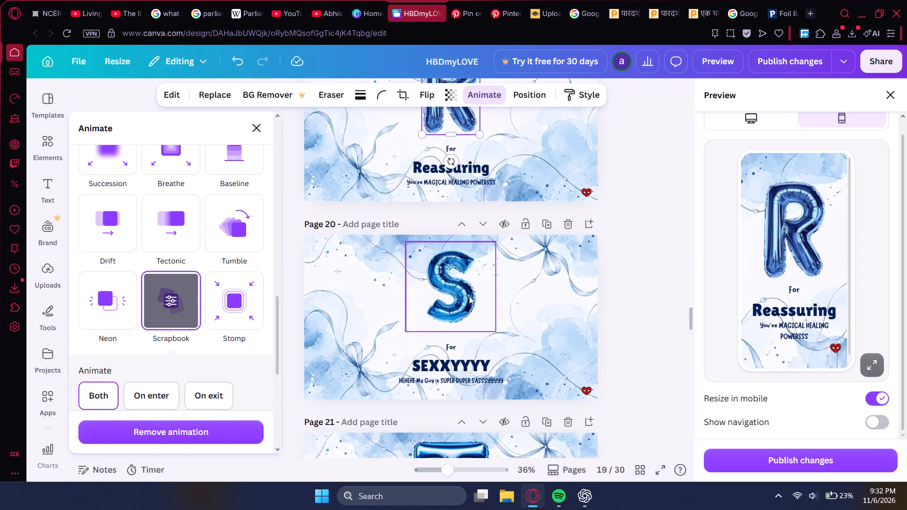
pyautogui.click(180, 308)
pyautogui.scroll(-2, 436, 363)
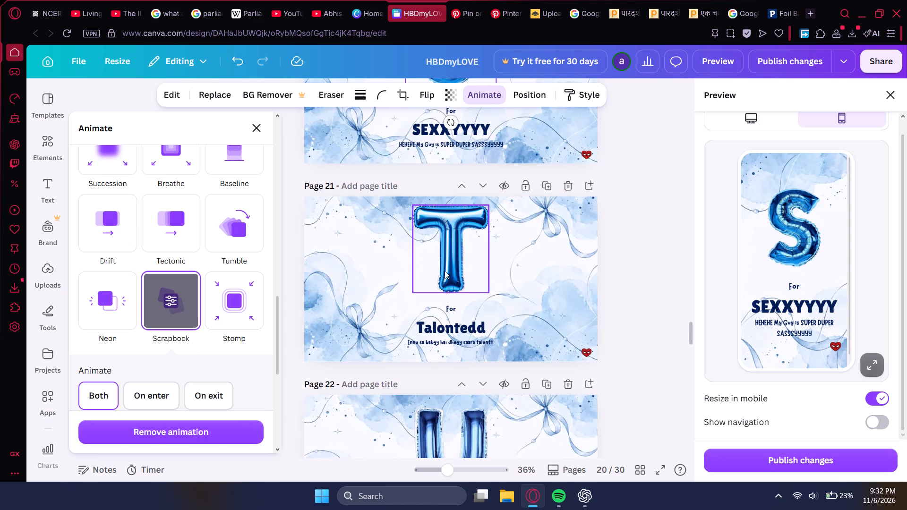
pyautogui.click(447, 266)
pyautogui.click(153, 305)
# Apply the Scrapbook animation to the U balloon on page 22 and the V balloon on page 23.
pyautogui.scroll(-2, 413, 357)
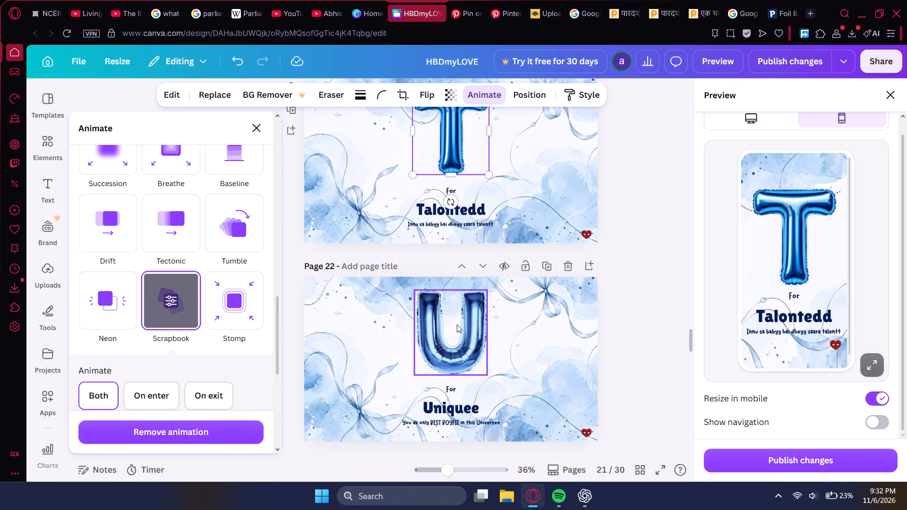
pyautogui.click(457, 324)
pyautogui.click(178, 301)
pyautogui.scroll(-2, 413, 352)
pyautogui.click(449, 301)
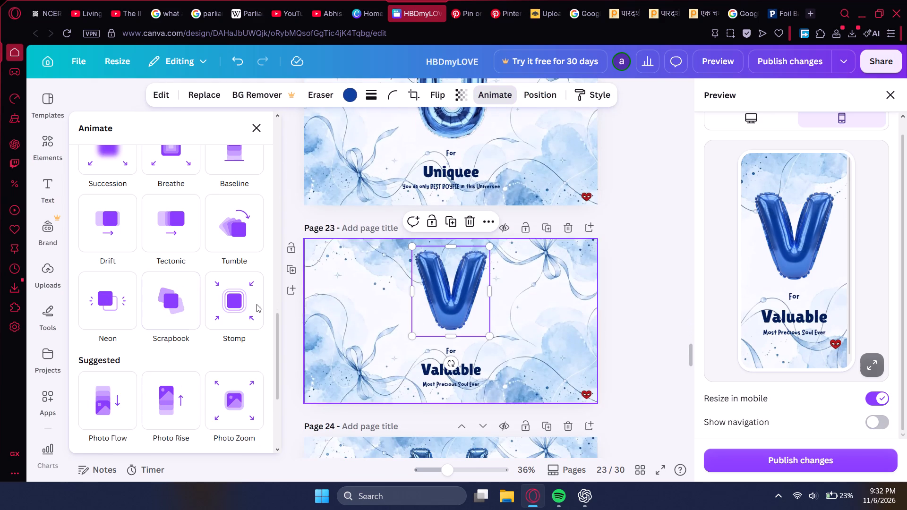
pyautogui.click(158, 297)
# Apply the Scrapbook animation to the W balloon on page 24 and the X balloon on page 25.
pyautogui.scroll(-2, 420, 346)
pyautogui.click(462, 254)
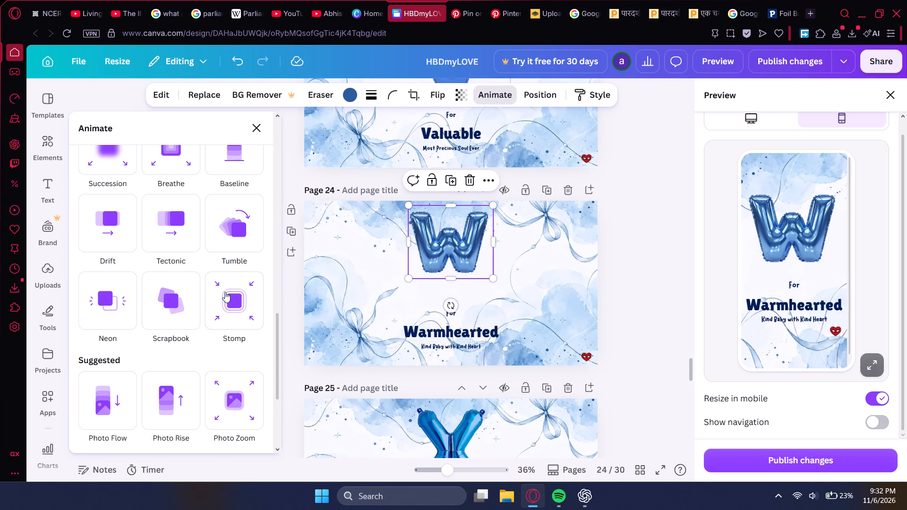
pyautogui.click(179, 296)
pyautogui.scroll(-2, 430, 343)
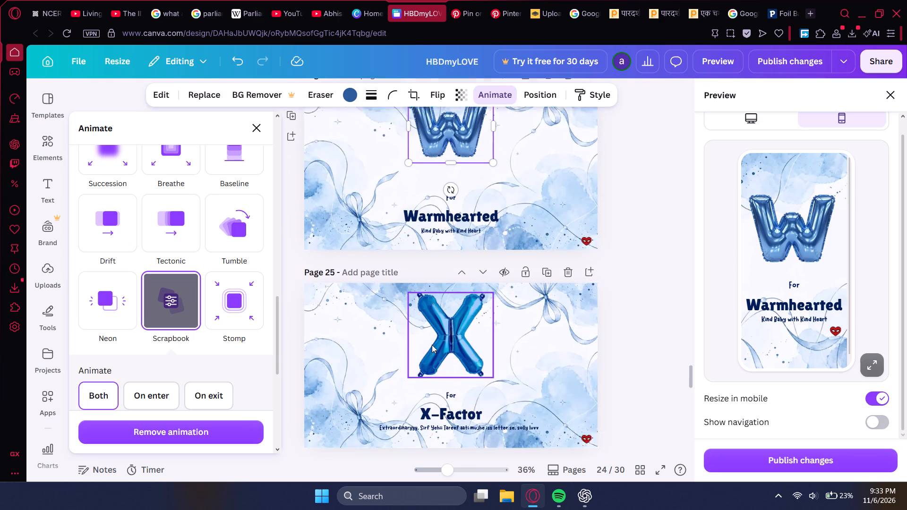
pyautogui.click(456, 284)
pyautogui.click(178, 301)
# Apply the Scrapbook animation to the Y balloon on page 26 and the Z balloon on page 27.
pyautogui.scroll(-2, 401, 334)
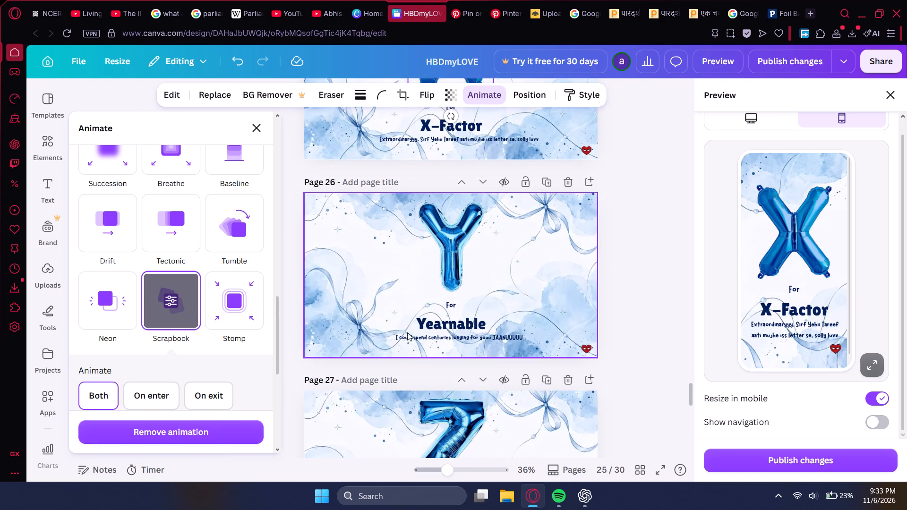
pyautogui.click(465, 246)
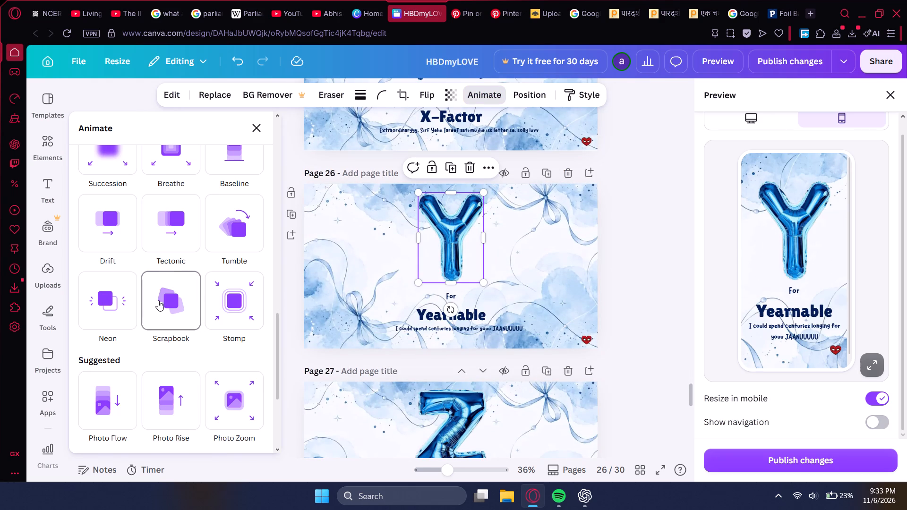
pyautogui.click(158, 300)
pyautogui.scroll(-2, 376, 356)
pyautogui.click(443, 304)
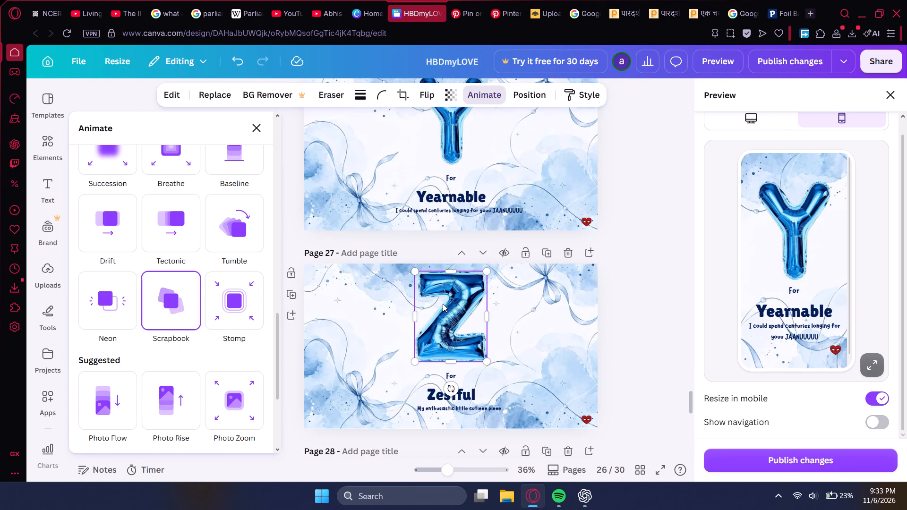
pyautogui.click(174, 304)
# Apply the Ascend text animation to the message paragraph on page 28.
pyautogui.scroll(-3, 445, 351)
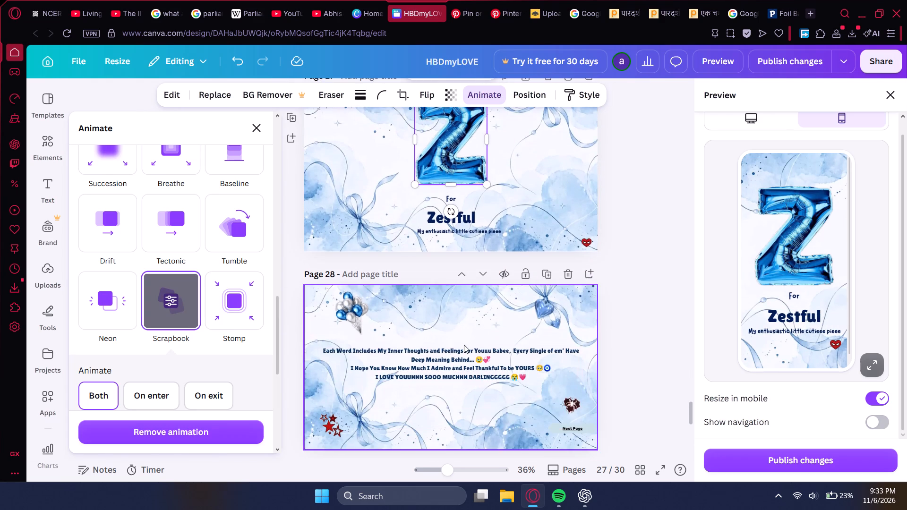
pyautogui.click(453, 365)
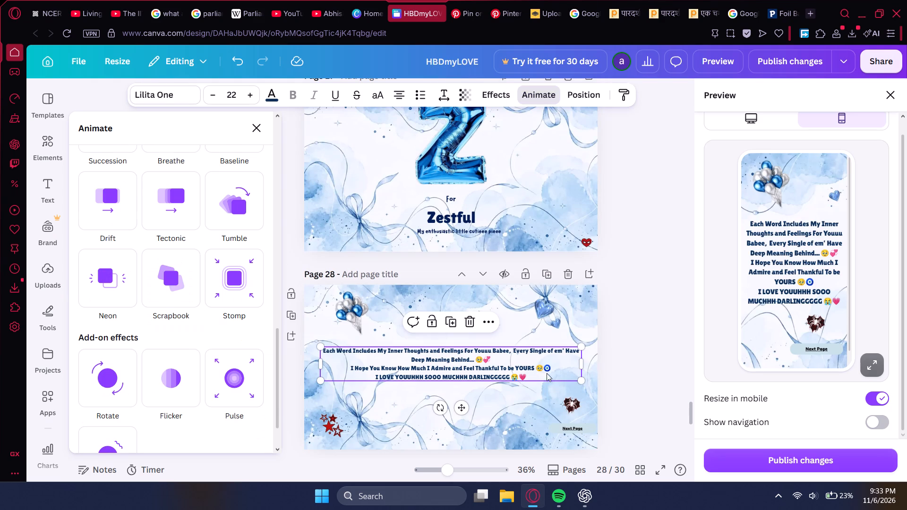
pyautogui.scroll(13, 202, 403)
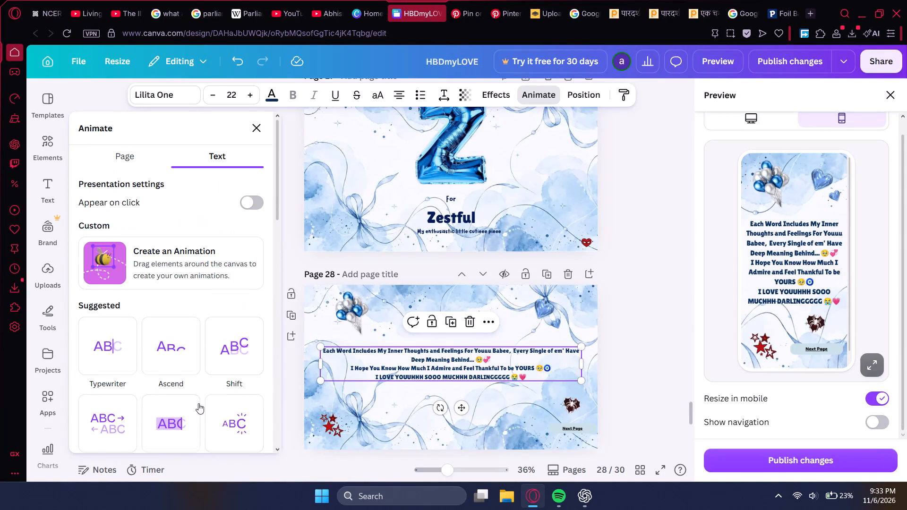
pyautogui.scroll(-2, 198, 404)
pyautogui.scroll(-2, 212, 348)
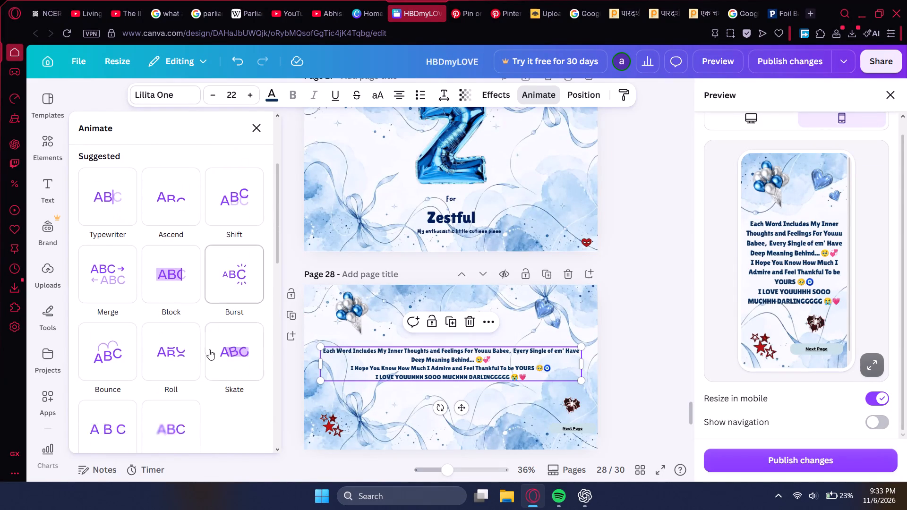
pyautogui.click(633, 371)
pyautogui.click(459, 364)
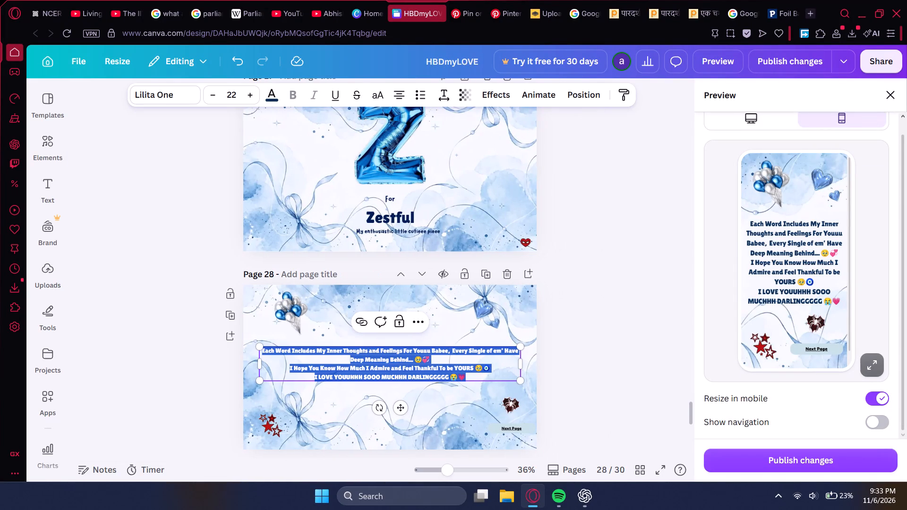
pyautogui.click(627, 364)
pyautogui.click(469, 360)
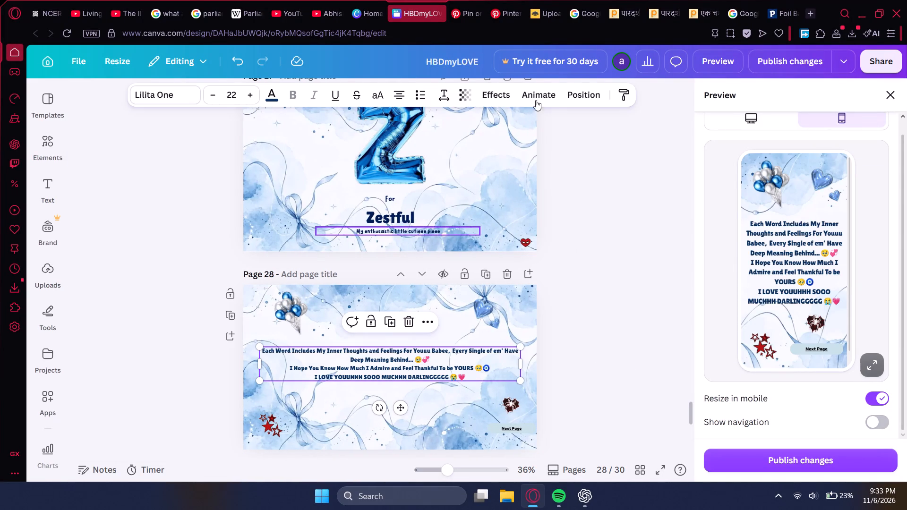
pyautogui.click(542, 85)
pyautogui.click(540, 91)
pyautogui.click(181, 360)
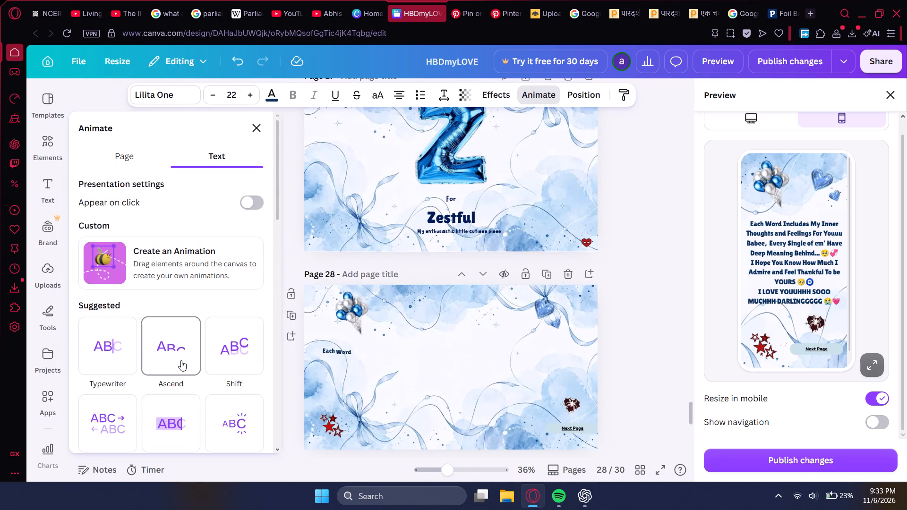
pyautogui.click(634, 393)
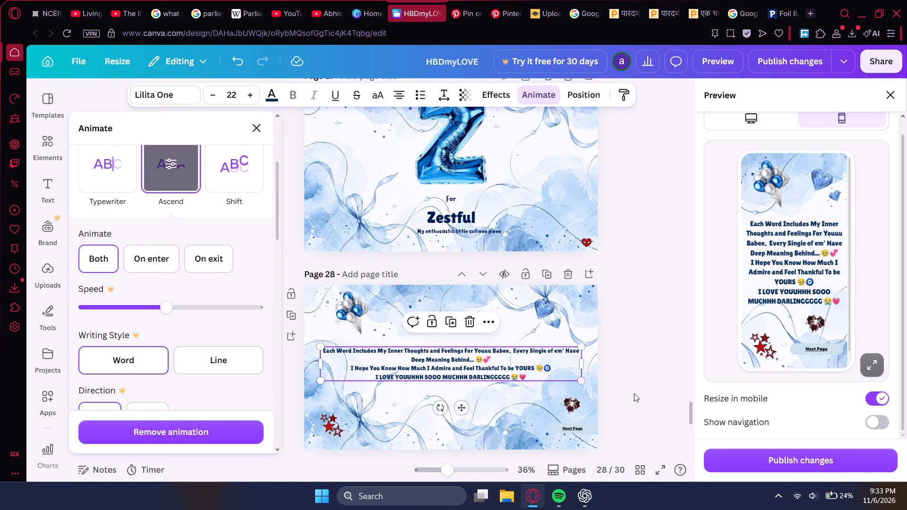
# Apply the Pop animation to page 28's corner decorations together: both blue hearts, the balloon bunch, the red stars and the spider heart.
pyautogui.click(475, 312)
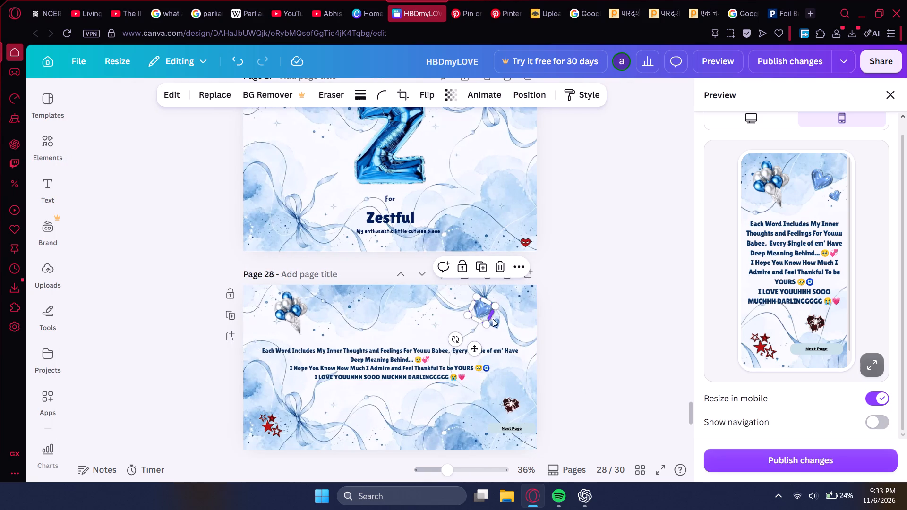
pyautogui.keyDown('shift'); pyautogui.click(495, 325); pyautogui.keyUp('shift')
pyautogui.keyDown('shift'); pyautogui.click(275, 322); pyautogui.keyUp('shift')
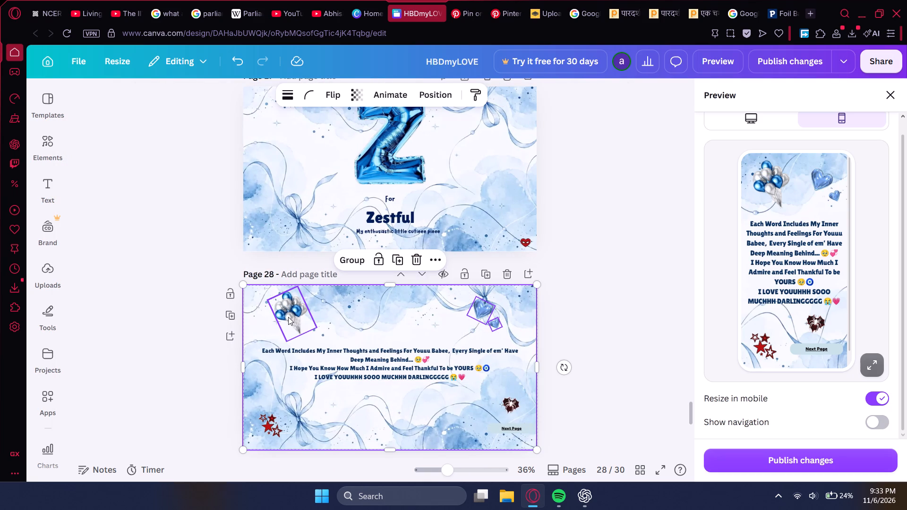
pyautogui.keyDown('shift'); pyautogui.click(359, 318); pyautogui.keyUp('shift')
pyautogui.keyDown('shift'); pyautogui.click(292, 317); pyautogui.keyUp('shift')
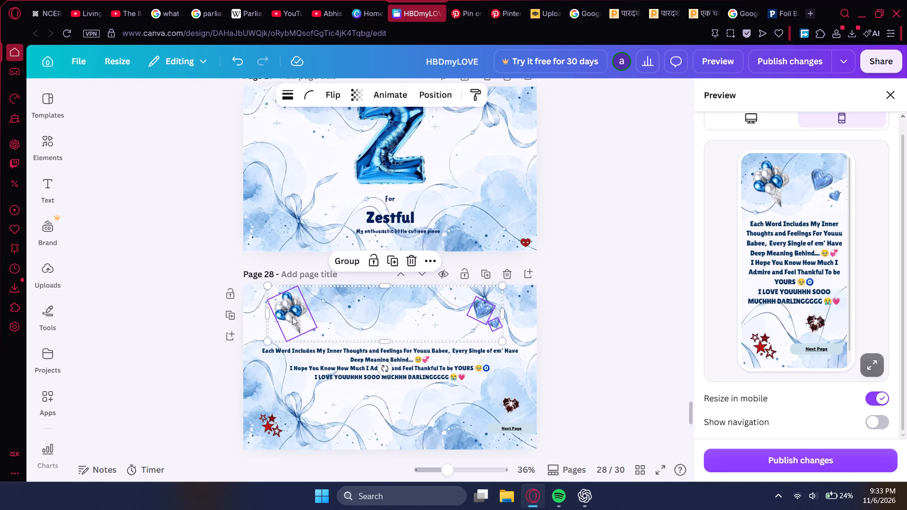
pyautogui.keyDown('shift'); pyautogui.click(276, 425); pyautogui.keyUp('shift')
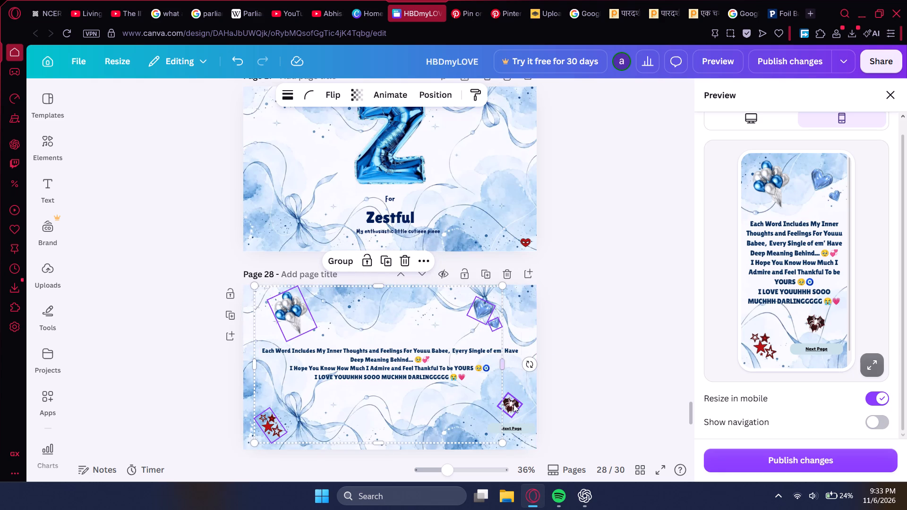
pyautogui.keyDown('shift'); pyautogui.click(513, 404); pyautogui.keyUp('shift')
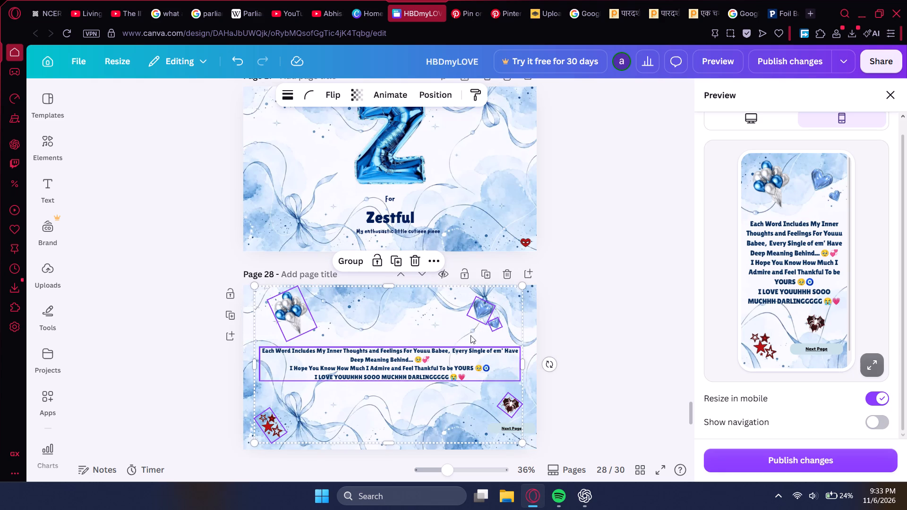
pyautogui.click(378, 95)
pyautogui.scroll(-3, 179, 322)
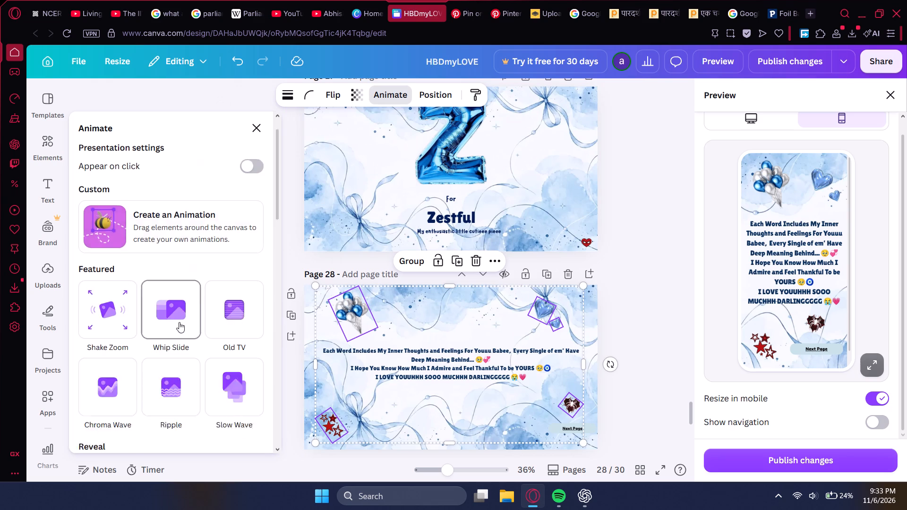
pyautogui.scroll(-6, 179, 322)
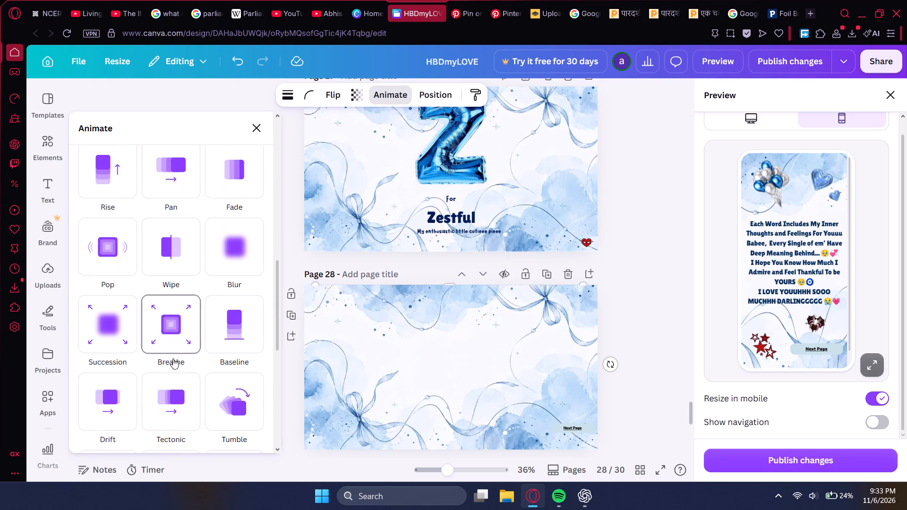
pyautogui.scroll(-8, 173, 361)
pyautogui.scroll(6, 178, 380)
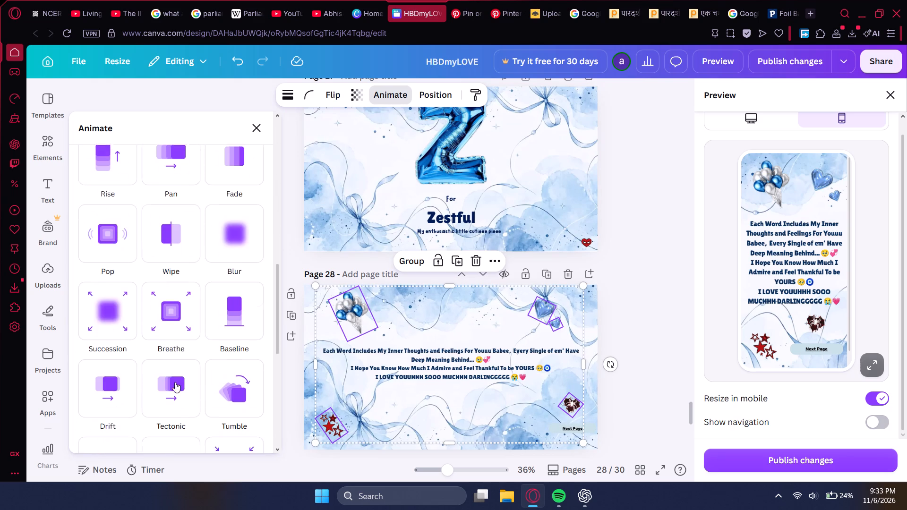
pyautogui.scroll(5, 165, 386)
pyautogui.scroll(-4, 165, 387)
pyautogui.click(106, 311)
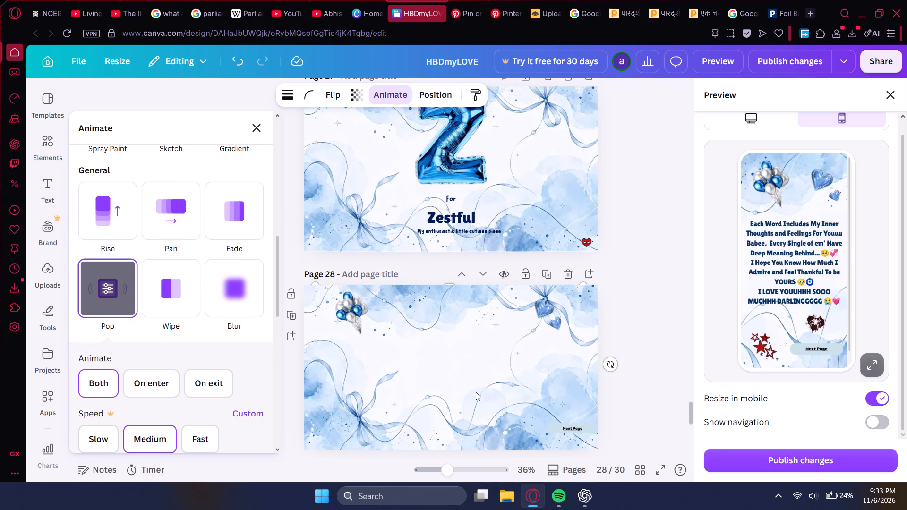
pyautogui.scroll(-2, 476, 392)
pyautogui.click(636, 316)
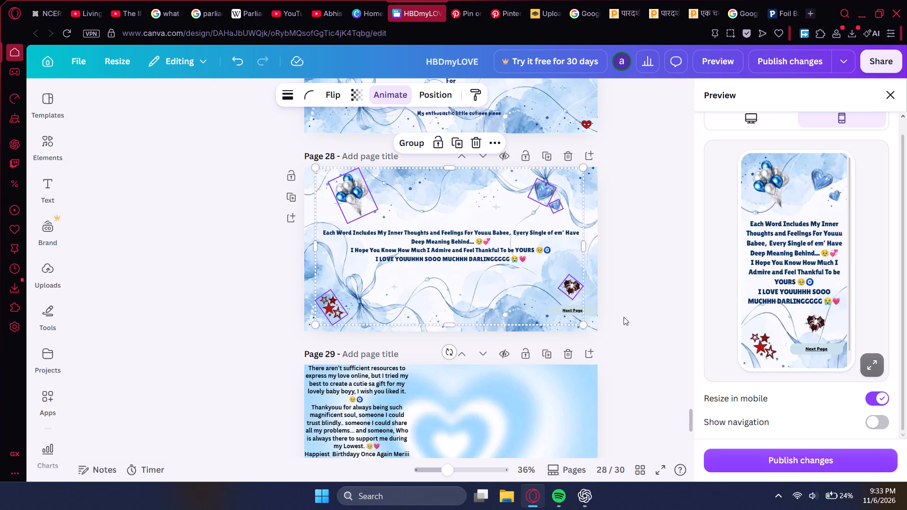
# Check which animation is set on the Next Page button on page 28.
pyautogui.click(527, 311)
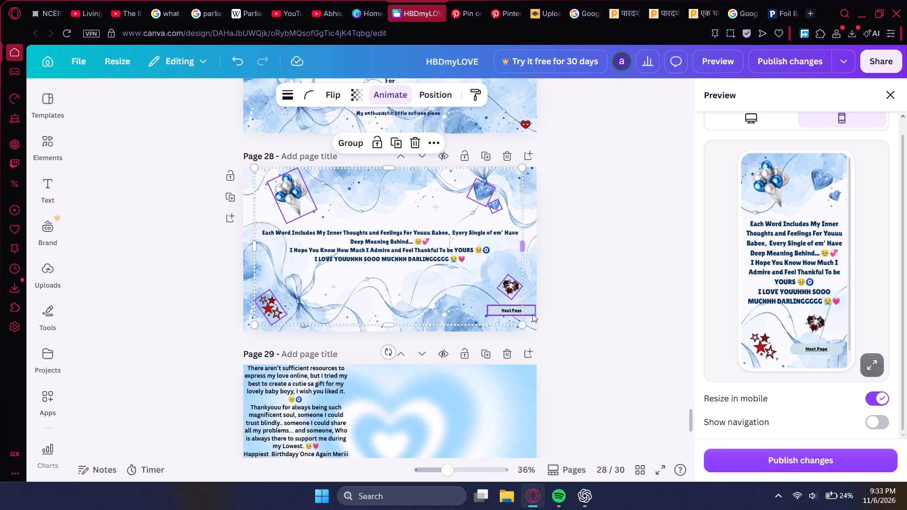
pyautogui.click(600, 314)
pyautogui.click(528, 312)
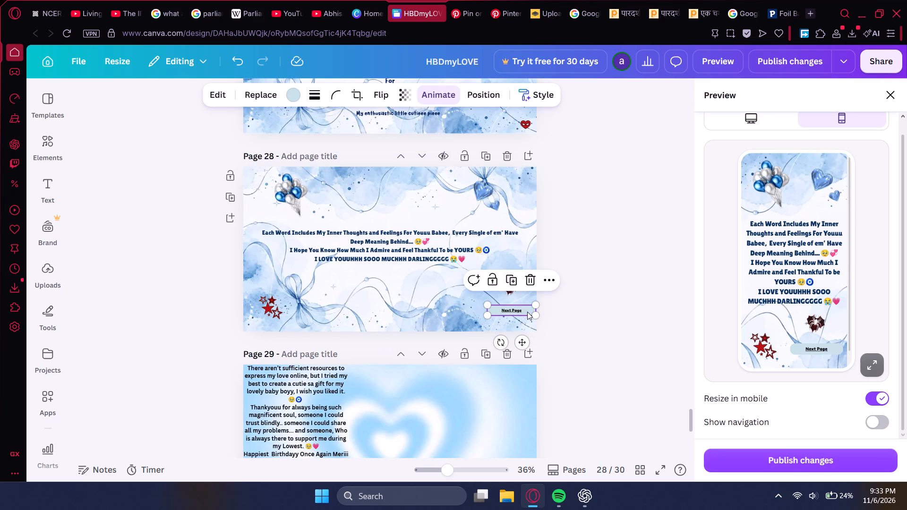
pyautogui.keyDown('shift'); pyautogui.click(513, 308); pyautogui.keyUp('shift')
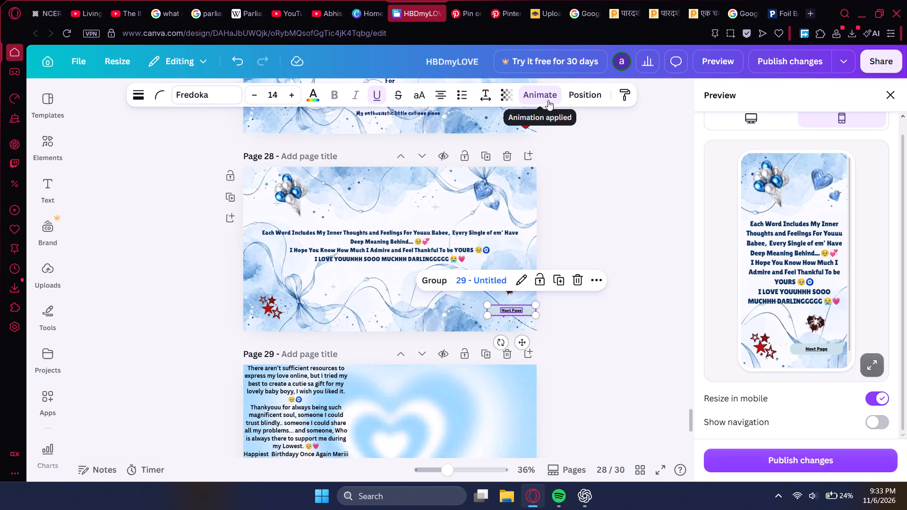
pyautogui.click(548, 96)
pyautogui.scroll(-11, 146, 365)
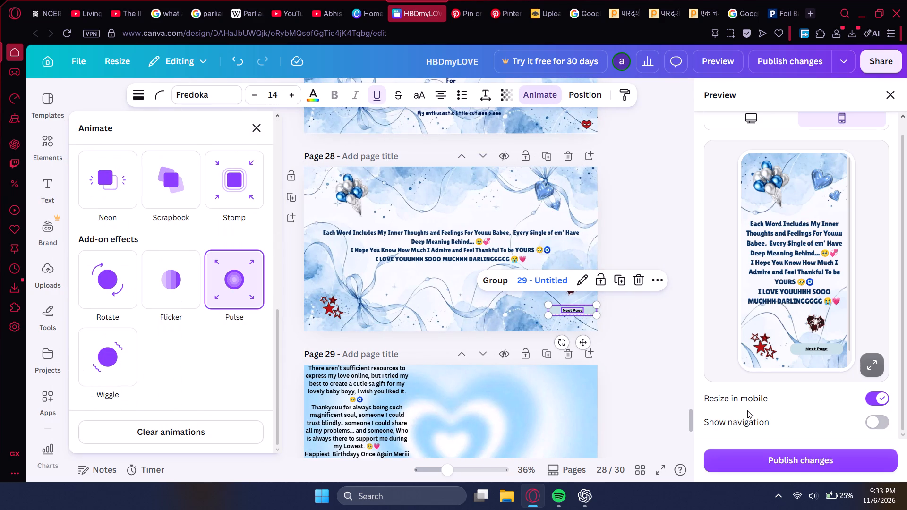
pyautogui.click(619, 342)
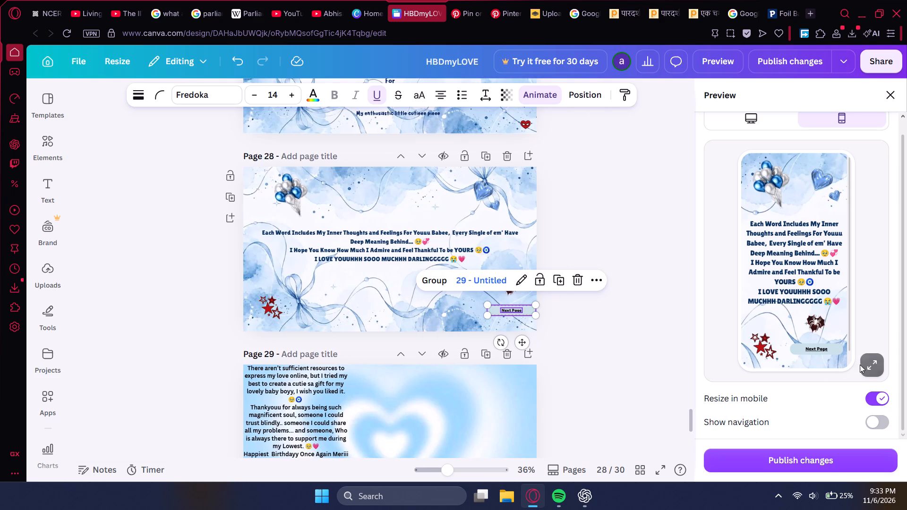
# View page 28 in the enlarged mobile preview and return to the editor.
pyautogui.click(866, 363)
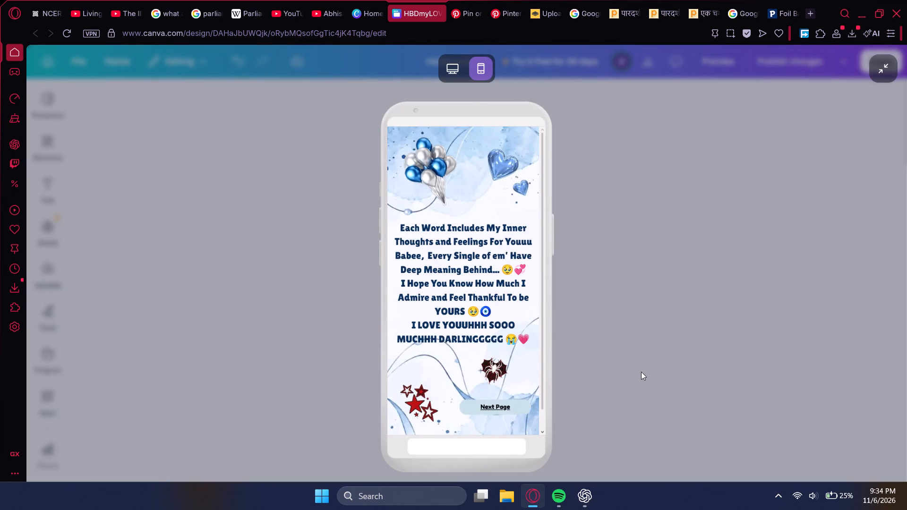
pyautogui.press('Escape')
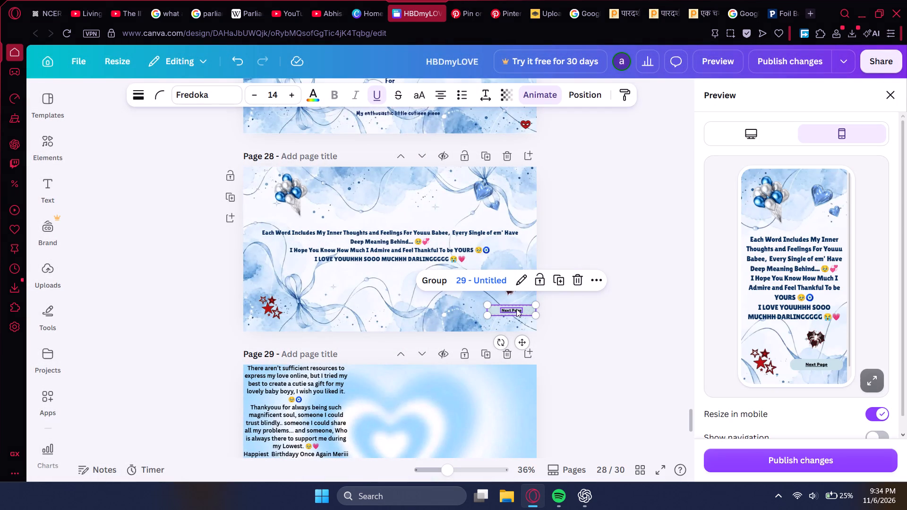
# Remove the underline from the Next Page button text on page 28.
pyautogui.click(633, 322)
pyautogui.click(518, 309)
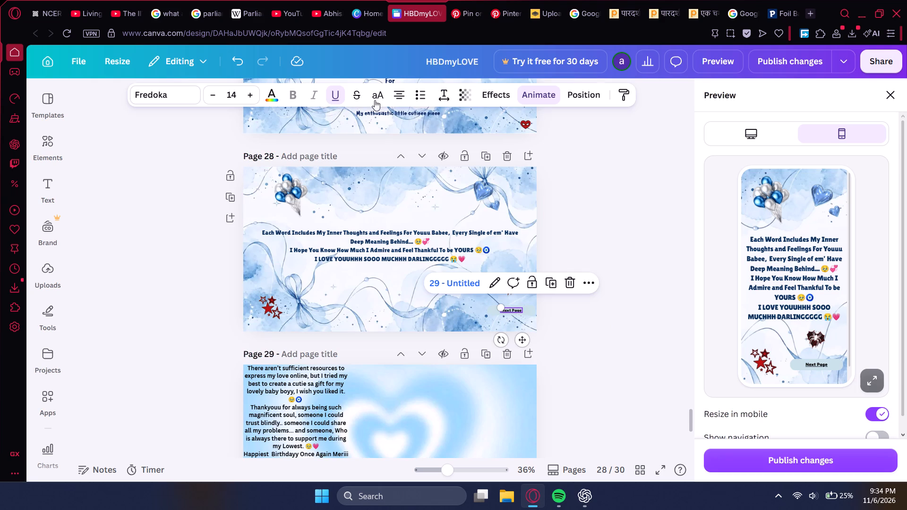
pyautogui.click(339, 97)
pyautogui.click(599, 306)
# Recolour the Next Page button shape on page 28 with the medium blue from the background's photo colours.
pyautogui.click(530, 313)
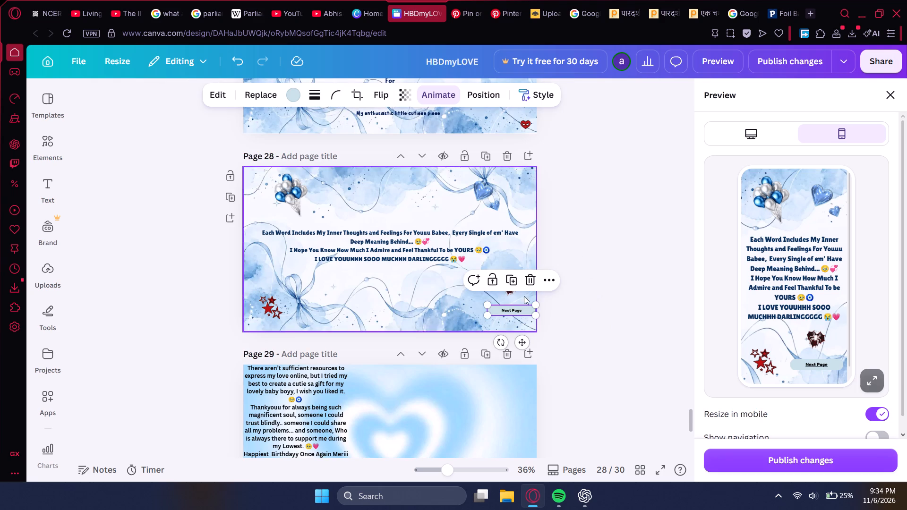
pyautogui.click(298, 95)
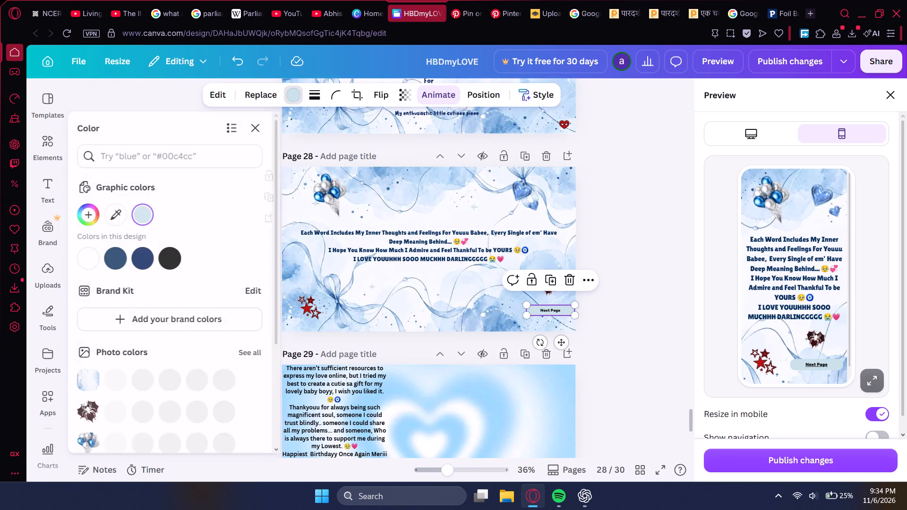
pyautogui.click(197, 375)
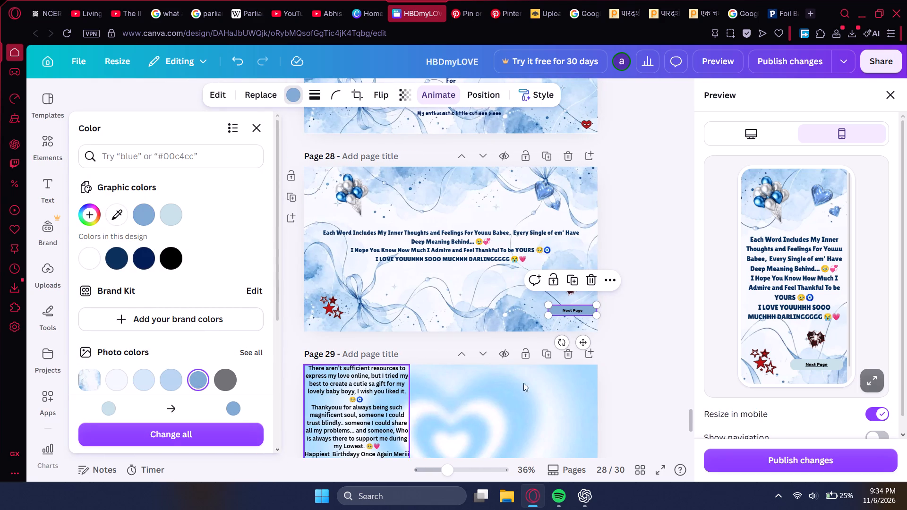
pyautogui.click(622, 373)
# Apply the Ascend text animation to the long birthday message on page 29.
pyautogui.scroll(-3, 622, 373)
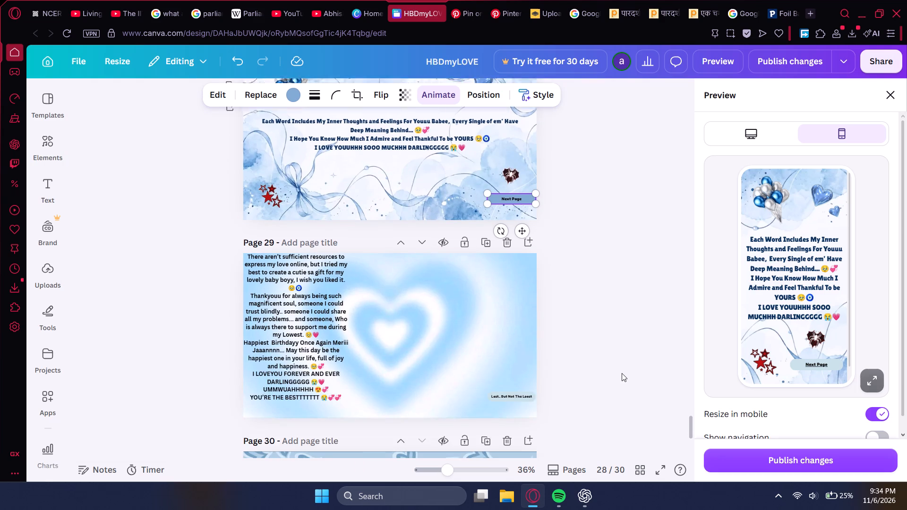
pyautogui.click(300, 269)
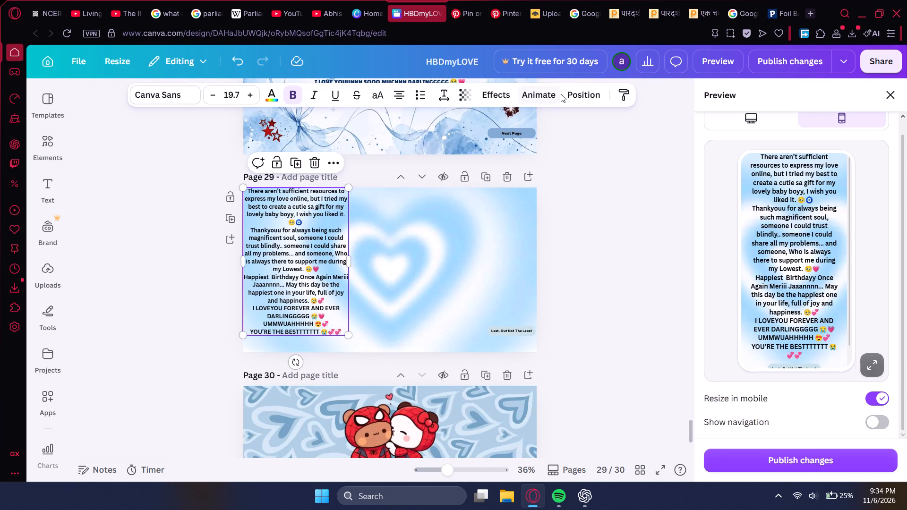
pyautogui.click(561, 94)
pyautogui.click(544, 94)
pyautogui.click(169, 363)
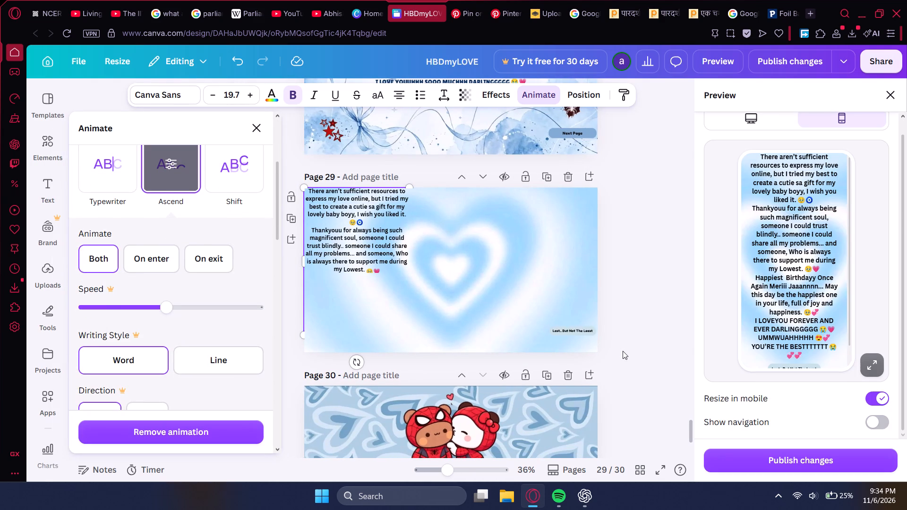
pyautogui.click(636, 355)
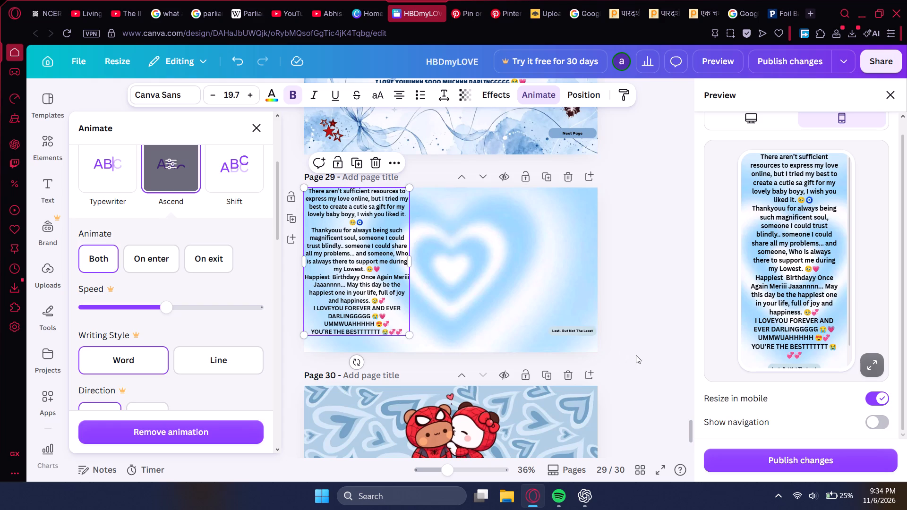
# Recolour page 29's "Last.. But Not The Least" button shape, trying several photo-colour blues and choosing the light periwinkle blue from page 28's background palette.
pyautogui.click(506, 333)
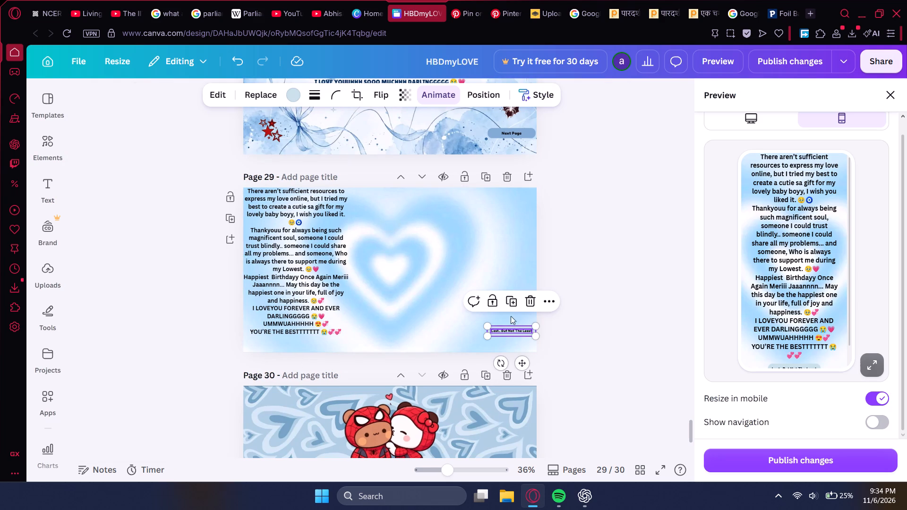
pyautogui.click(294, 90)
pyautogui.scroll(-1, 188, 357)
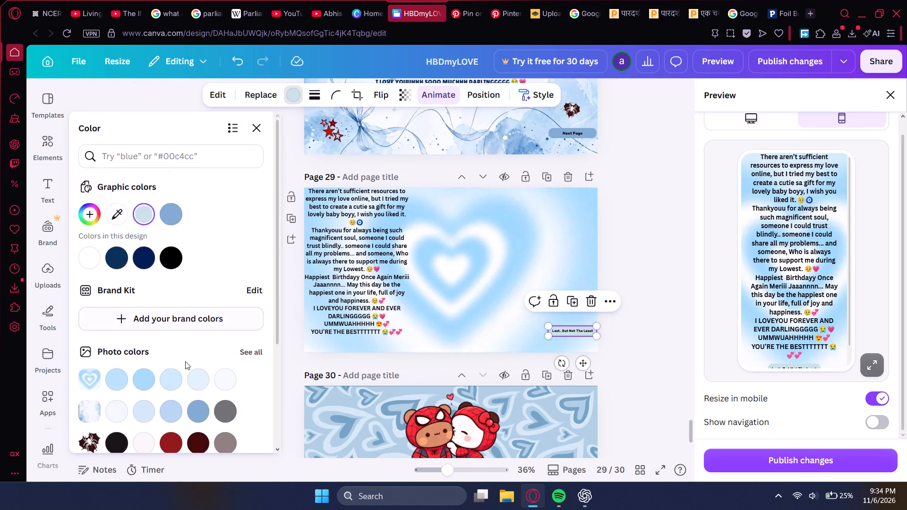
pyautogui.click(205, 349)
pyautogui.click(150, 319)
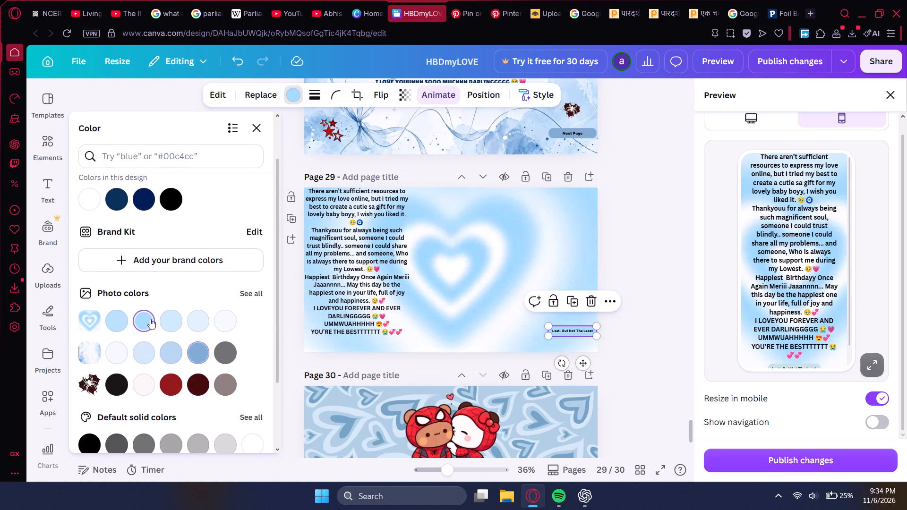
pyautogui.click(168, 354)
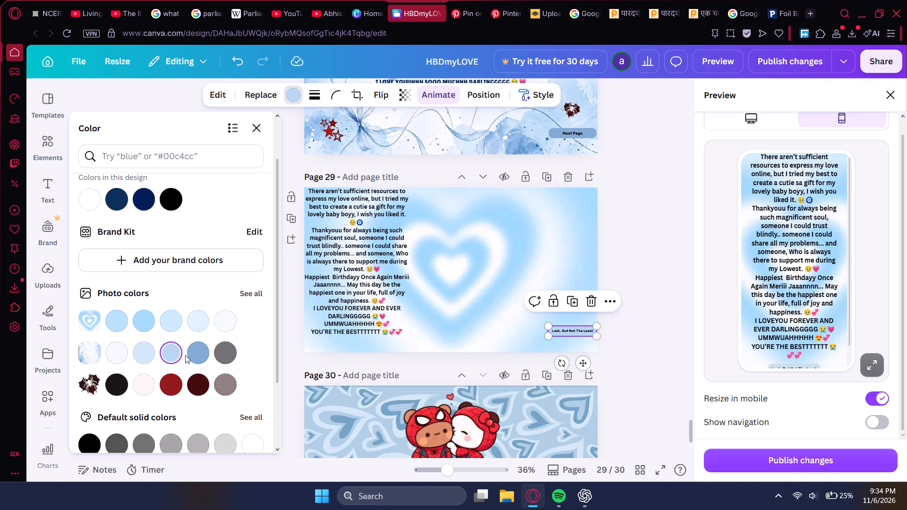
pyautogui.click(191, 355)
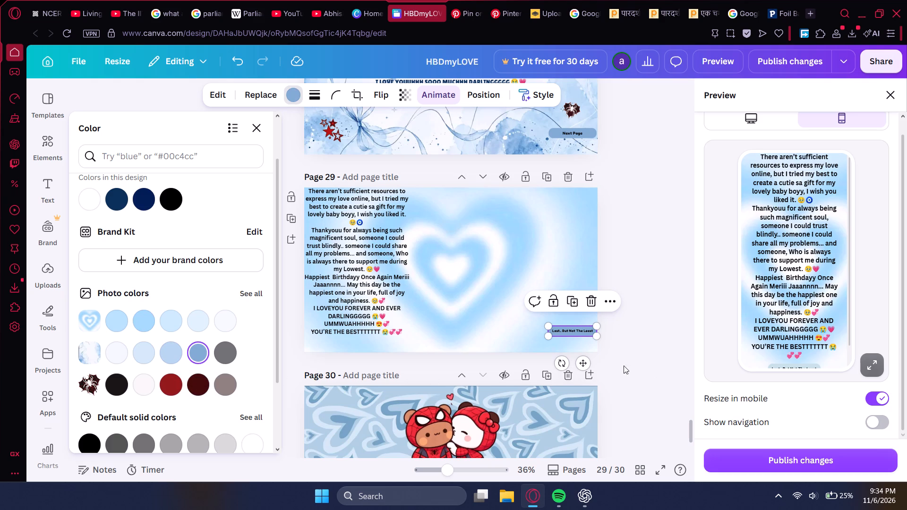
pyautogui.click(175, 352)
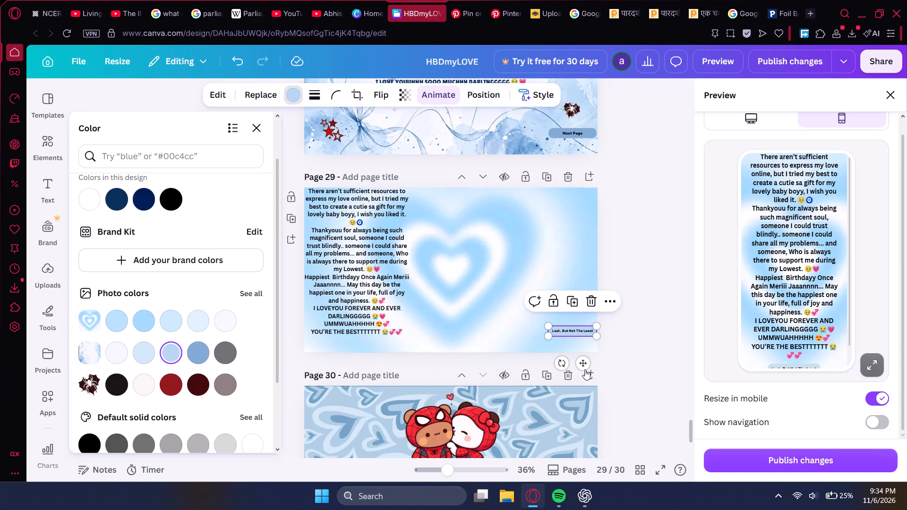
pyautogui.click(646, 366)
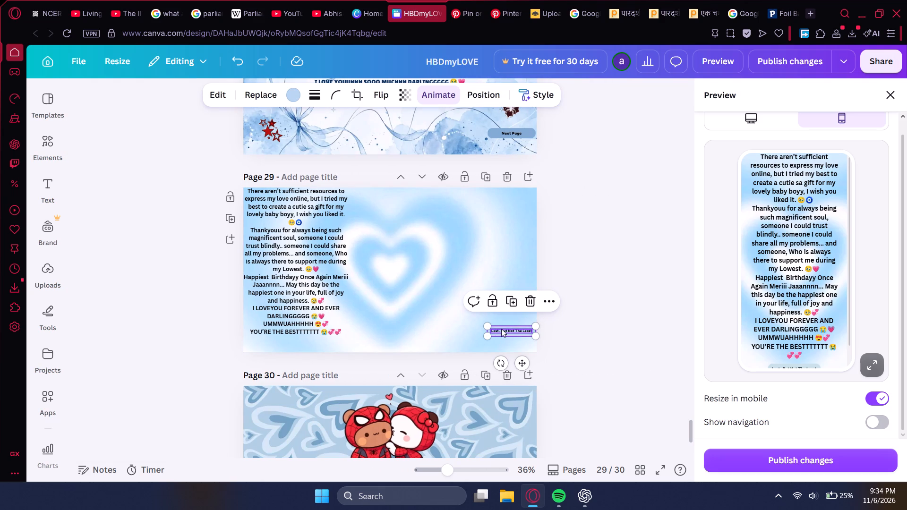
# Link the shape of page 29's "Last.. But Not The Least" button to page 30, matching the link on its text.
pyautogui.click(512, 328)
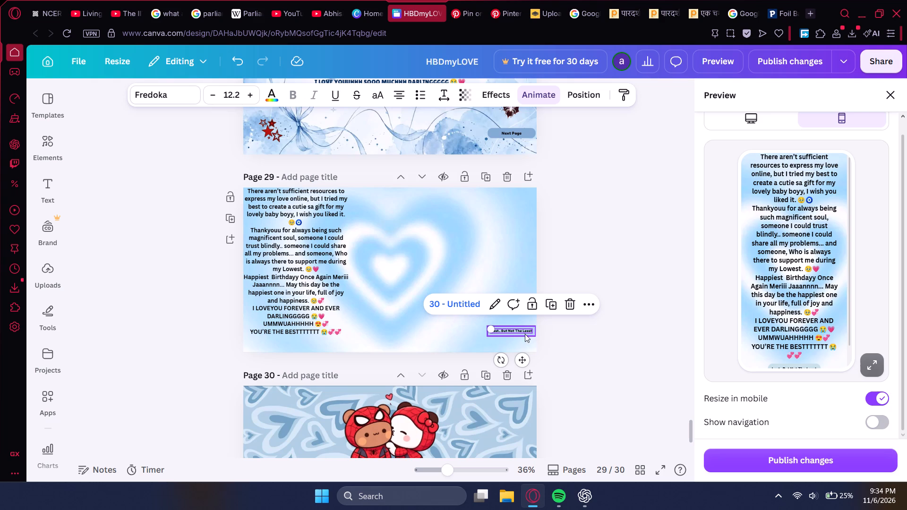
pyautogui.click(582, 355)
pyautogui.click(515, 335)
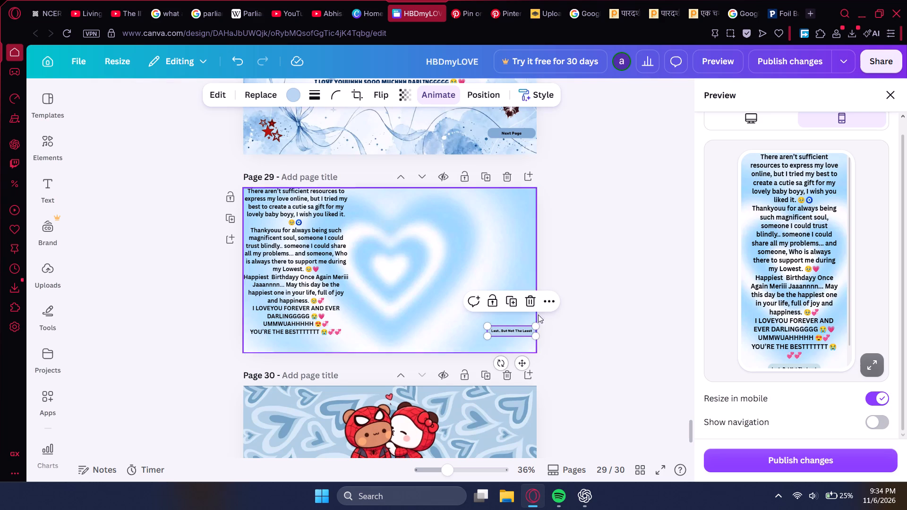
pyautogui.click(555, 299)
pyautogui.click(574, 277)
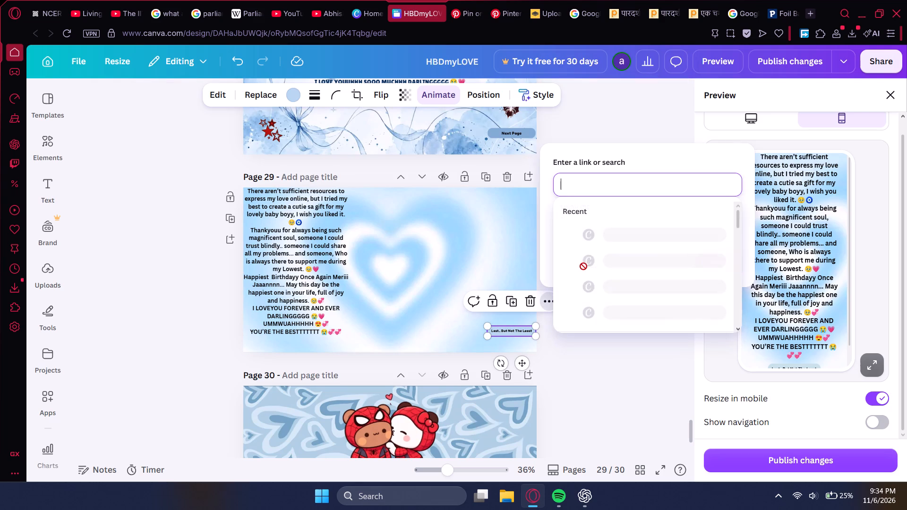
pyautogui.scroll(-4, 584, 266)
pyautogui.scroll(-13, 622, 293)
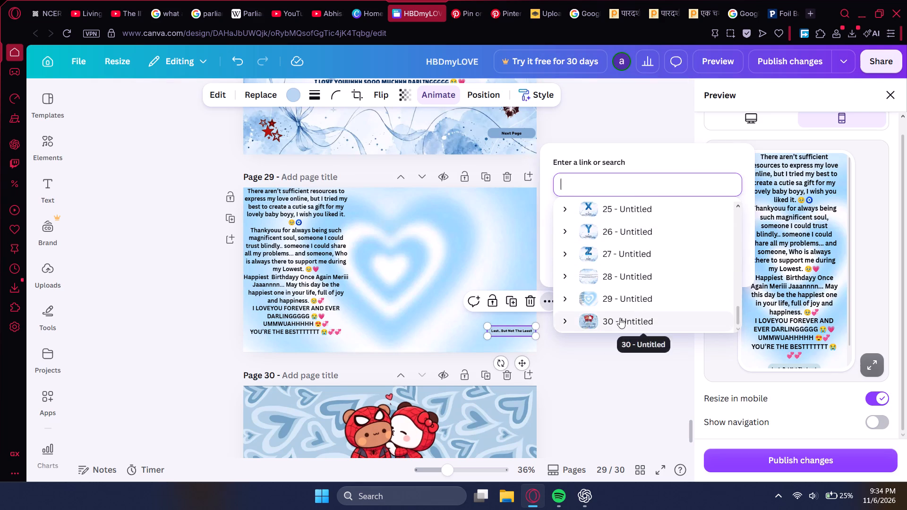
pyautogui.click(620, 318)
pyautogui.click(556, 436)
pyautogui.click(573, 382)
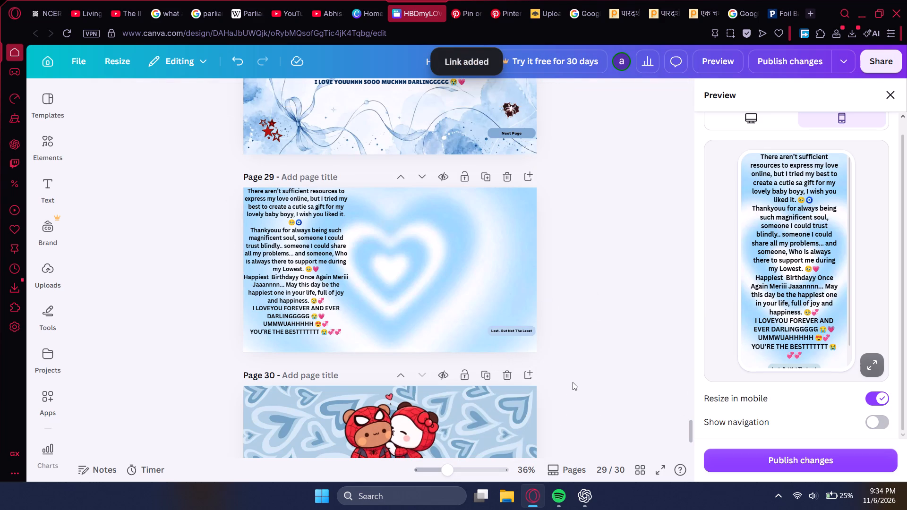
# View page 30 in the enlarged mobile preview and return to the editor.
pyautogui.scroll(-2, 565, 382)
pyautogui.click(396, 342)
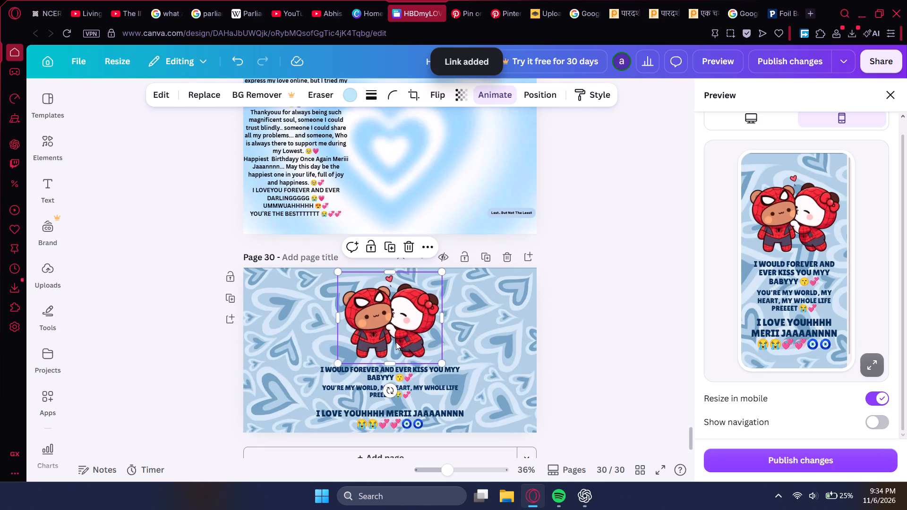
pyautogui.click(876, 362)
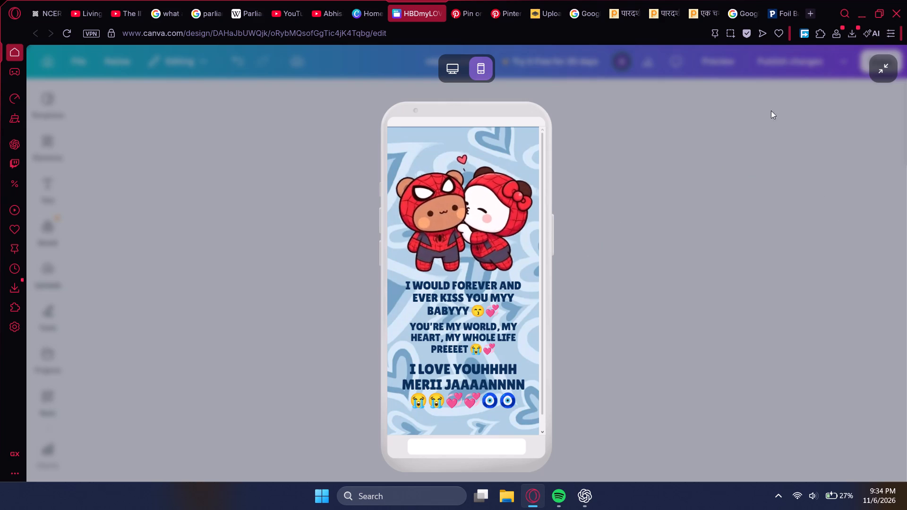
pyautogui.click(890, 68)
# Go back to page 1, test its "Yippeeee It's Gonna Be FUNNN" link in the enlarged mobile preview, and return to the editor.
pyautogui.middleClick(623, 370)
pyautogui.scroll(1, 623, 370)
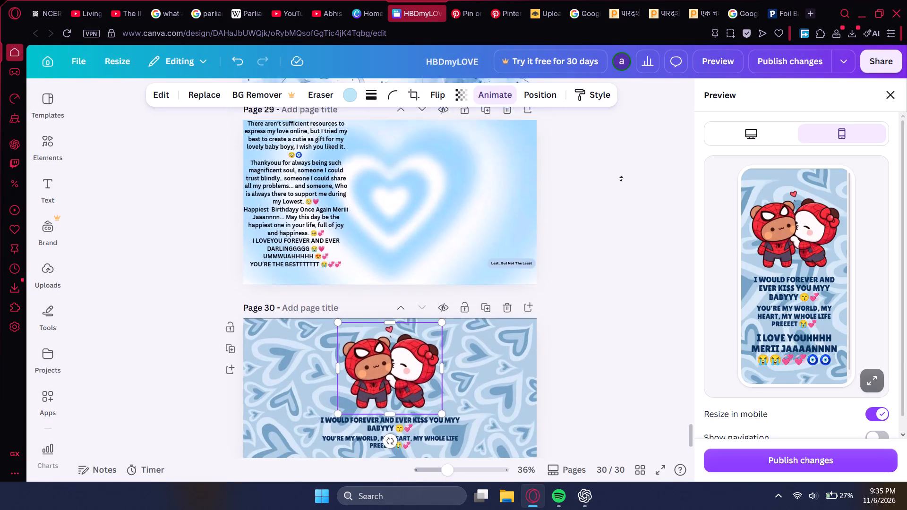
pyautogui.middleClick(625, 146)
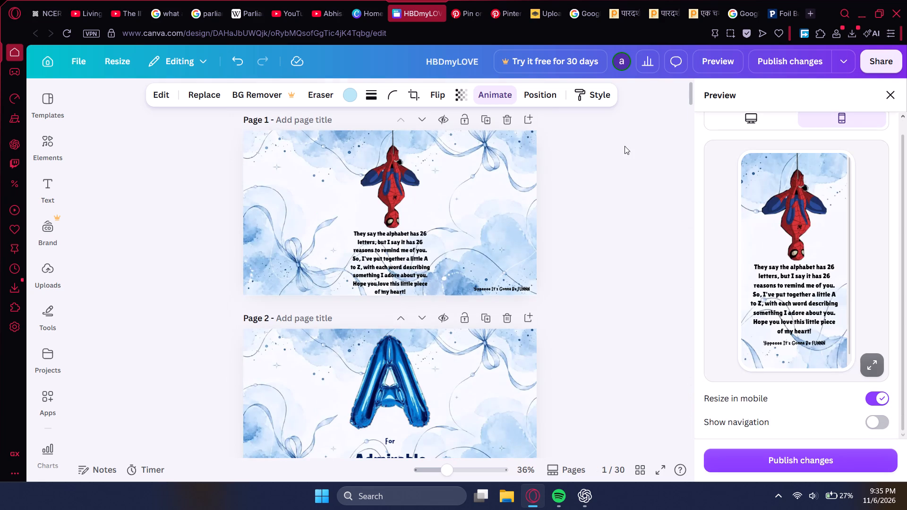
pyautogui.click(874, 365)
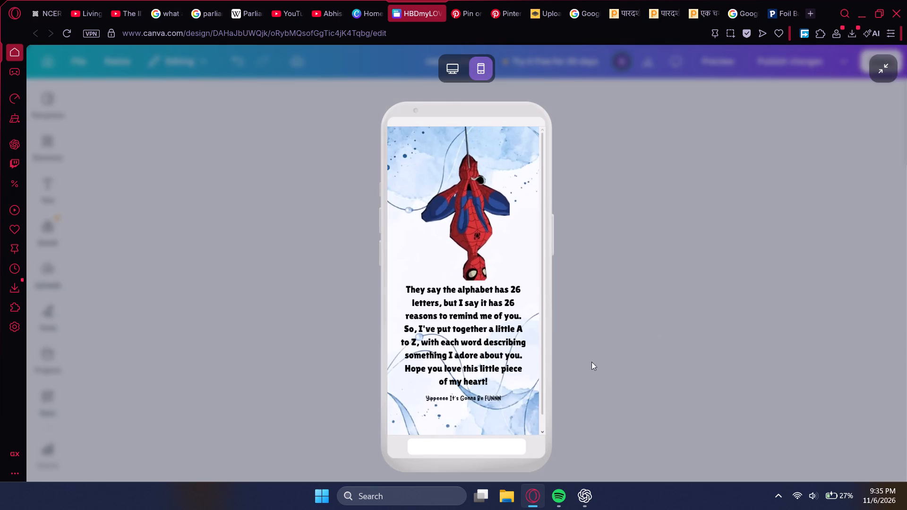
pyautogui.click(467, 399)
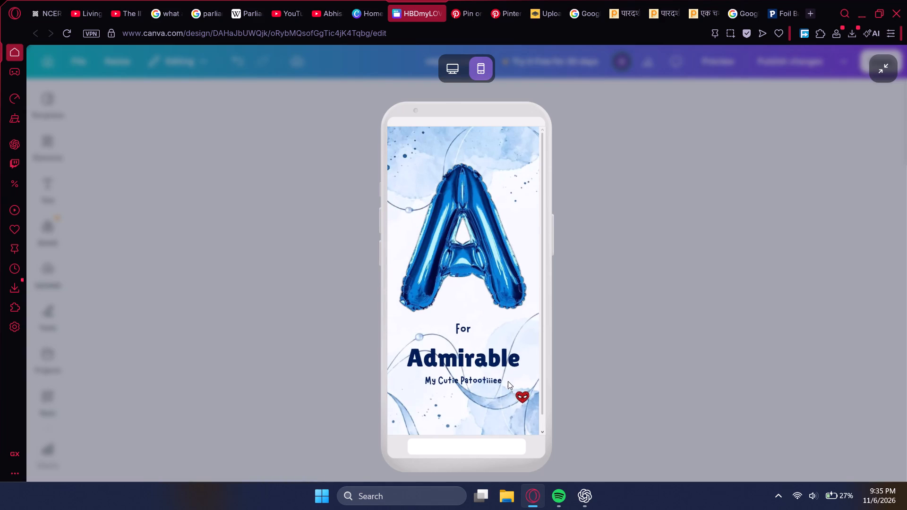
pyautogui.click(736, 327)
pyautogui.click(890, 68)
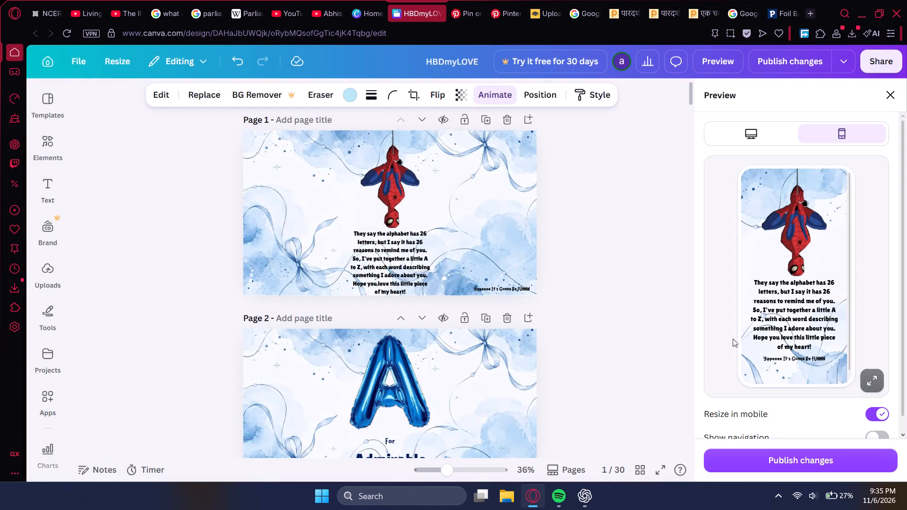
# Open page 1 in the enlarged mobile preview and test its "Yippeeee" link and the heart links on pages A to F.
pyautogui.scroll(2, 717, 344)
pyautogui.click(886, 381)
pyautogui.click(874, 381)
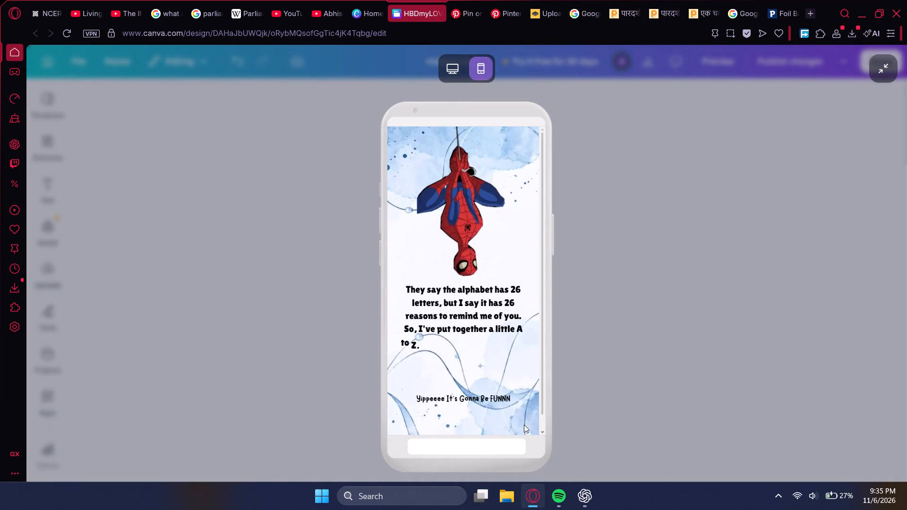
pyautogui.click(486, 400)
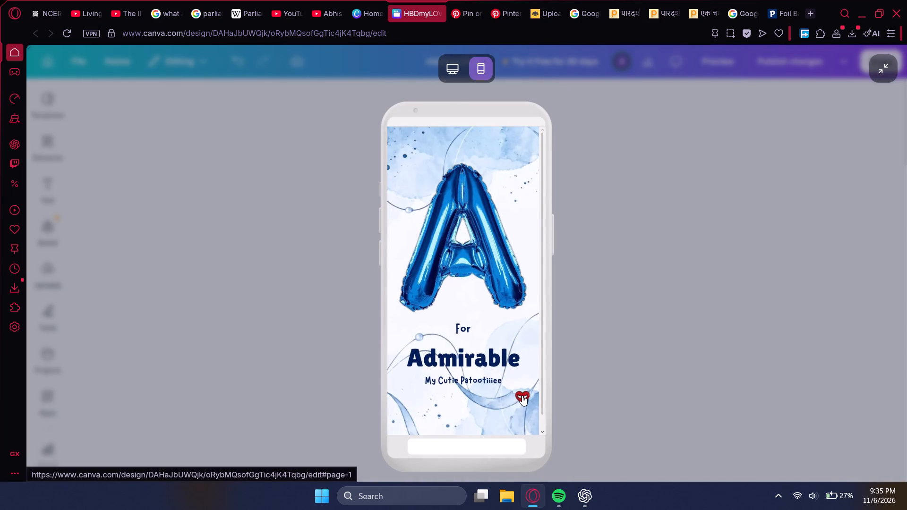
pyautogui.click(522, 395)
pyautogui.click(520, 400)
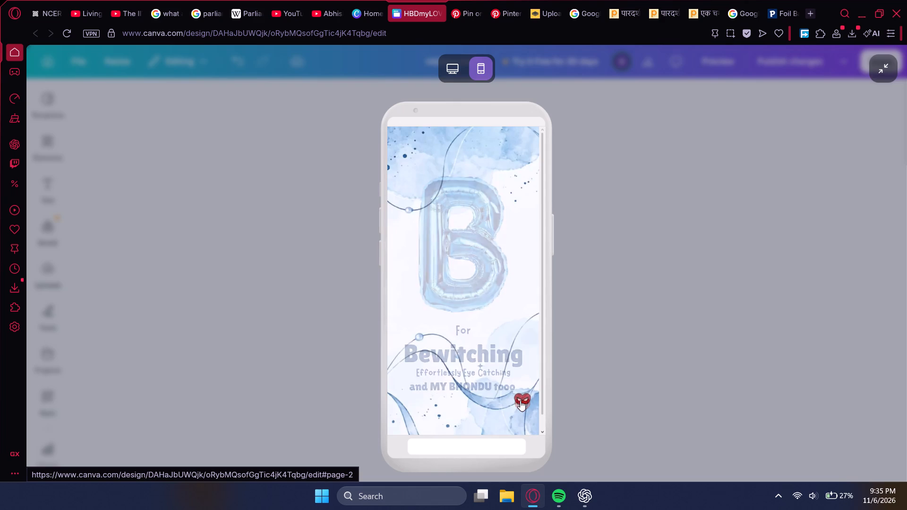
pyautogui.click(519, 404)
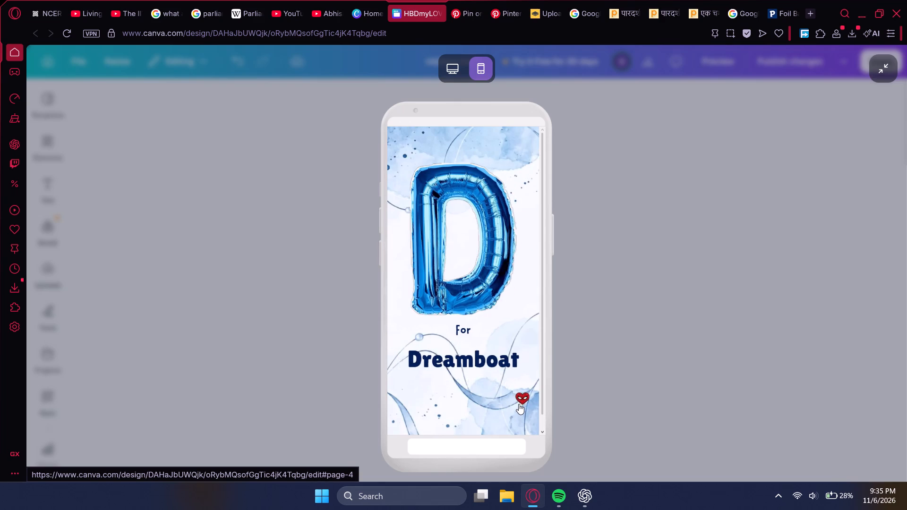
pyautogui.click(519, 404)
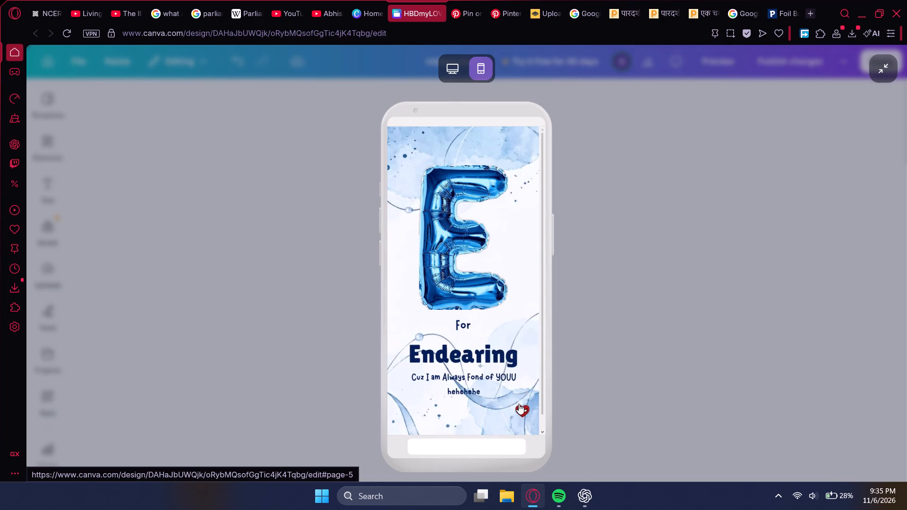
pyautogui.click(519, 404)
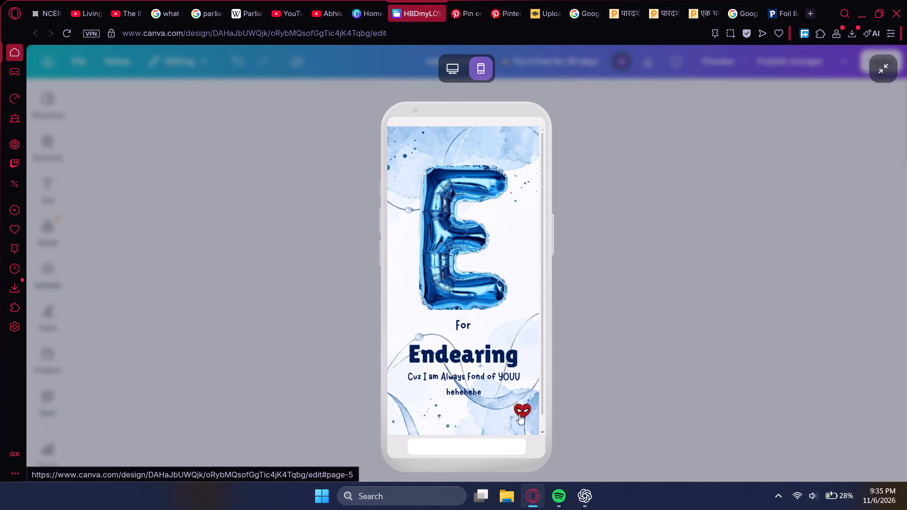
pyautogui.click(519, 414)
pyautogui.click(525, 408)
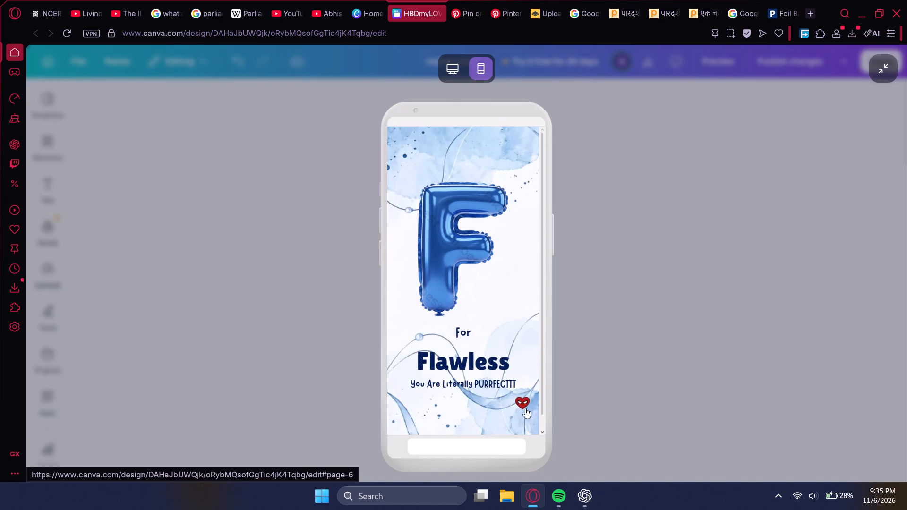
pyautogui.click(522, 404)
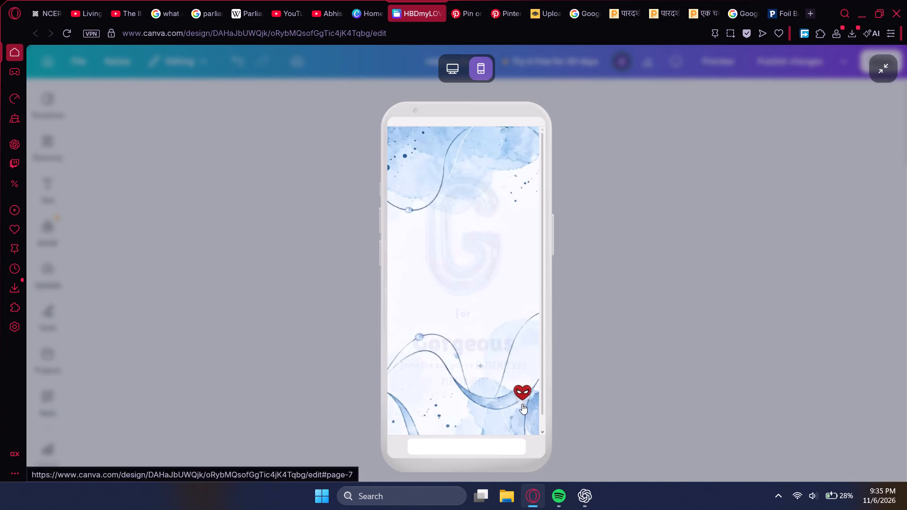
# Test the heart links on the letter pages G through Q in the mobile preview, checking each page's layout and animation.
pyautogui.click(522, 393)
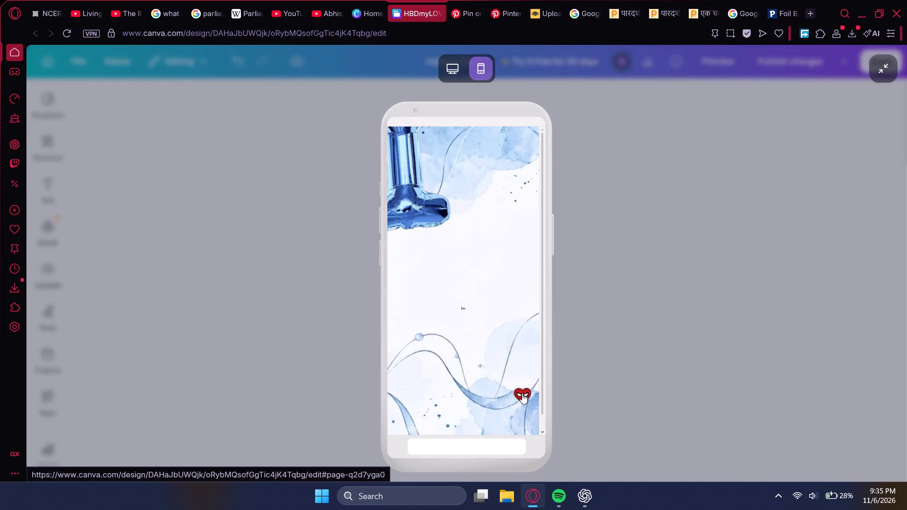
pyautogui.click(522, 393)
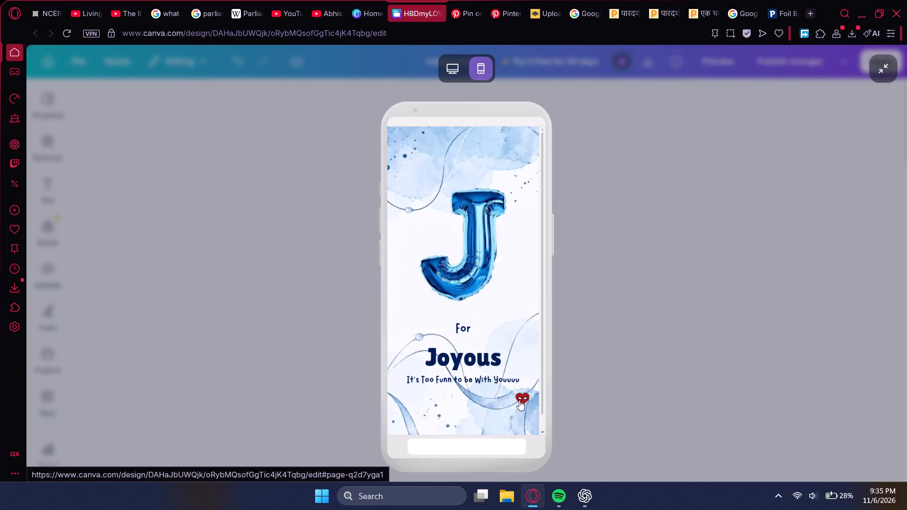
pyautogui.click(519, 401)
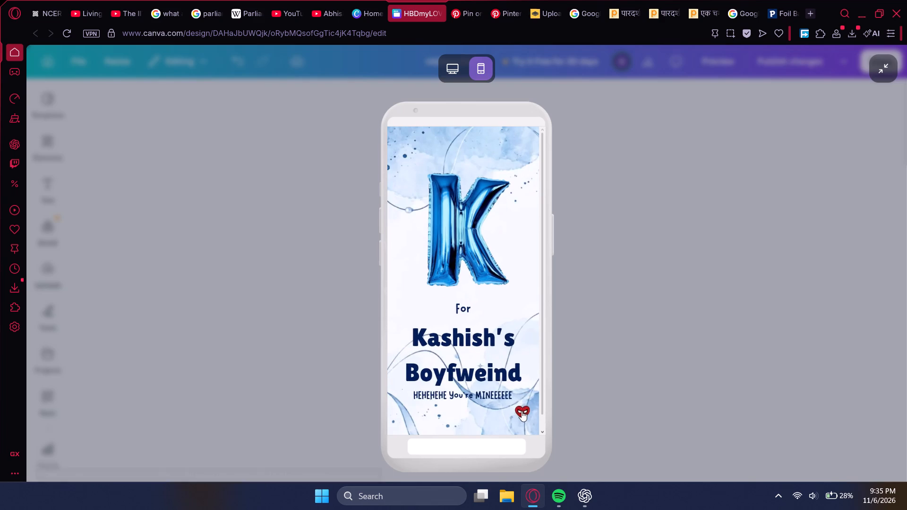
pyautogui.click(522, 411)
pyautogui.click(522, 408)
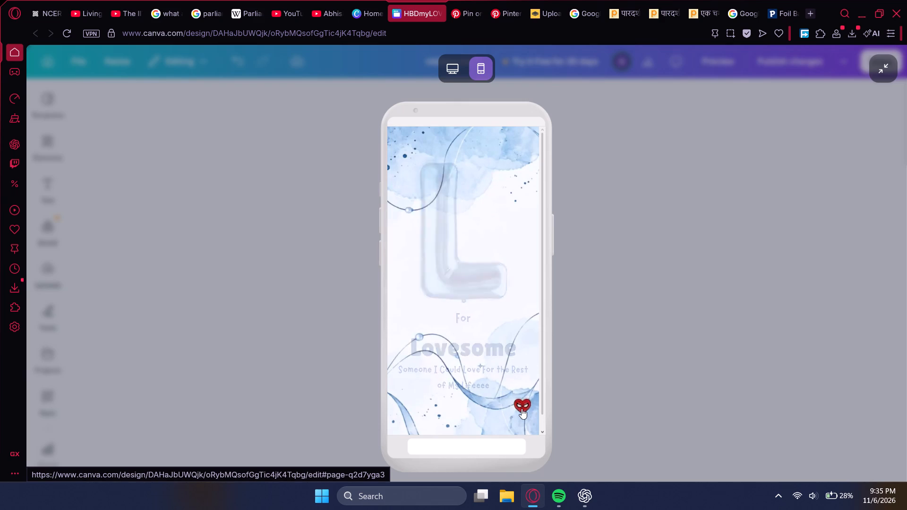
pyautogui.click(518, 404)
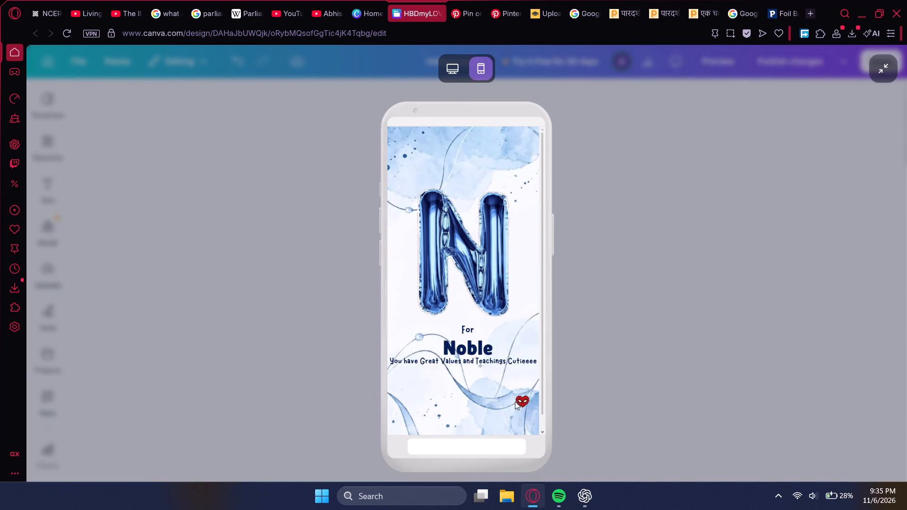
pyautogui.click(521, 403)
pyautogui.click(521, 404)
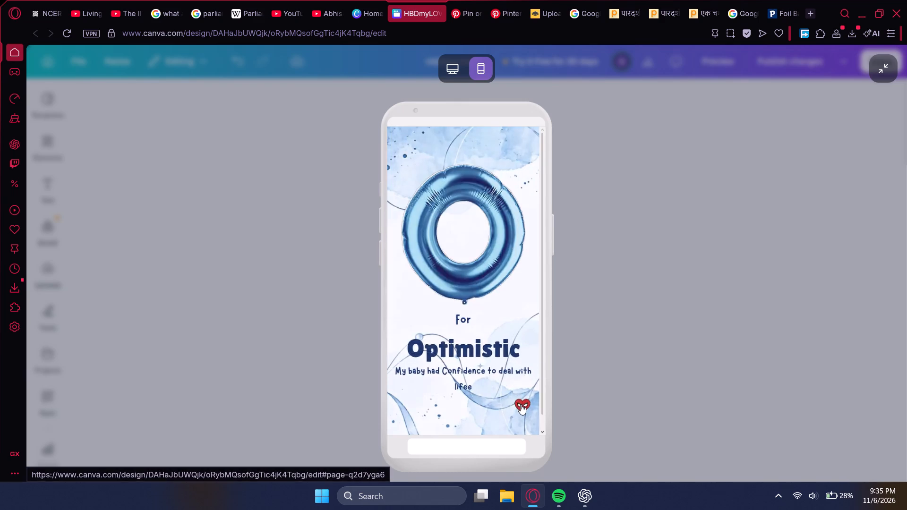
pyautogui.click(521, 404)
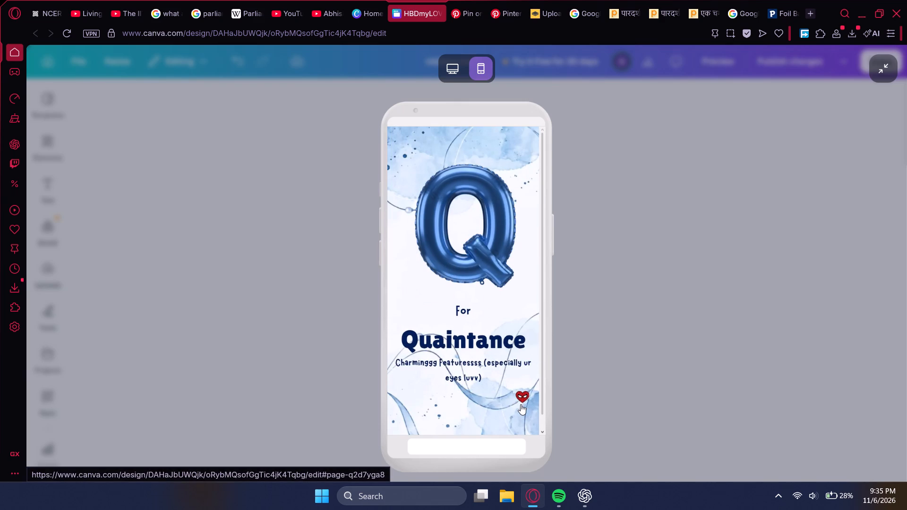
pyautogui.click(521, 404)
pyautogui.click(522, 402)
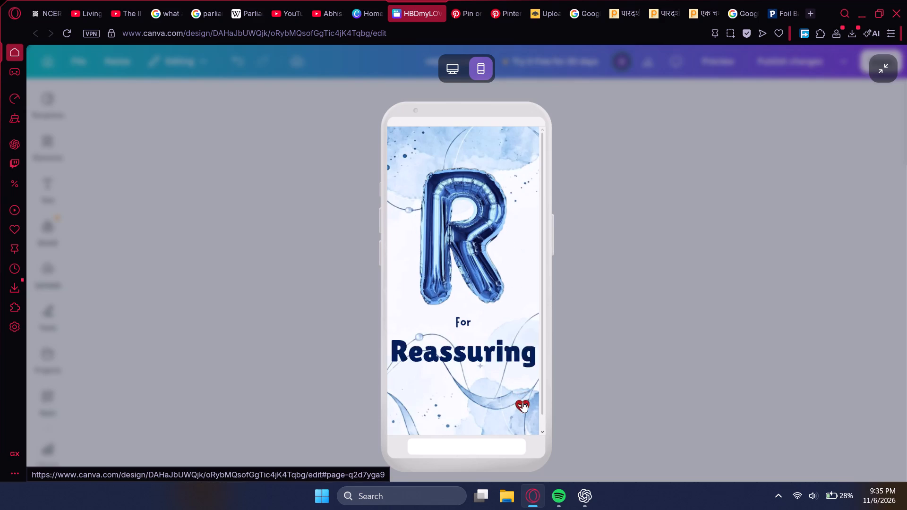
# Test the heart links on the letter pages R through Z in the mobile preview, continuing to the closing message page.
pyautogui.click(522, 401)
pyautogui.click(522, 407)
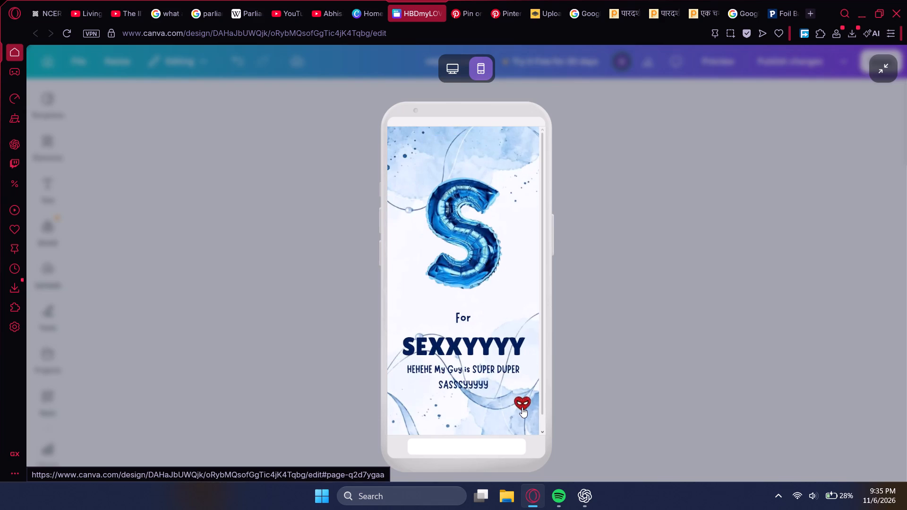
pyautogui.click(522, 407)
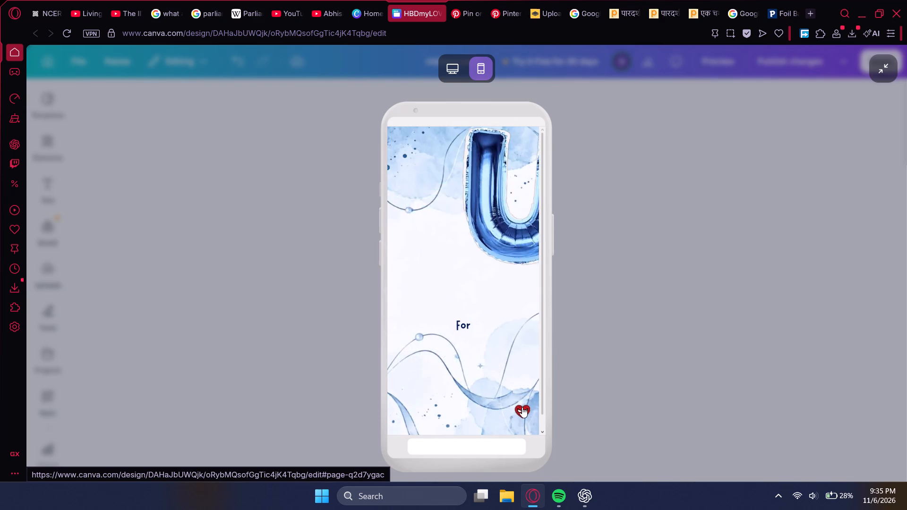
pyautogui.click(522, 406)
pyautogui.click(522, 406)
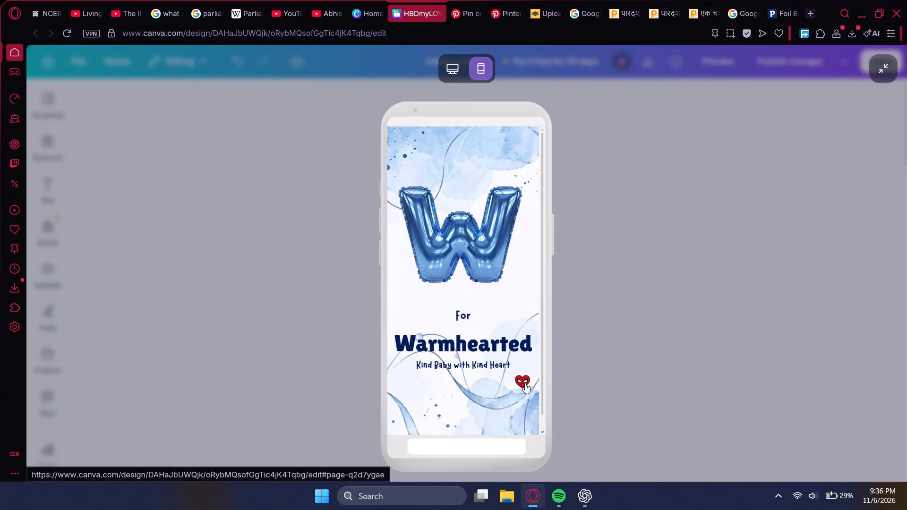
pyautogui.click(525, 383)
pyautogui.click(523, 405)
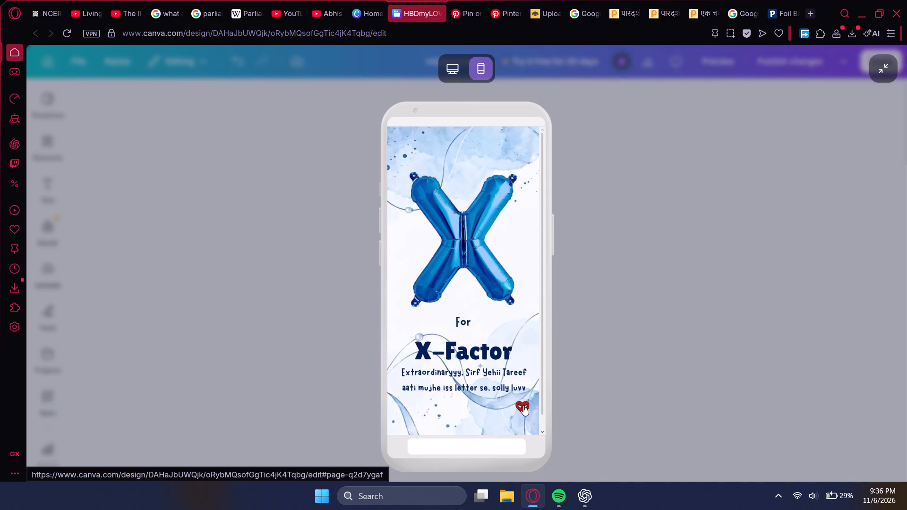
pyautogui.click(523, 405)
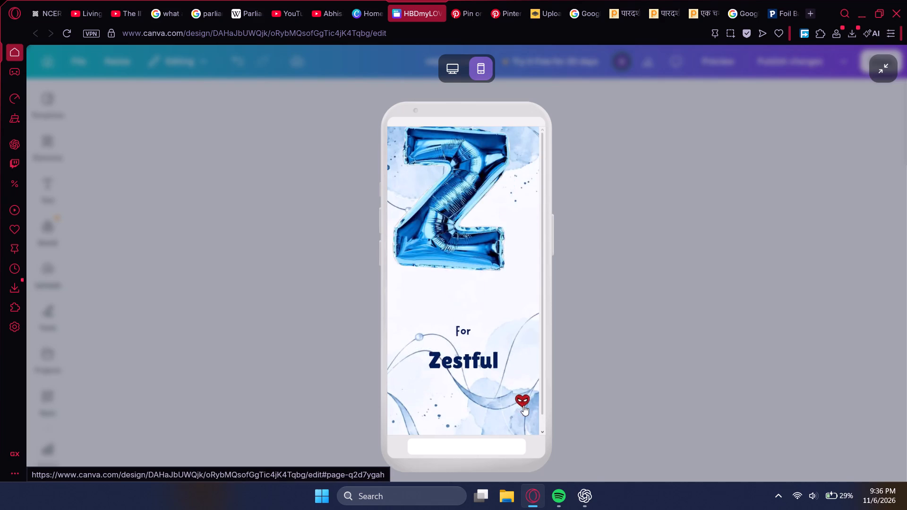
pyautogui.click(524, 399)
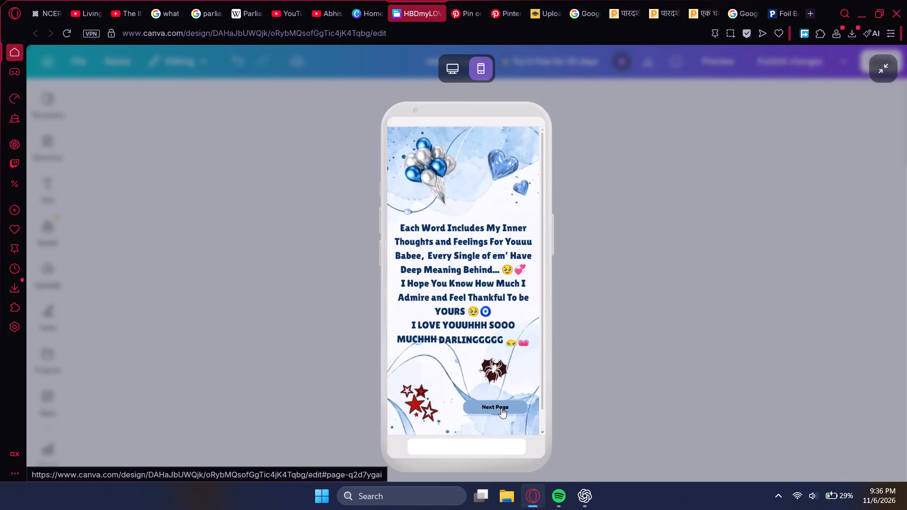
# Test the "Next Page" and "Last.. But Not The Least" links in the mobile preview, view page 30, and return to the editor.
pyautogui.click(501, 408)
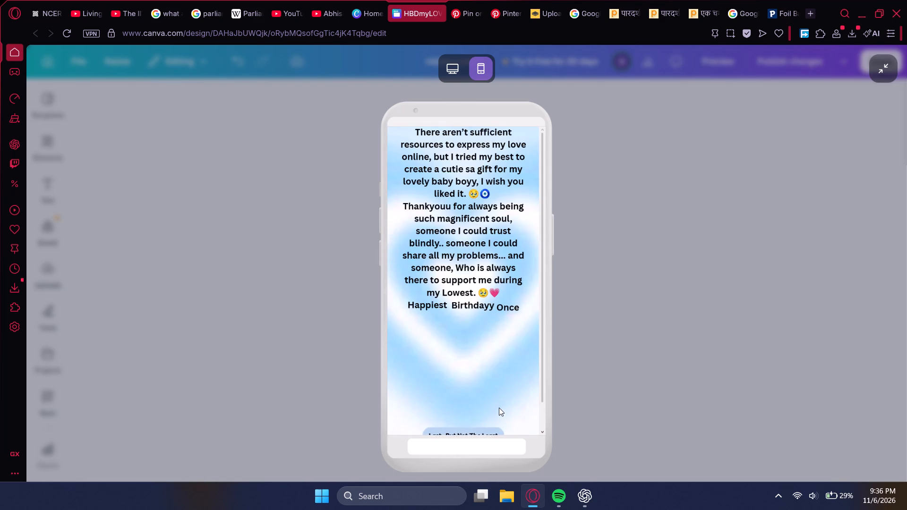
pyautogui.scroll(-2, 504, 388)
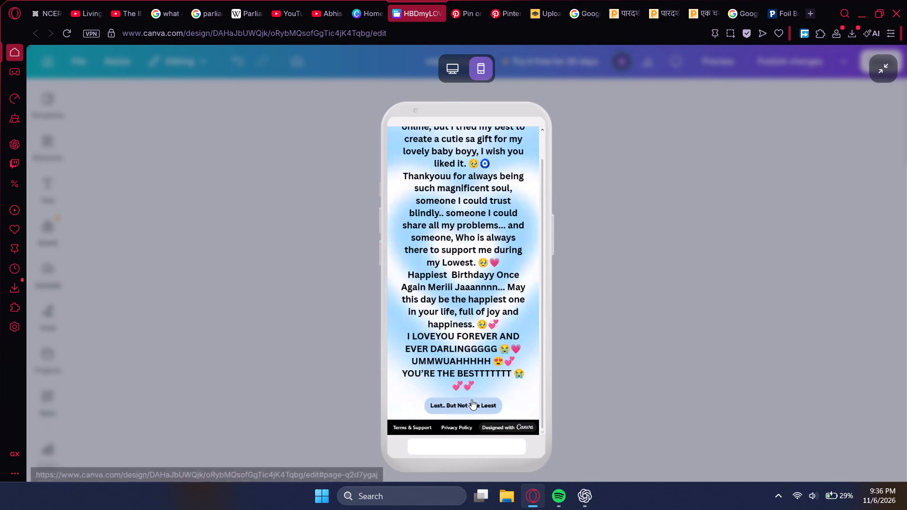
pyautogui.click(471, 399)
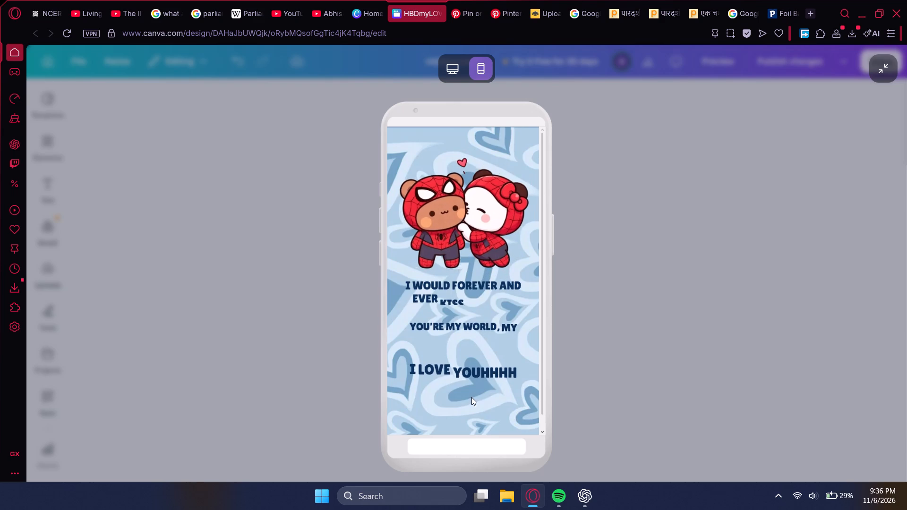
pyautogui.click(602, 389)
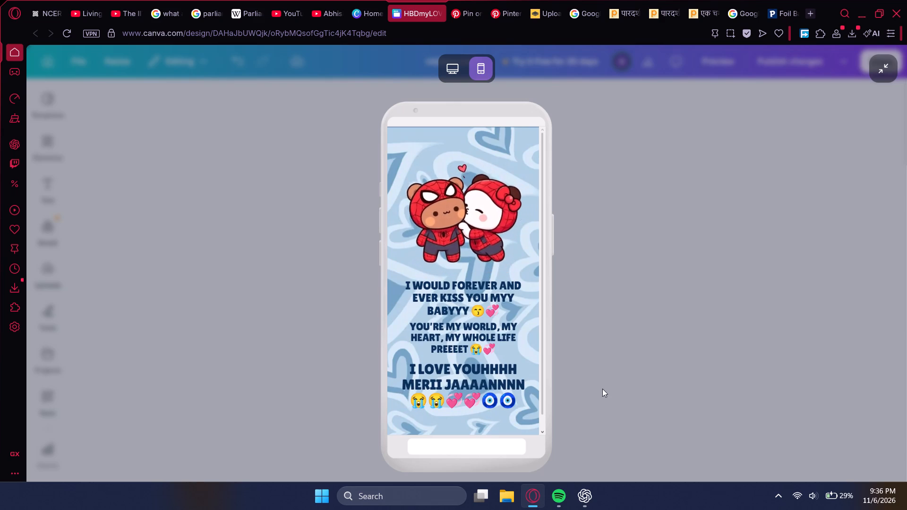
pyautogui.click(897, 66)
# Change the font of page 29's long birthday message from Canva Sans to Marykate.
pyautogui.scroll(-10, 661, 292)
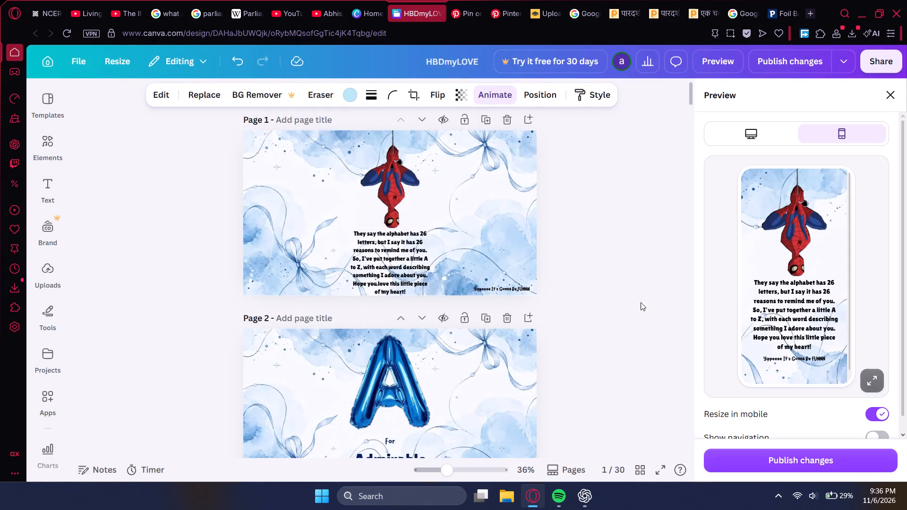
pyautogui.scroll(-13, 641, 302)
pyautogui.middleClick(642, 142)
pyautogui.middleClick(629, 410)
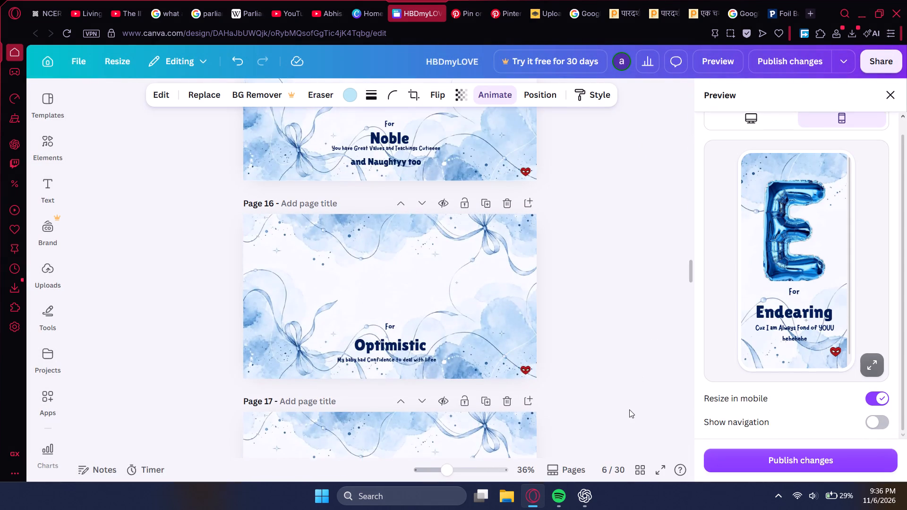
pyautogui.scroll(-9, 592, 387)
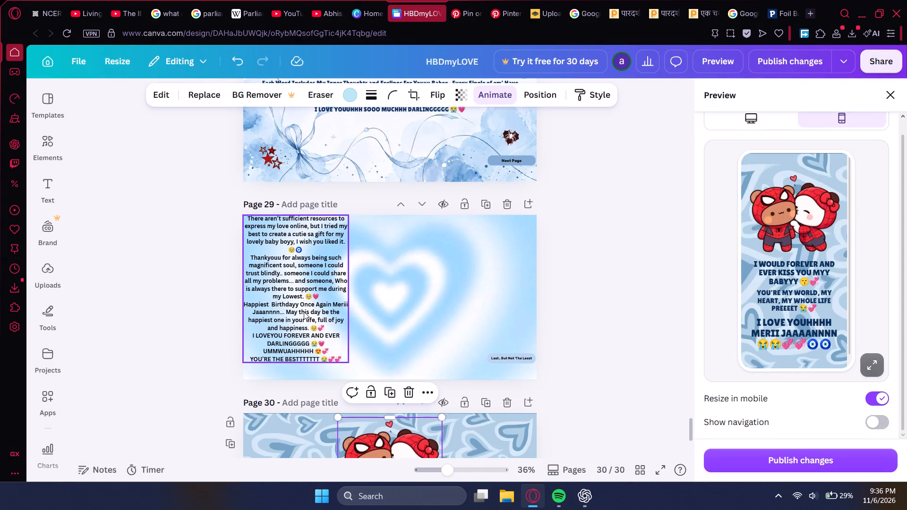
pyautogui.click(304, 312)
pyautogui.click(179, 91)
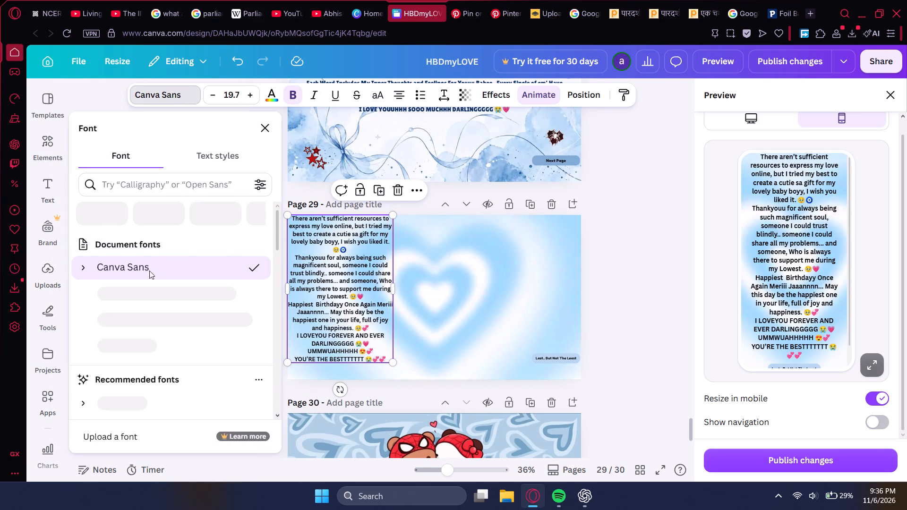
pyautogui.click(163, 333)
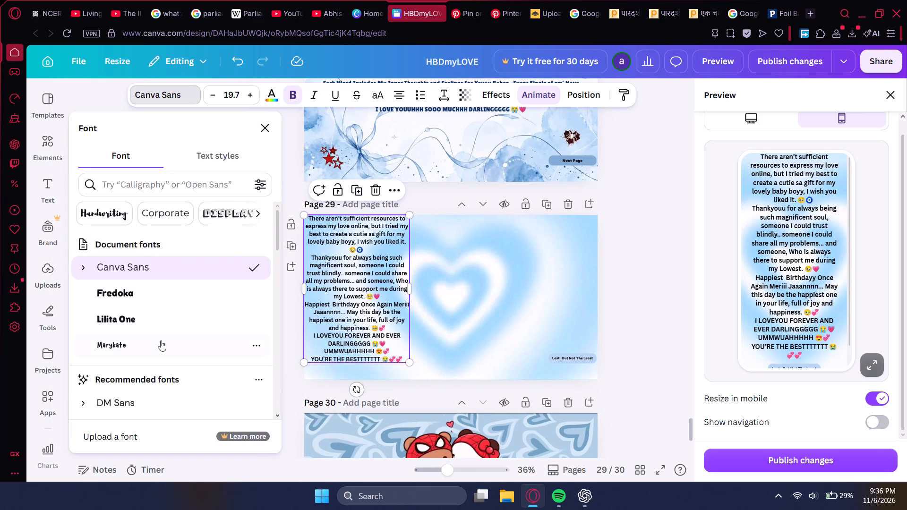
pyautogui.click(160, 341)
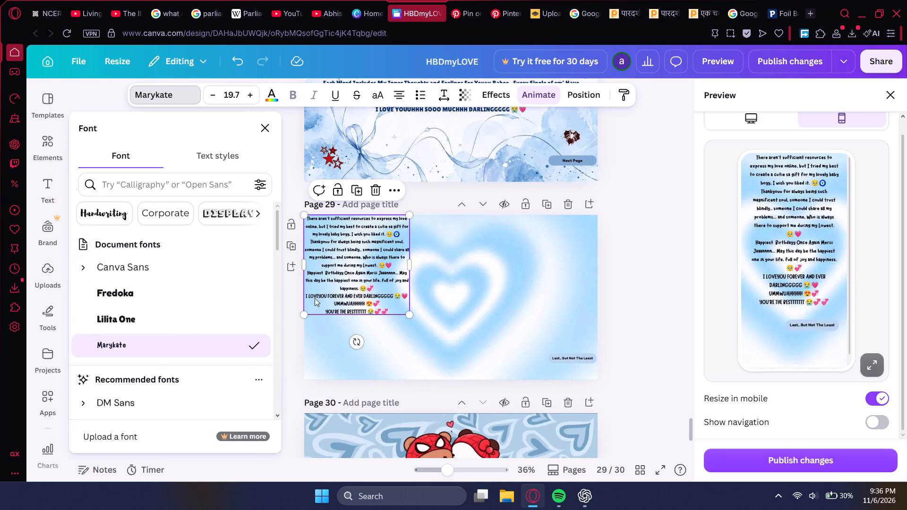
# Narrow page 29's message text box along the page's left edge and shift it slightly down.
pyautogui.moveTo(410, 263); pyautogui.dragTo(384, 267)
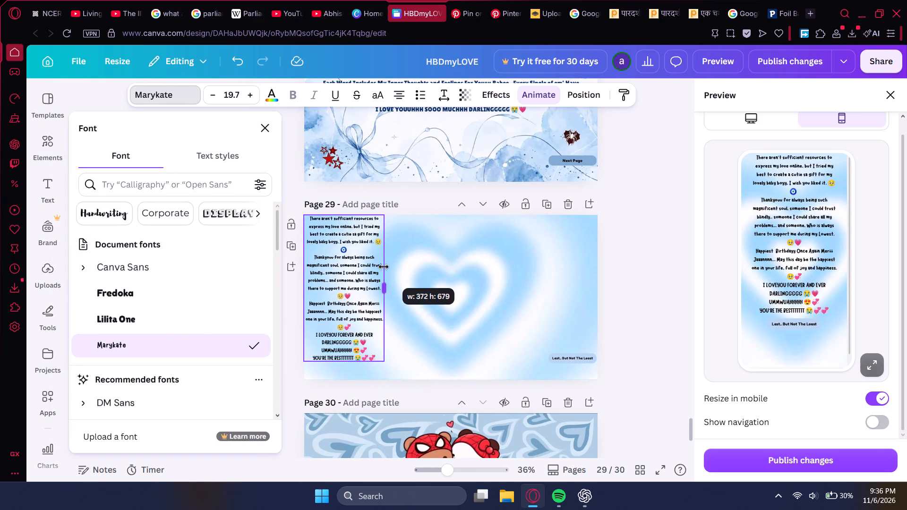
pyautogui.moveTo(384, 267); pyautogui.dragTo(388, 272)
pyautogui.moveTo(360, 275); pyautogui.dragTo(362, 282)
# Increase page 29's message font size to 21.7 and move the text up to the page's top edge.
pyautogui.doubleClick(255, 94)
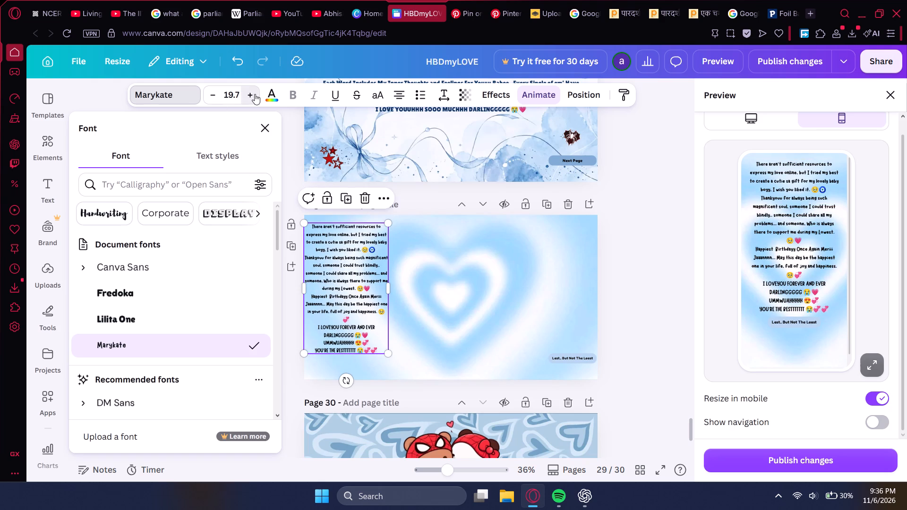
pyautogui.moveTo(353, 348); pyautogui.dragTo(354, 339)
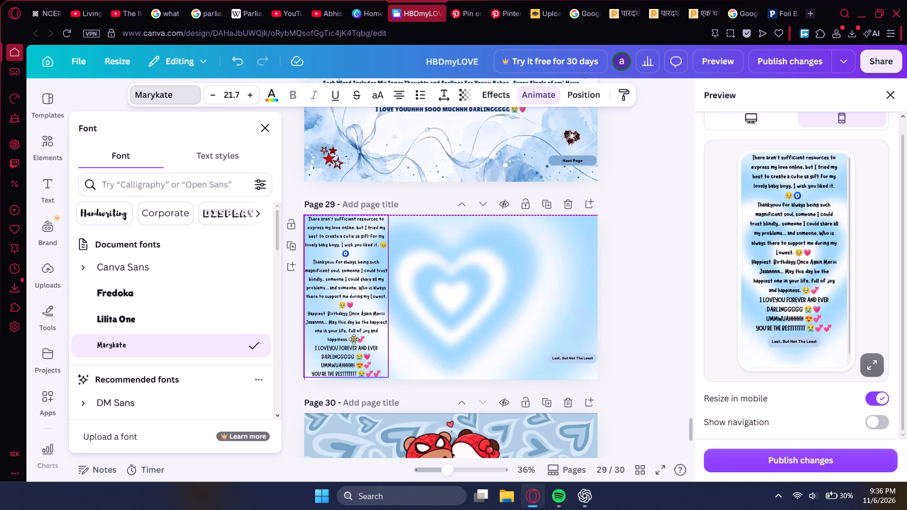
# Widen page 29's birthday message text box slightly and shift it a little down along the page's left edge.
pyautogui.moveTo(354, 339); pyautogui.dragTo(356, 339)
pyautogui.moveTo(389, 301); pyautogui.dragTo(392, 301)
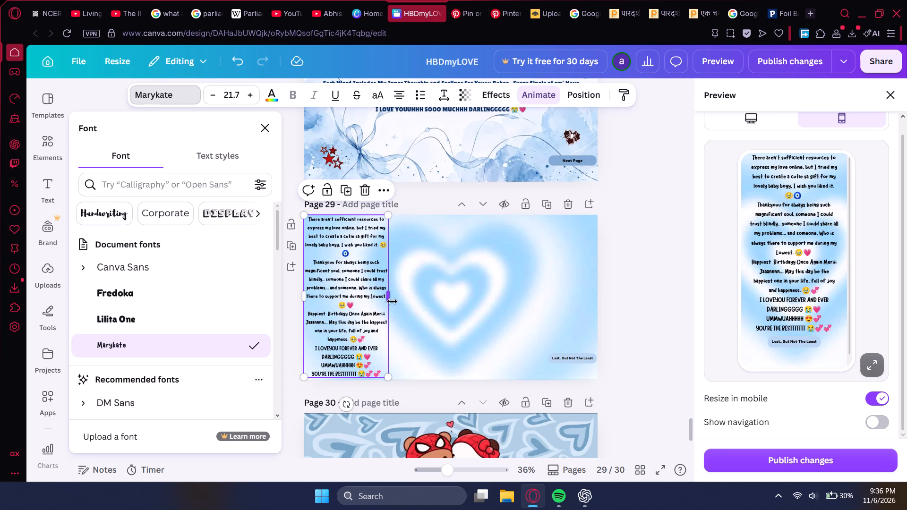
pyautogui.moveTo(392, 301); pyautogui.dragTo(395, 301)
pyautogui.moveTo(352, 294); pyautogui.dragTo(352, 299)
# Check page 29's full message and its link in the enlarged mobile preview, and return to the editor.
pyautogui.click(876, 367)
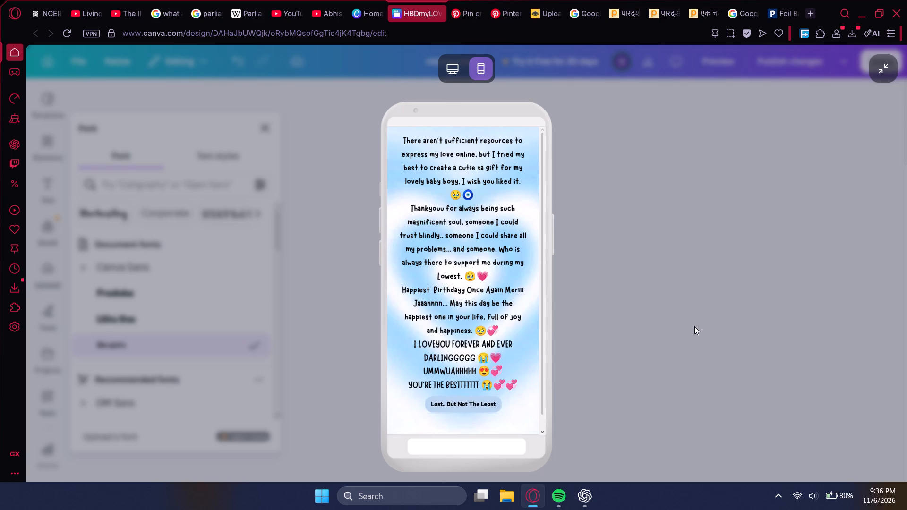
pyautogui.scroll(-5, 510, 317)
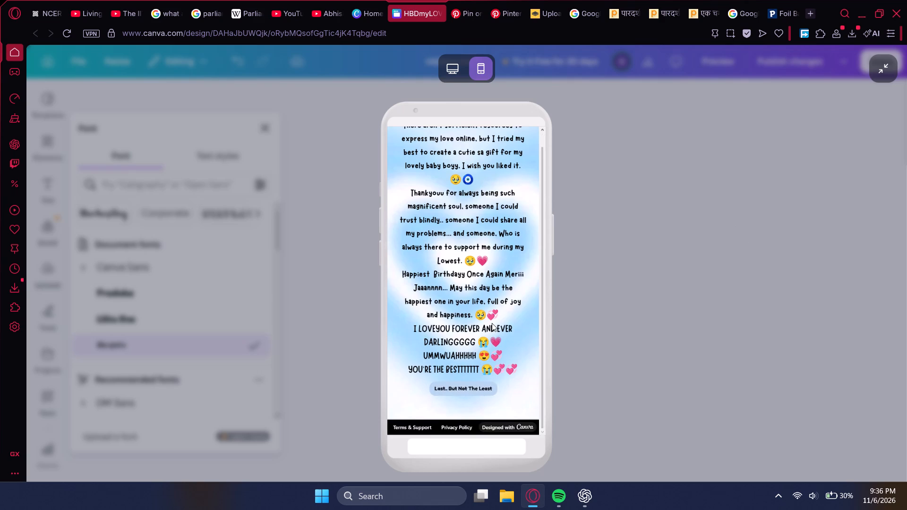
pyautogui.scroll(5, 492, 323)
pyautogui.scroll(-6, 496, 320)
pyautogui.scroll(5, 494, 321)
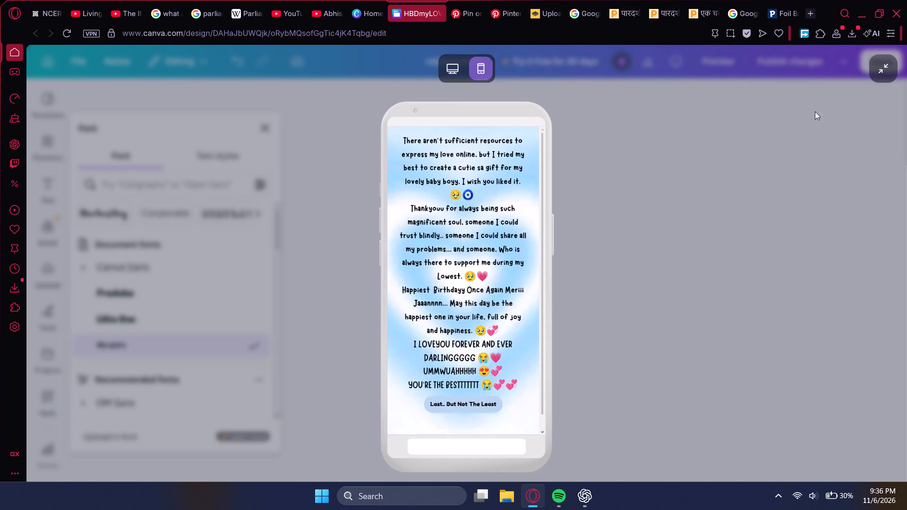
pyautogui.click(876, 74)
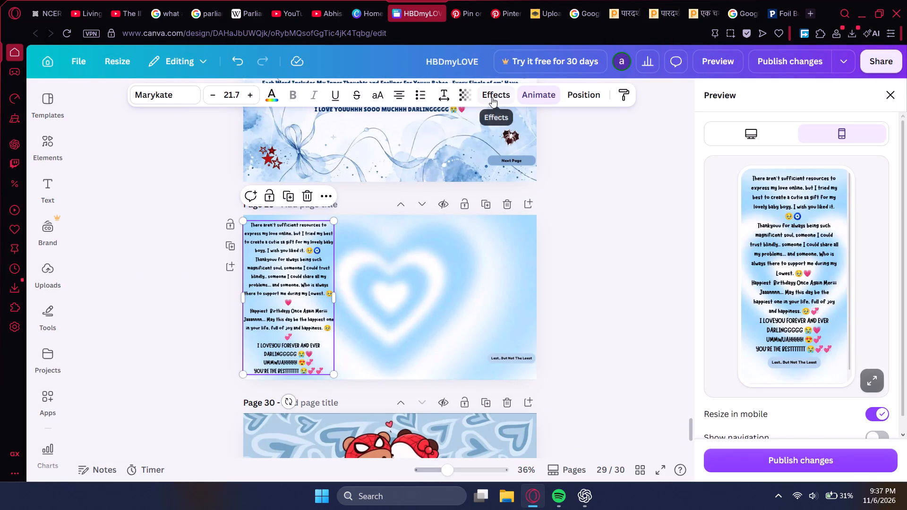
# Reduce the line spacing of page 29's birthday message, leaving its letter spacing at 0.
pyautogui.click(450, 94)
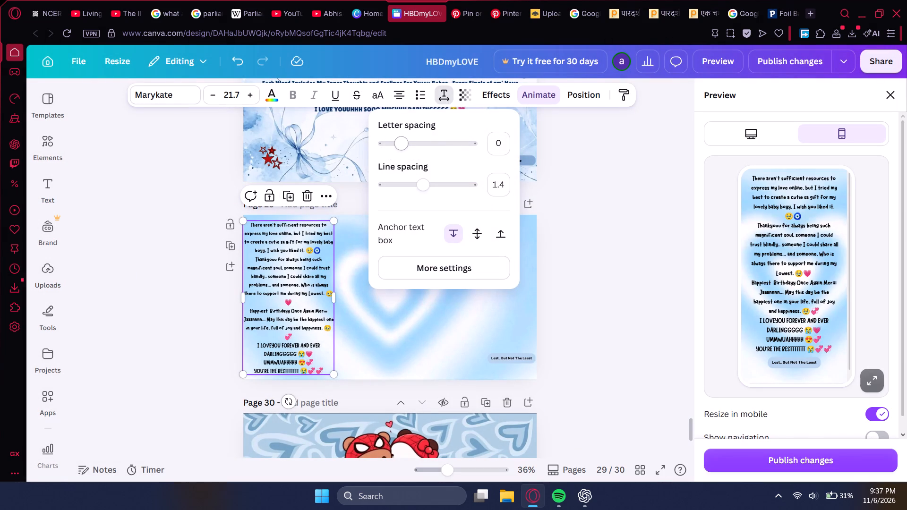
pyautogui.click(403, 144)
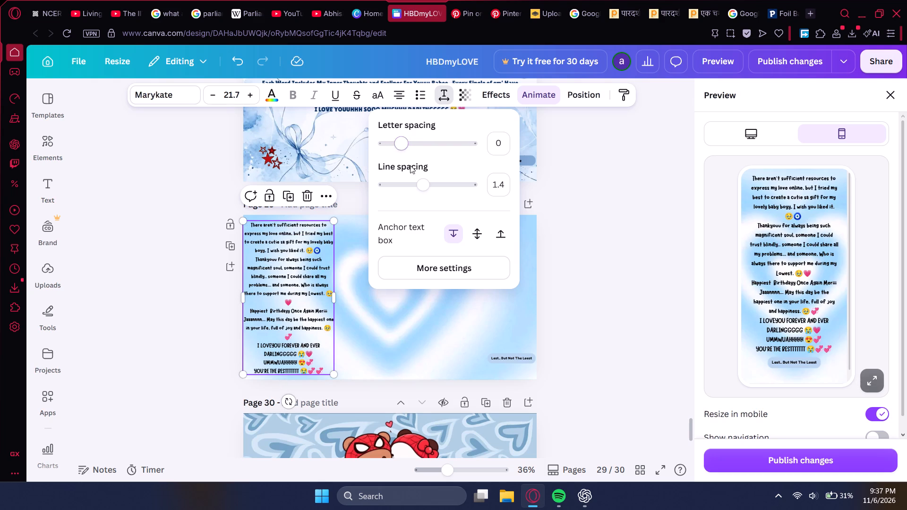
pyautogui.moveTo(427, 185); pyautogui.dragTo(422, 186)
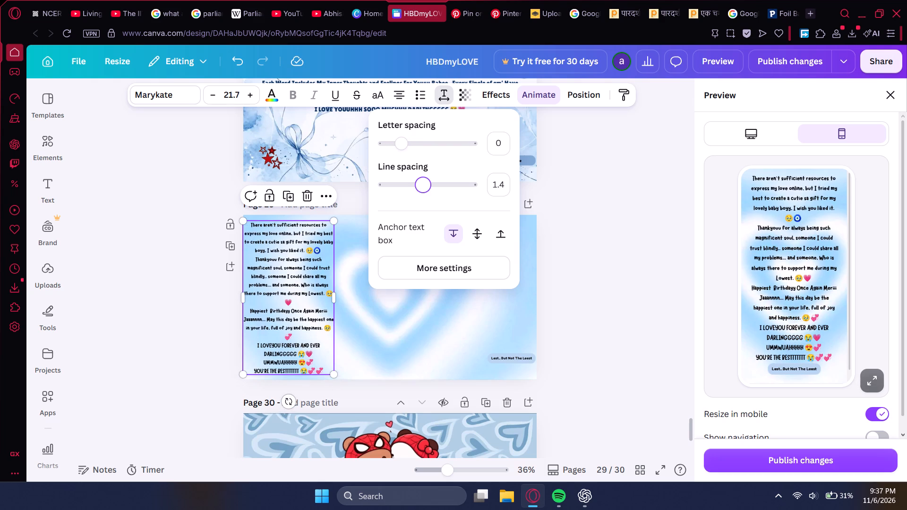
pyautogui.moveTo(422, 186); pyautogui.dragTo(410, 187)
pyautogui.click(605, 321)
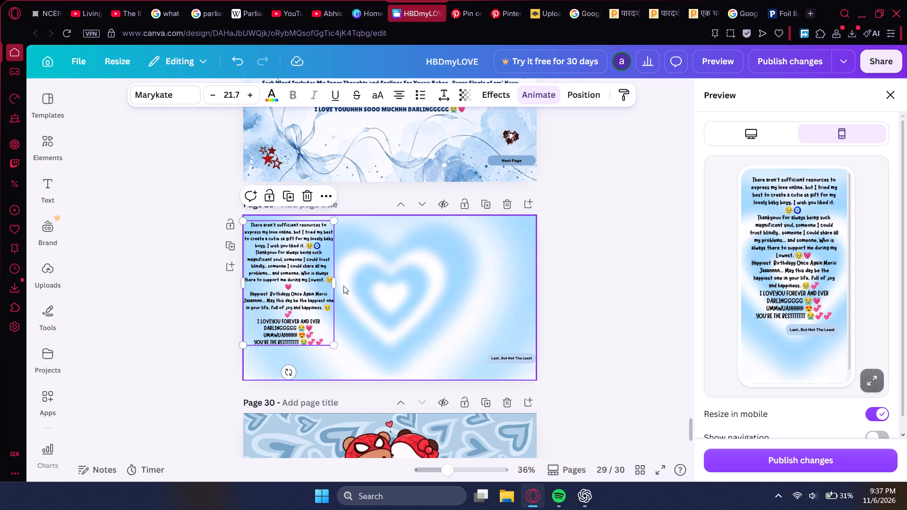
# Narrow page 29's message text box to fit the page height and move it slightly away from the page's left edge.
pyautogui.moveTo(337, 278); pyautogui.dragTo(320, 278)
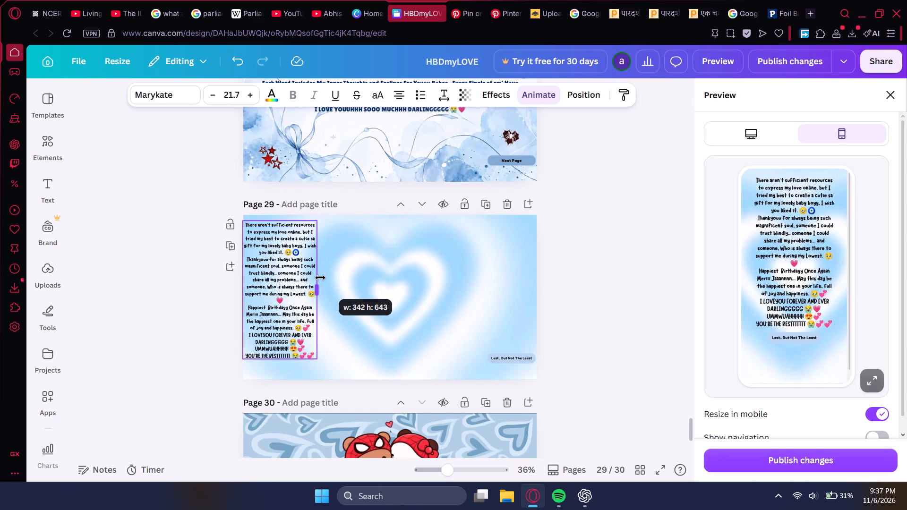
pyautogui.moveTo(320, 278); pyautogui.dragTo(311, 278)
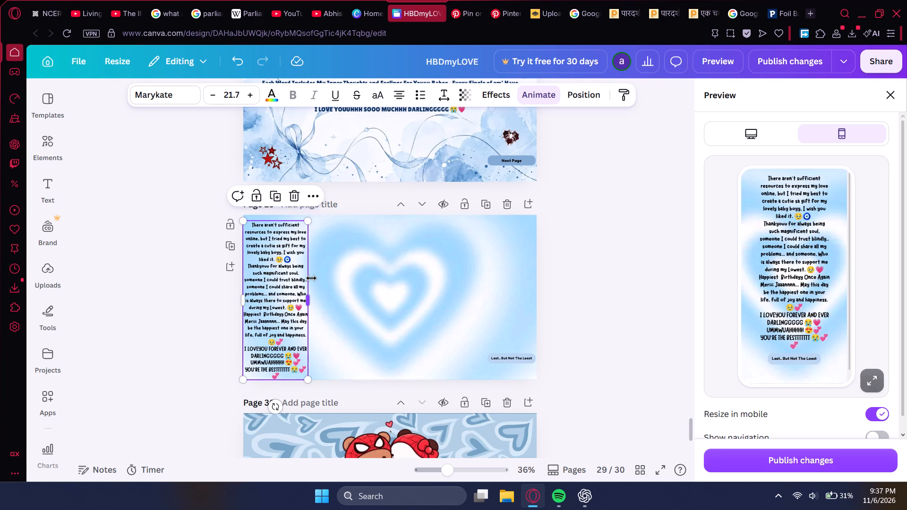
pyautogui.click(280, 270)
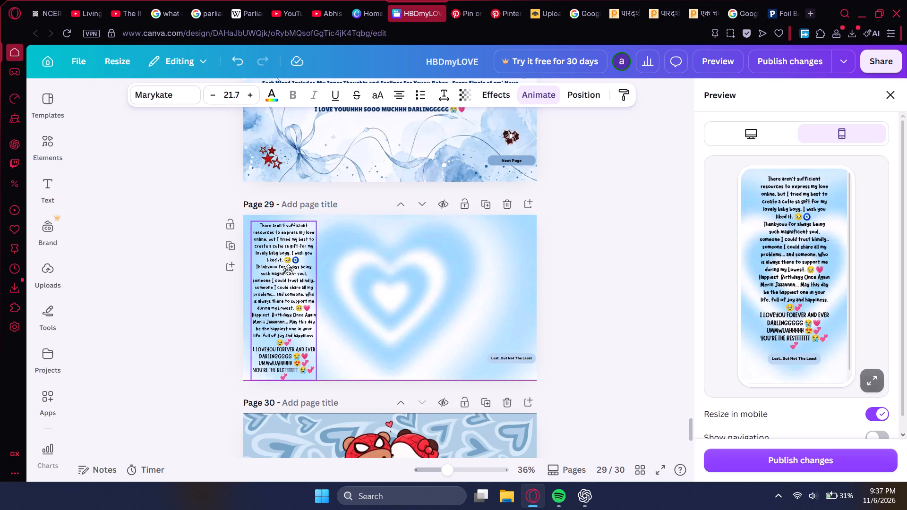
# Check page 29 in the enlarged mobile preview, test its "Last.. But Not The Least" link, and return to the editor.
pyautogui.click(859, 376)
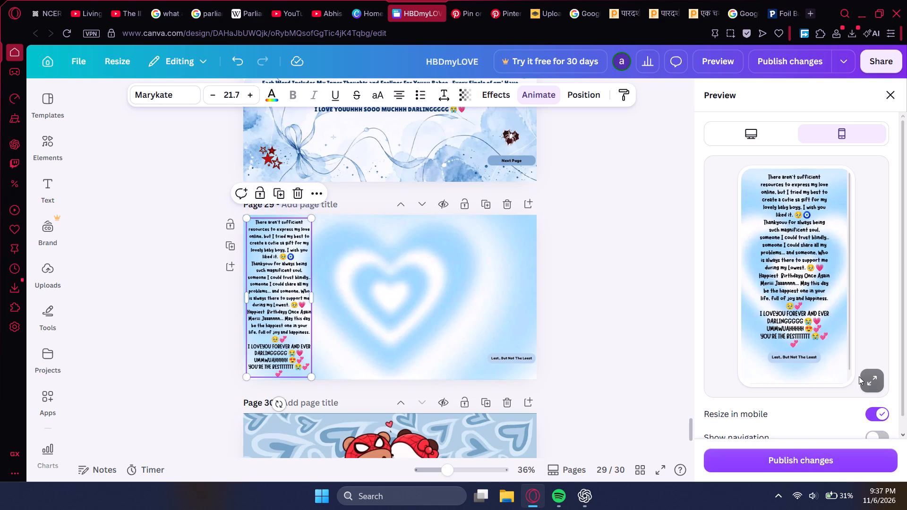
pyautogui.click(863, 376)
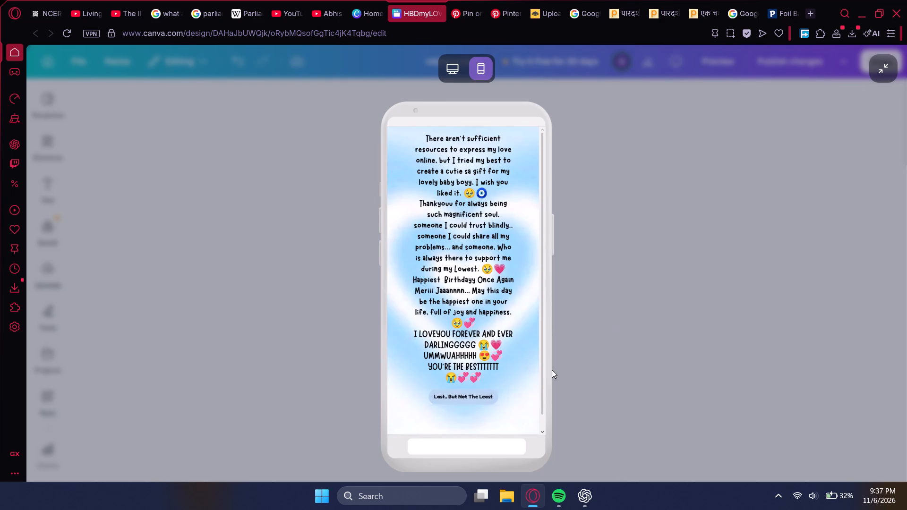
pyautogui.click(473, 395)
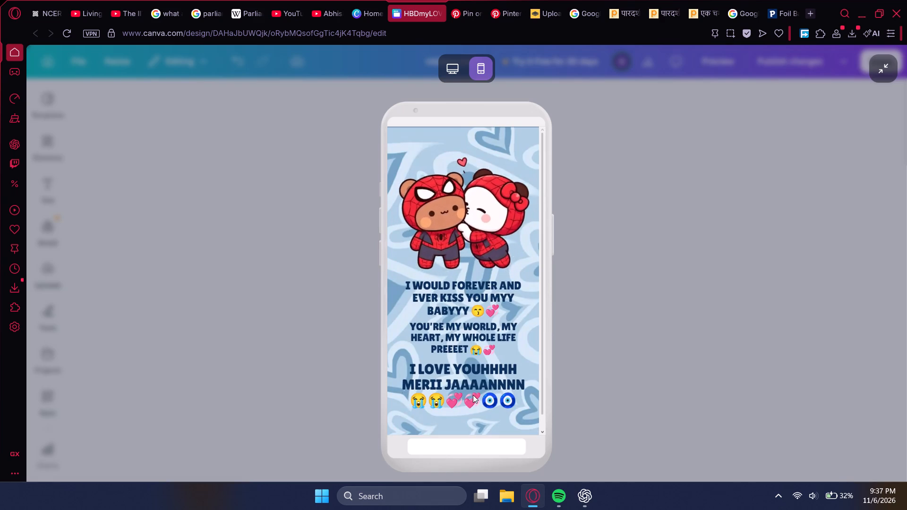
pyautogui.click(696, 218)
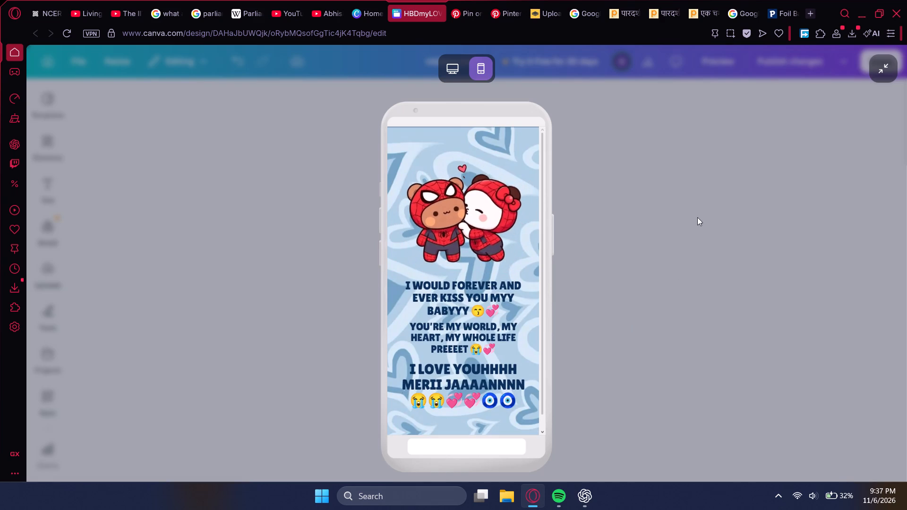
pyautogui.click(872, 72)
# Look over page 30 and go back through the earlier letter pages up to page 23.
pyautogui.scroll(-5, 608, 316)
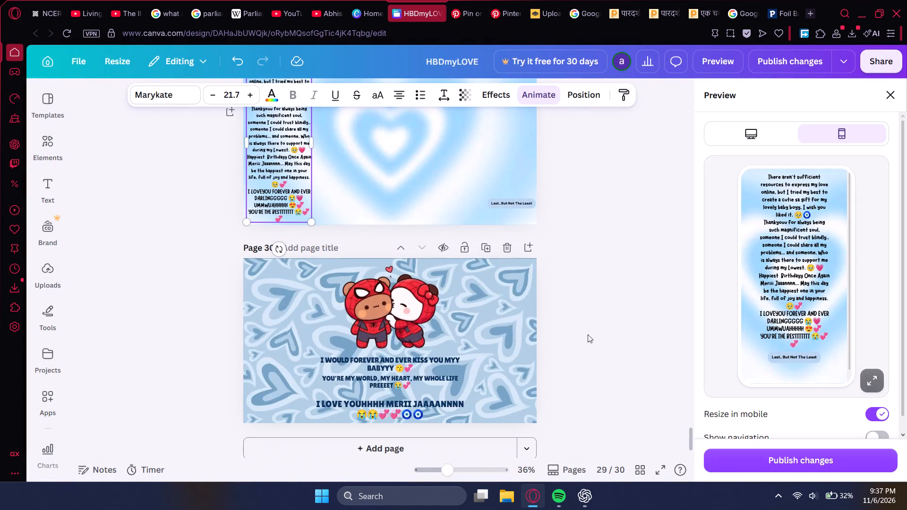
pyautogui.scroll(-7, 581, 363)
pyautogui.scroll(14, 579, 369)
pyautogui.scroll(12, 578, 369)
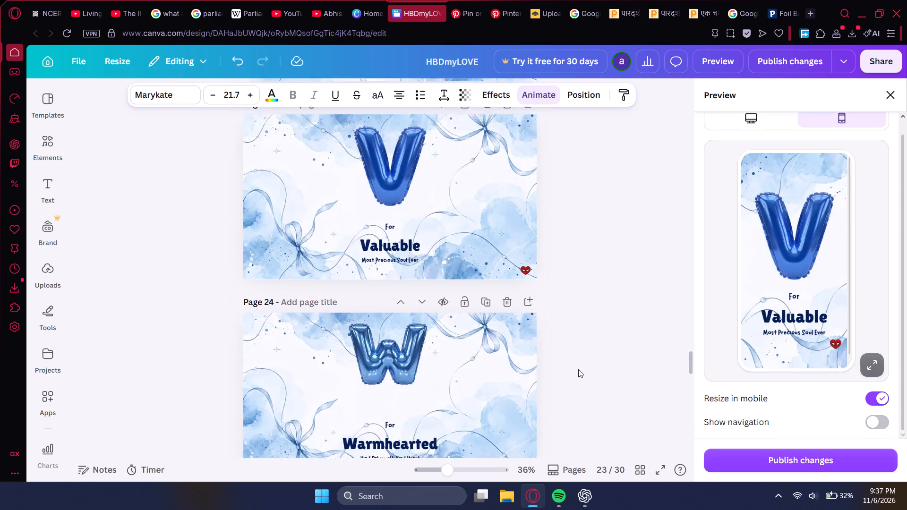
# Return to page 1 of the birthday website design and publish the latest changes.
pyautogui.scroll(1, 578, 369)
pyautogui.scroll(1, 568, 411)
pyautogui.middleClick(568, 411)
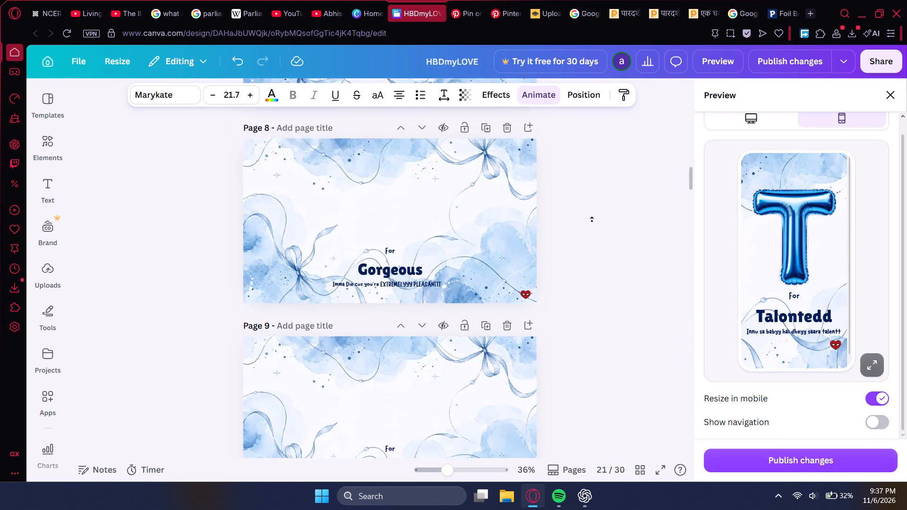
pyautogui.middleClick(592, 221)
pyautogui.click(782, 61)
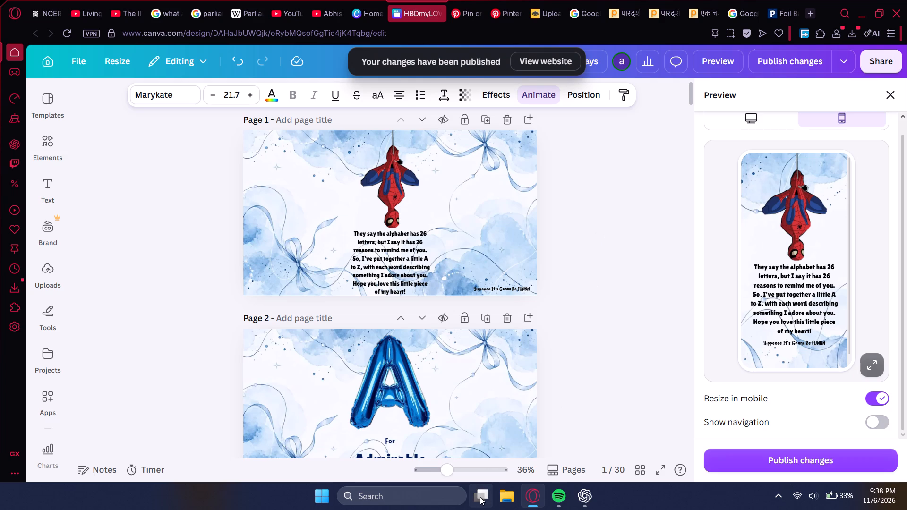
# Switch to the Instagram page in the private browser window on Desktop 2 and open the direct messages.
pyautogui.click(485, 454)
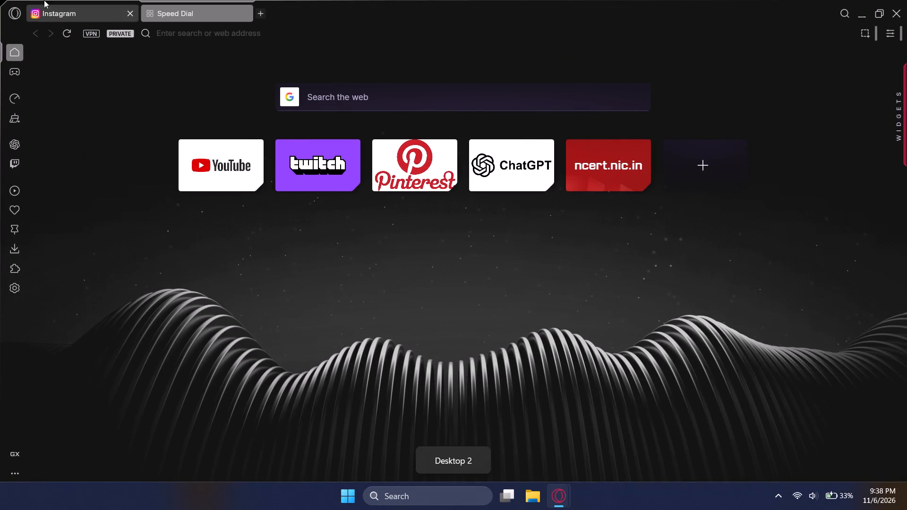
pyautogui.click(44, 0)
pyautogui.click(49, 203)
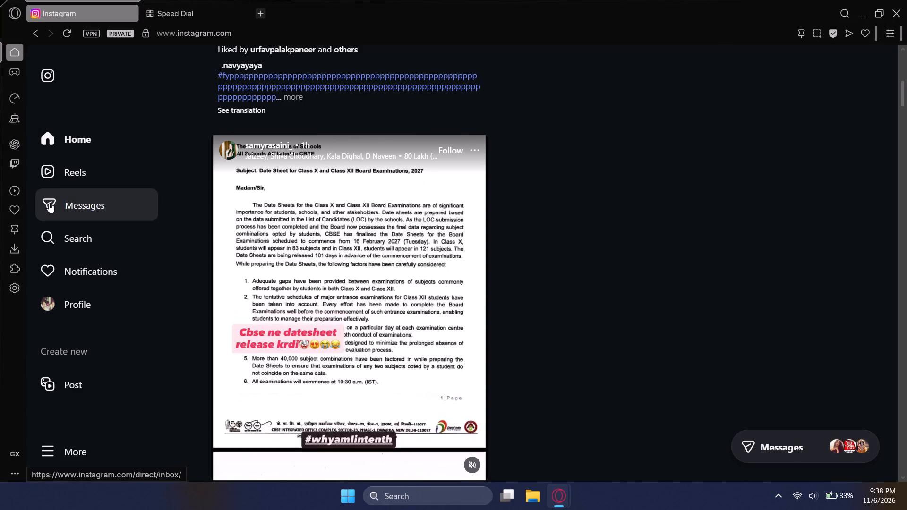
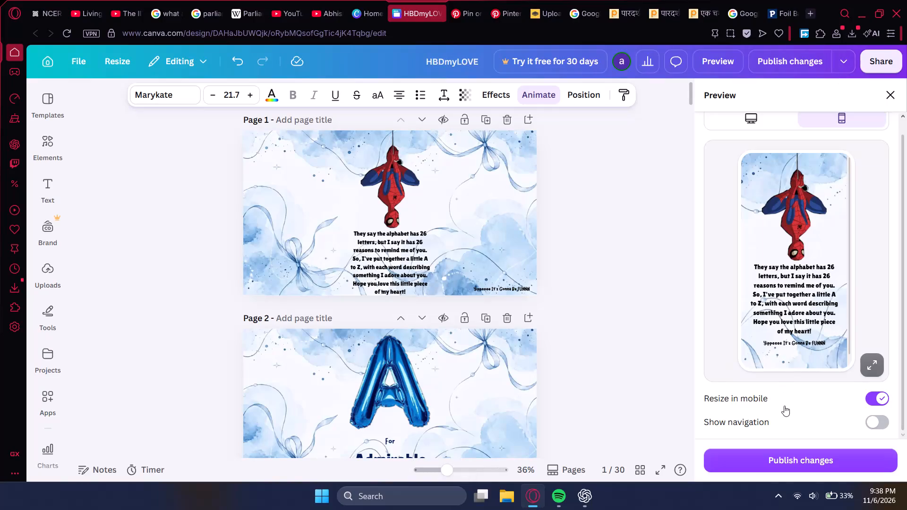
# Open the share options of the live HBDmyLOVE website and copy its link.
pyautogui.click(835, 67)
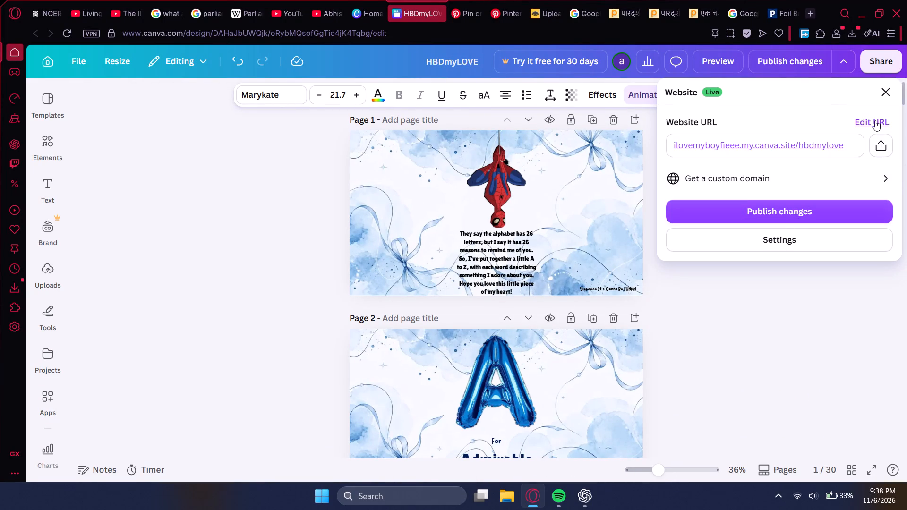
pyautogui.click(876, 139)
pyautogui.click(809, 273)
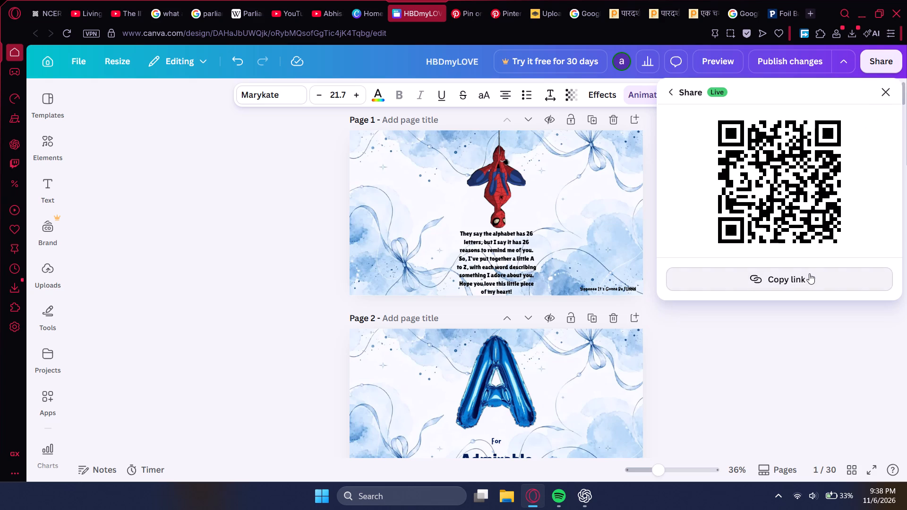
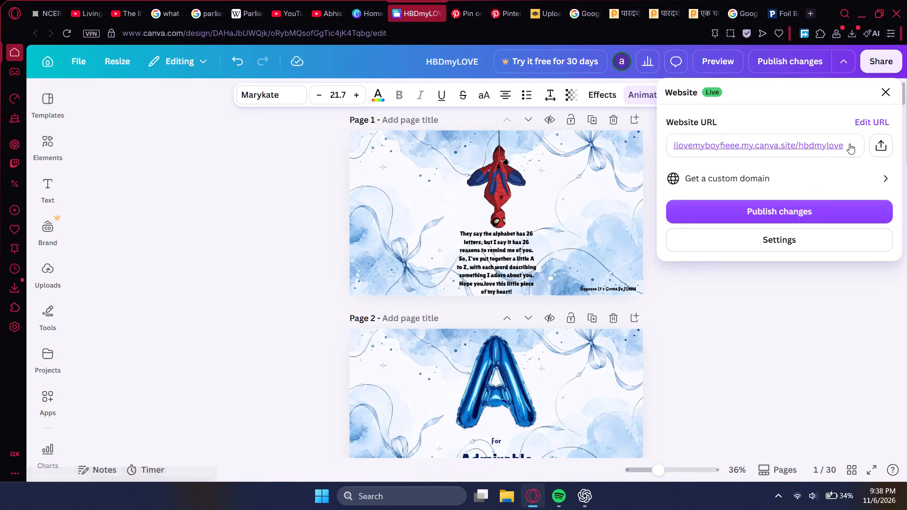
# Change the website URL's ending to hbdmylovepart2 and publish the changes at the new address.
pyautogui.doubleClick(875, 123)
pyautogui.click(813, 141)
pyautogui.click(804, 182)
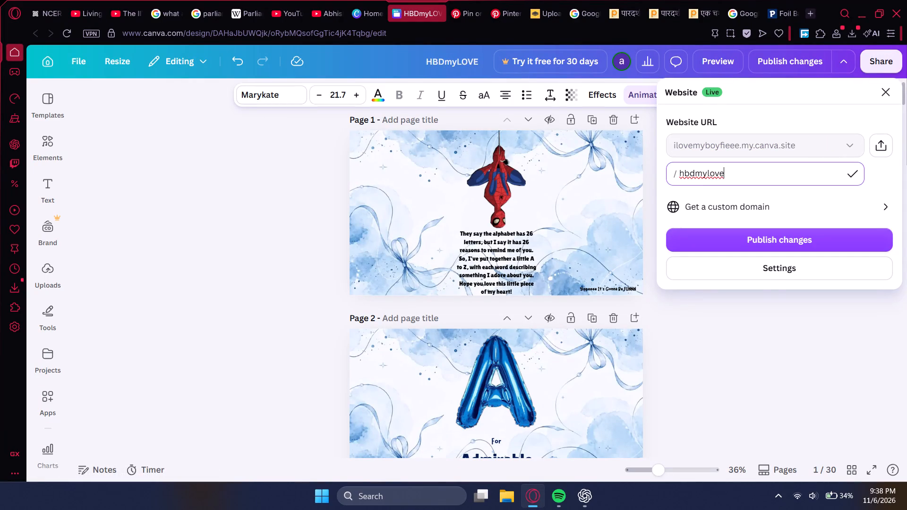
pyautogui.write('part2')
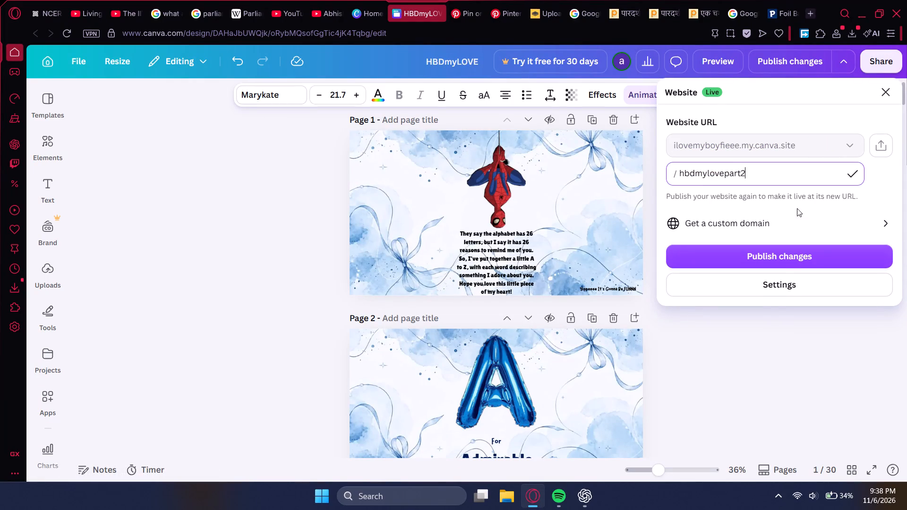
pyautogui.click(787, 262)
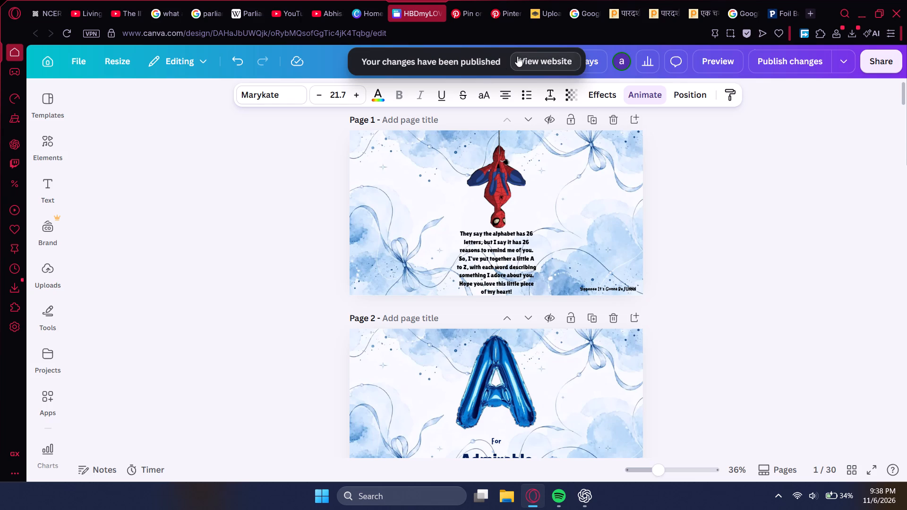
# Open the published birthday website from the Canva design and copy its web address.
pyautogui.click(517, 56)
pyautogui.click(409, 39)
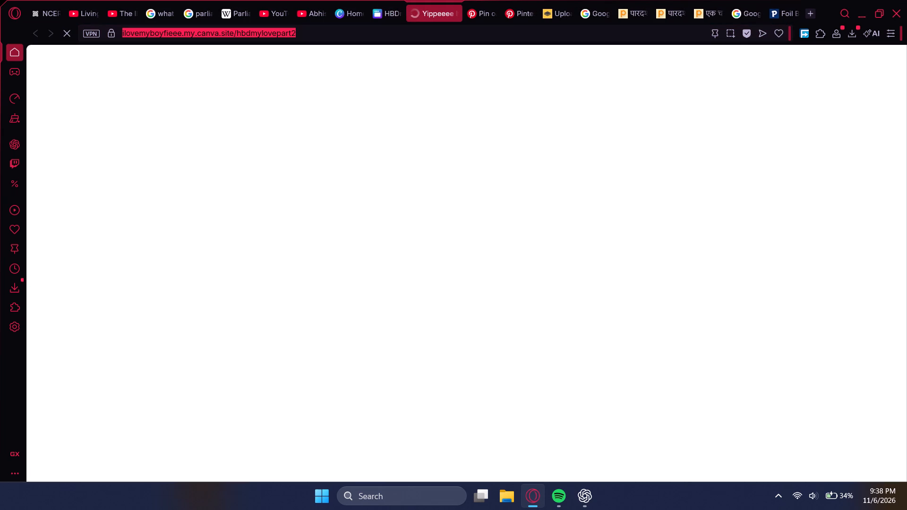
pyautogui.hotkey('ctrl', 'c')
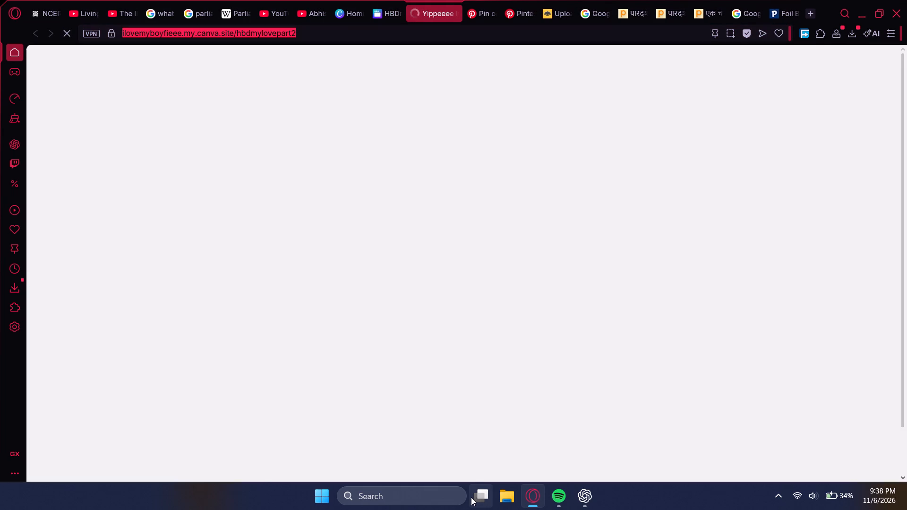
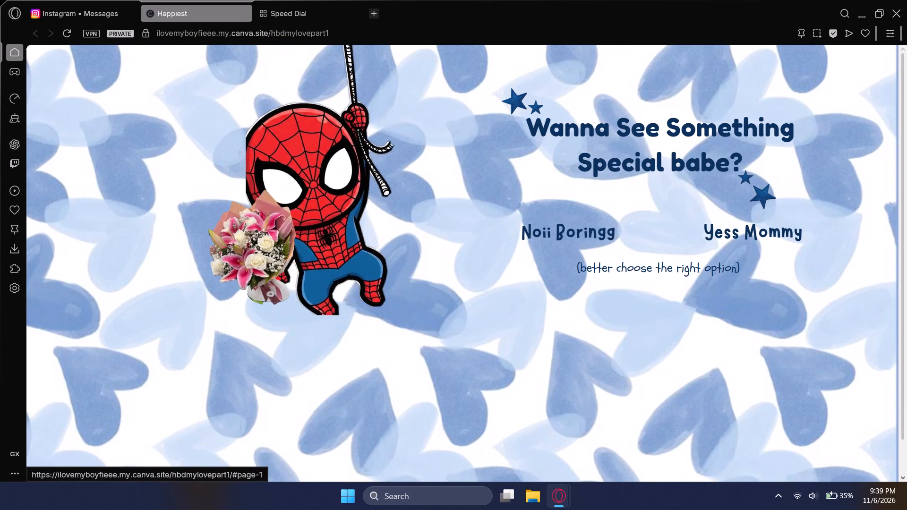
# Answer the opening question with "Noii Boringg" and continue with "Ehh Alright, show me the surprise".
pyautogui.click(585, 232)
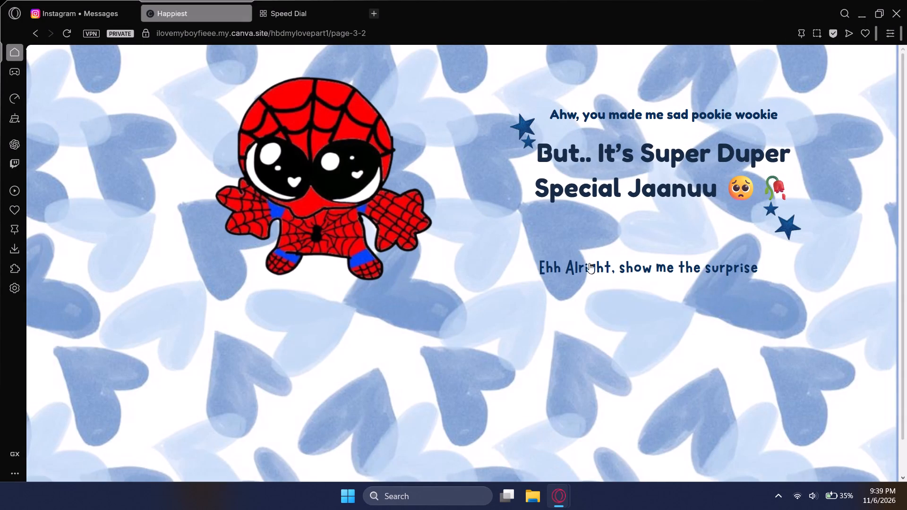
pyautogui.click(590, 266)
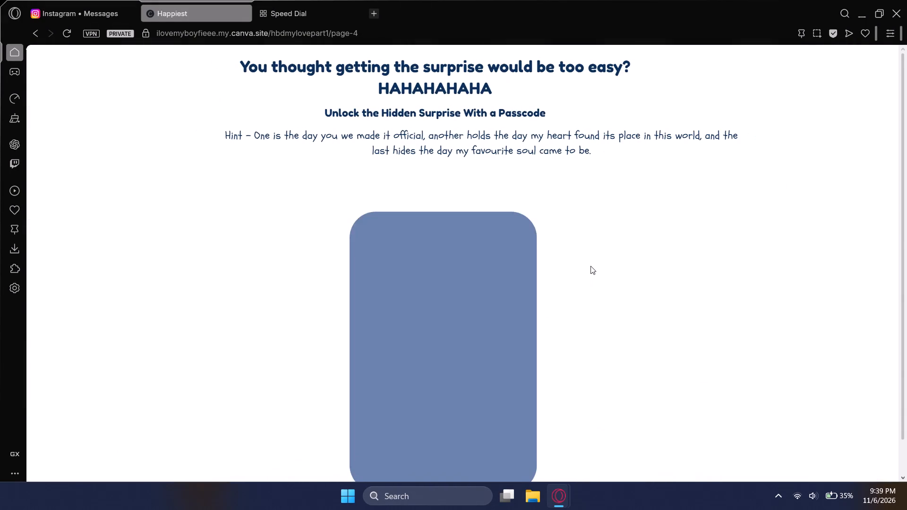
# Enter the four-digit passcode on the balloon-number keypad and submit it to unlock the hidden surprise.
pyautogui.scroll(-1, 555, 307)
pyautogui.click(389, 255)
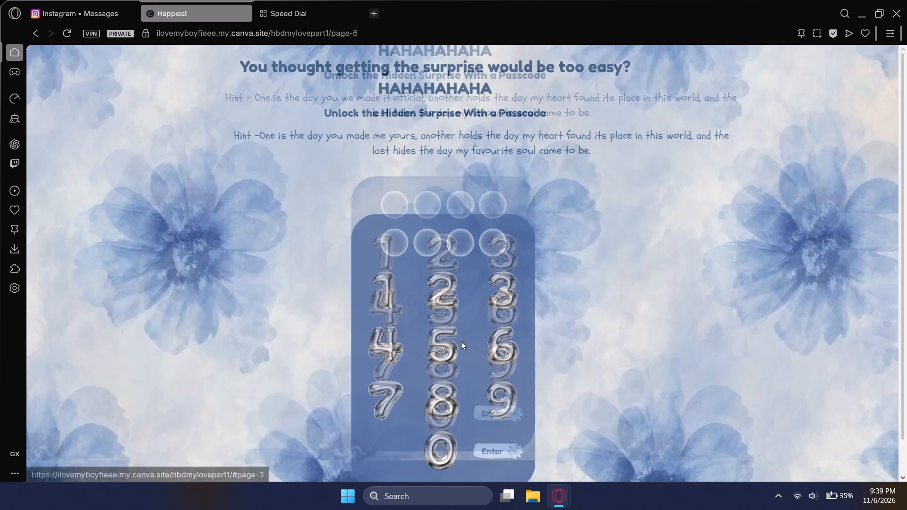
pyautogui.click(504, 391)
pyautogui.click(385, 287)
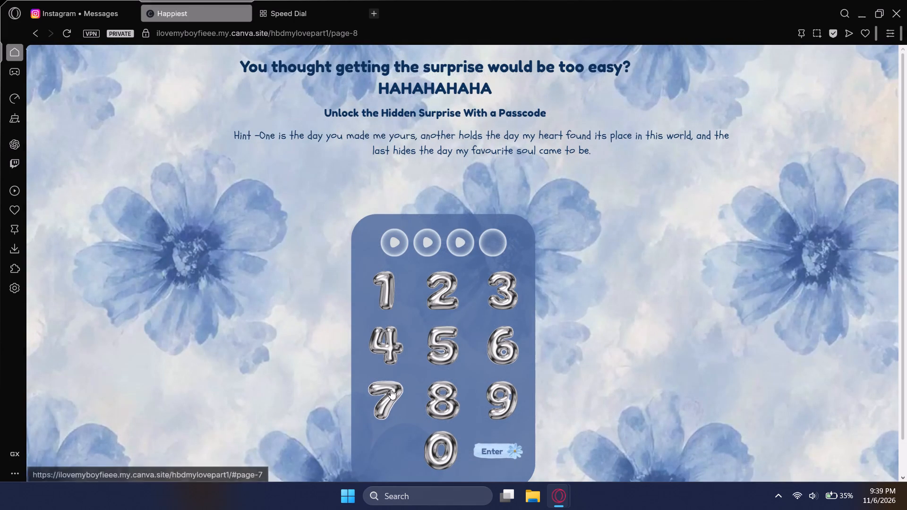
pyautogui.click(391, 389)
pyautogui.click(487, 443)
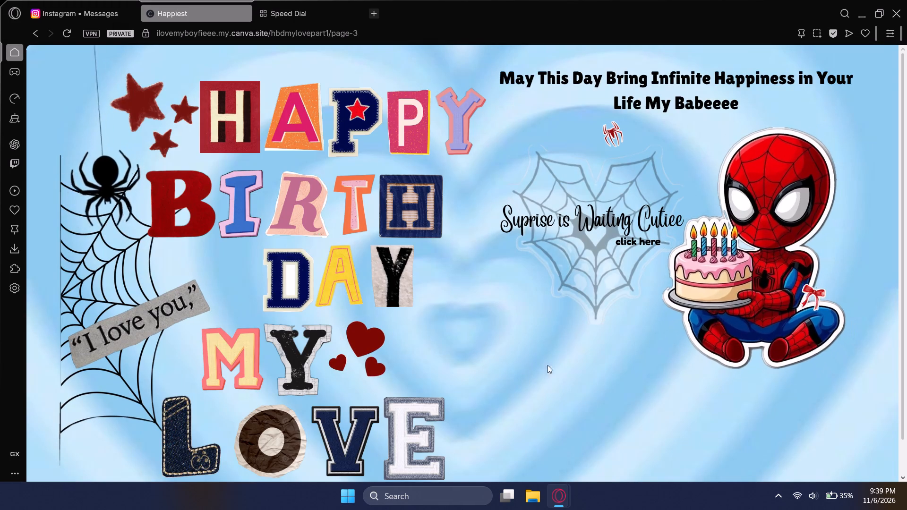
# Proceed from the Happy Birthday My Love page to the cake page and blow out the candles.
pyautogui.click(739, 256)
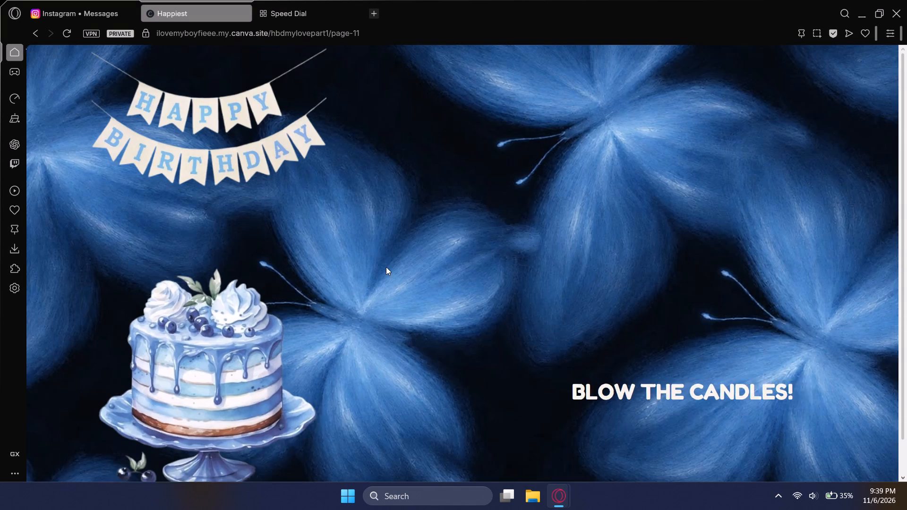
pyautogui.click(200, 237)
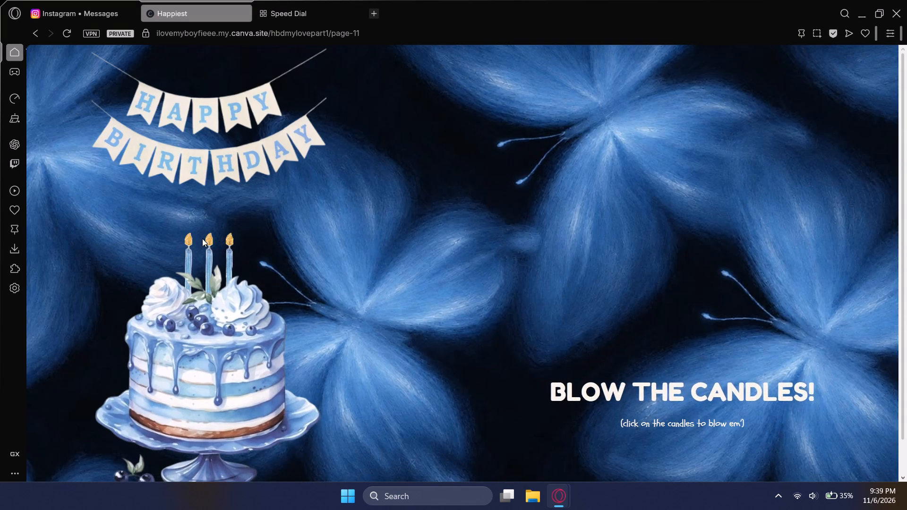
pyautogui.click(206, 241)
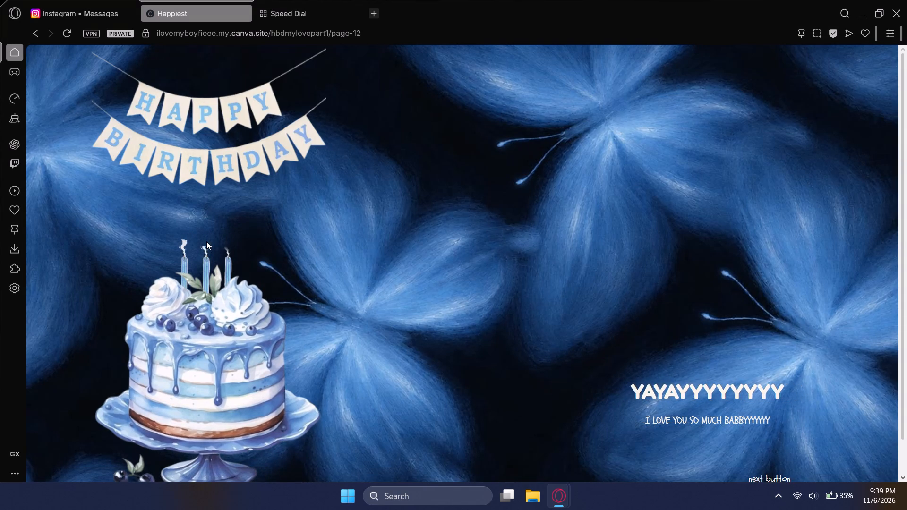
# Continue past the candles through the childhood and 20-years-old photo pages to the "Surprises are waiting" page.
pyautogui.click(776, 478)
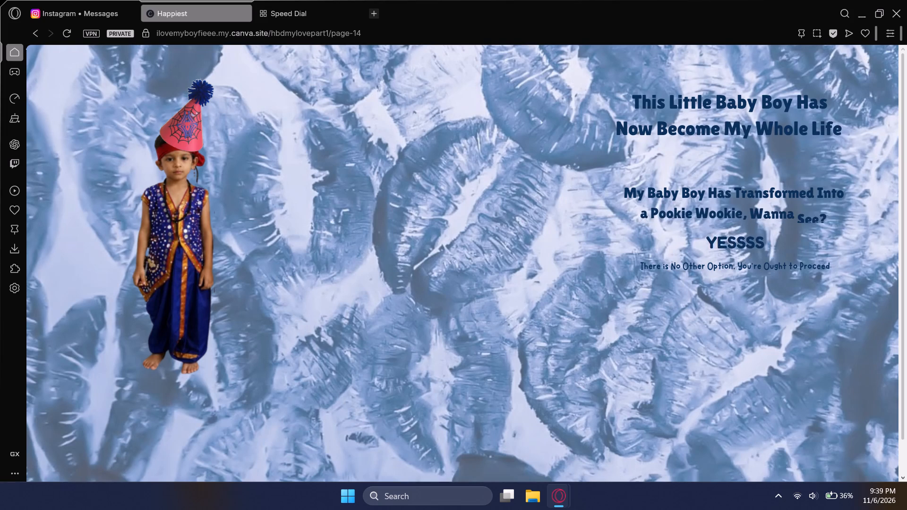
pyautogui.click(741, 238)
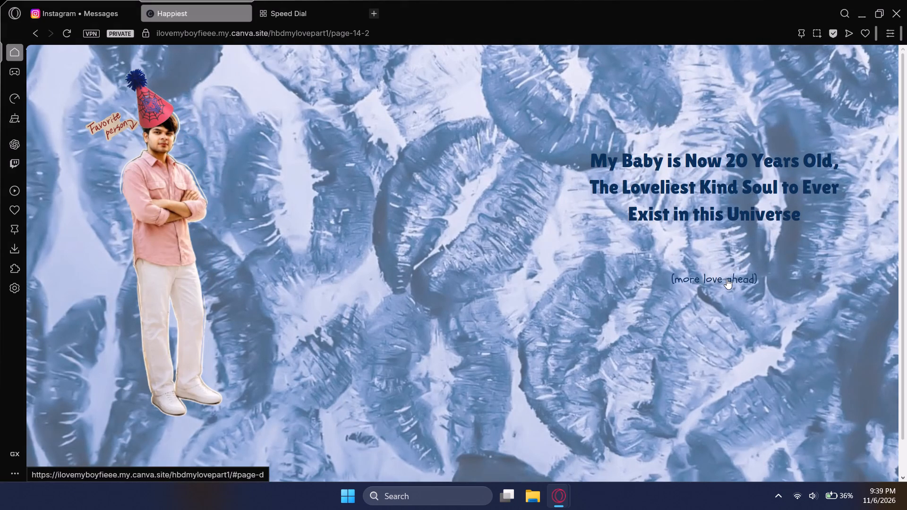
pyautogui.click(727, 279)
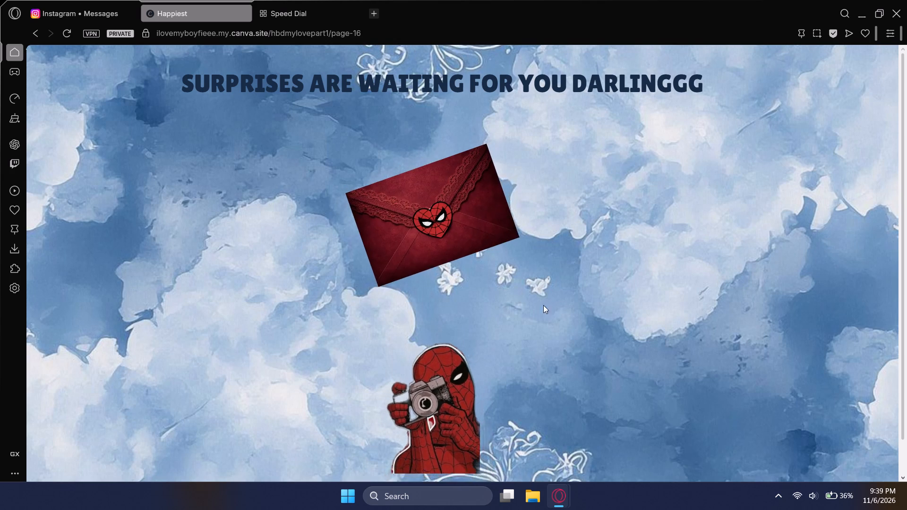
# Open the red envelope and advance through all the letter pages with the Spider-Man mask until back at the surprises page.
pyautogui.doubleClick(430, 226)
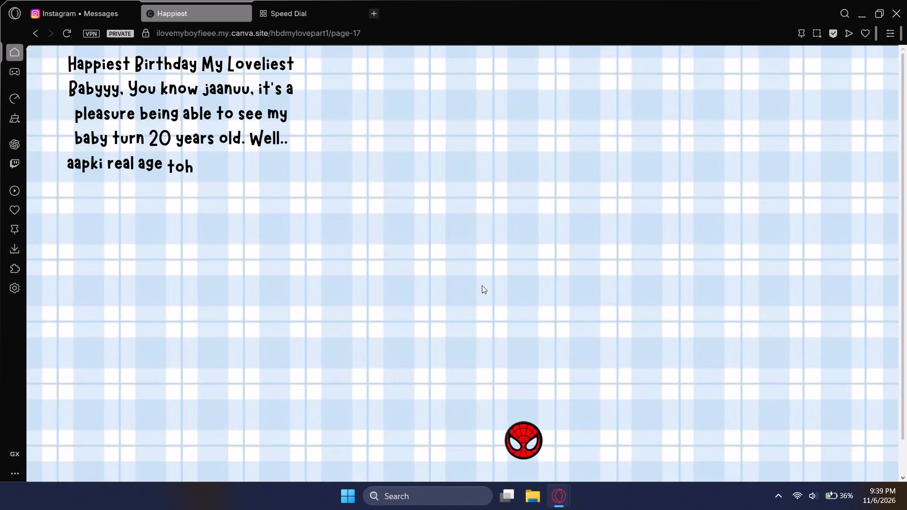
pyautogui.scroll(-1, 472, 287)
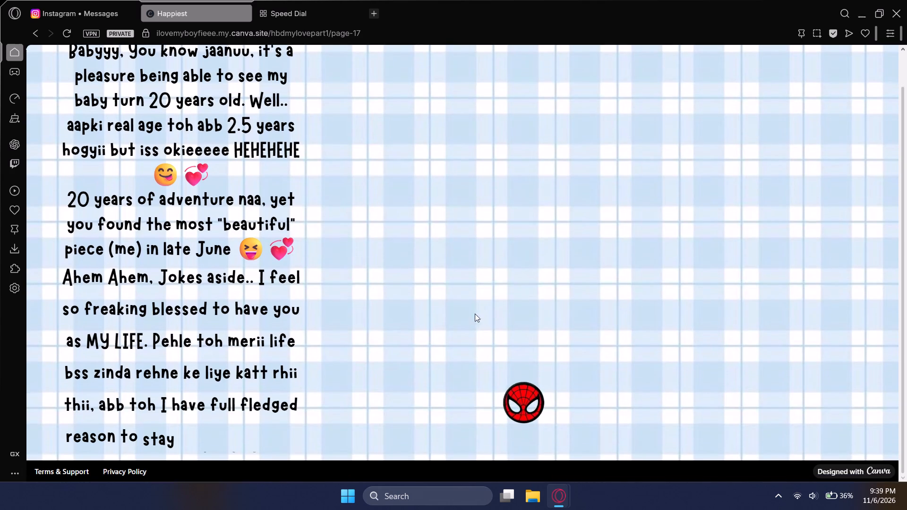
pyautogui.click(514, 398)
pyautogui.click(519, 429)
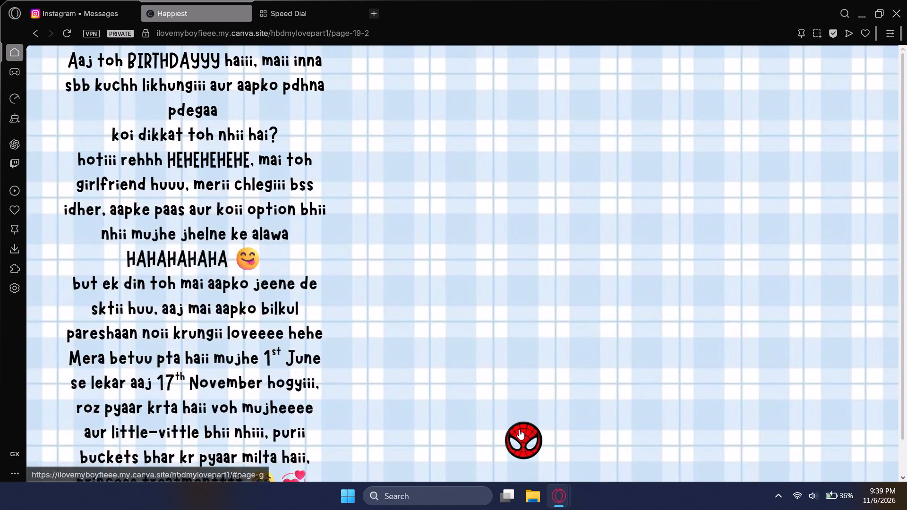
pyautogui.click(519, 437)
pyautogui.click(519, 437)
pyautogui.click(519, 437)
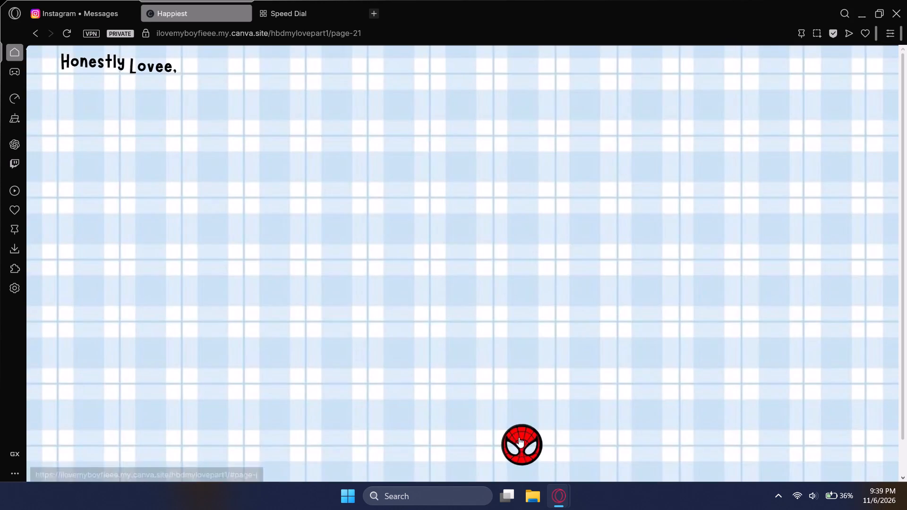
pyautogui.click(519, 437)
pyautogui.click(519, 443)
pyautogui.click(519, 443)
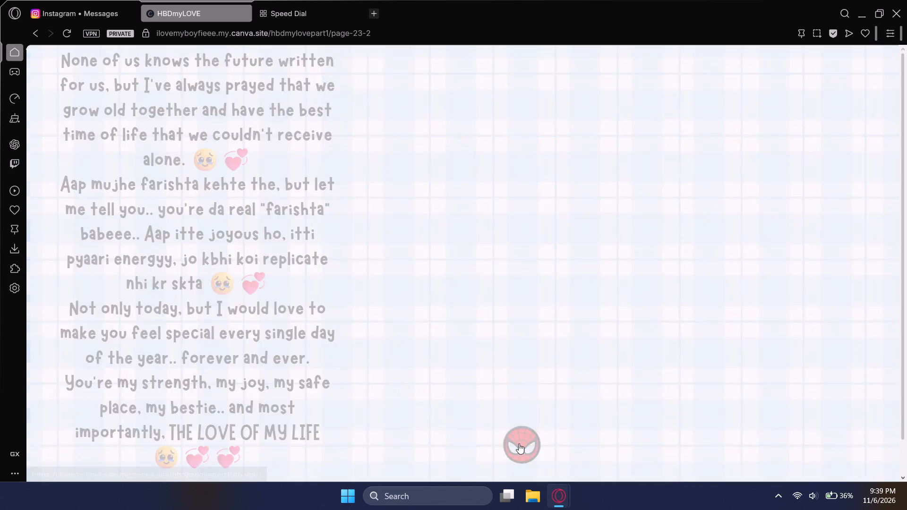
pyautogui.click(519, 443)
pyautogui.click(502, 464)
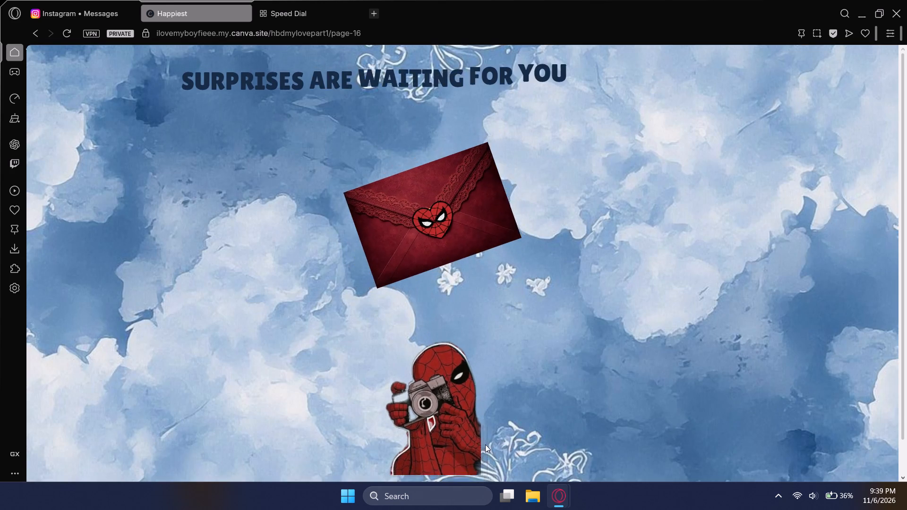
# Open the Spider-Man photographer surprise, advance past the photo collection to the next-link message page, and return to the surprises page.
pyautogui.click(453, 437)
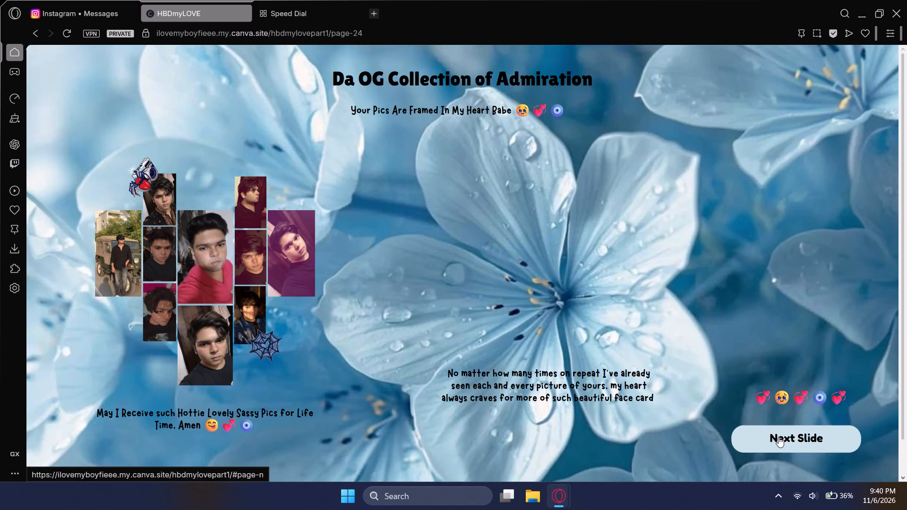
pyautogui.click(779, 437)
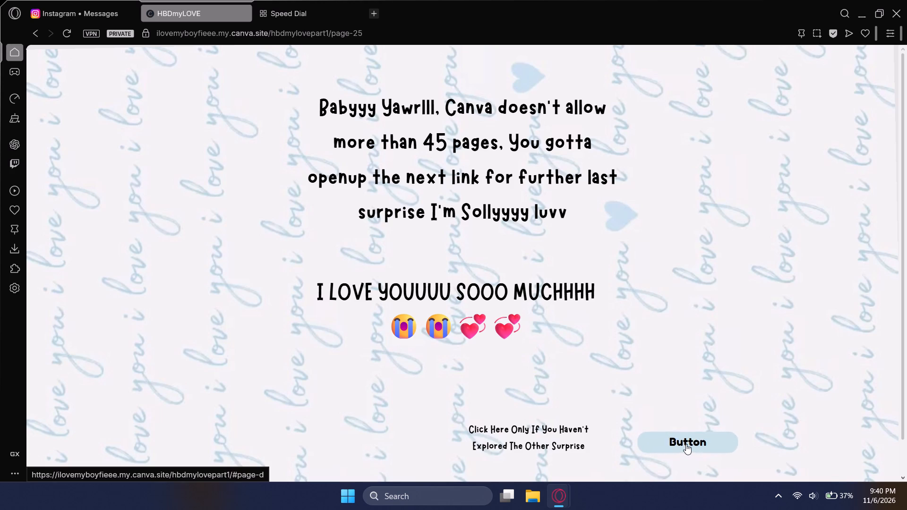
pyautogui.click(686, 444)
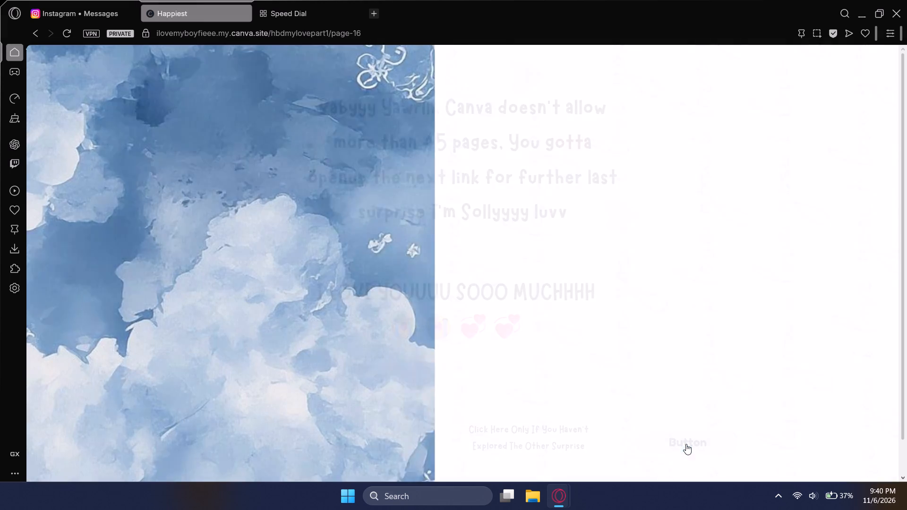
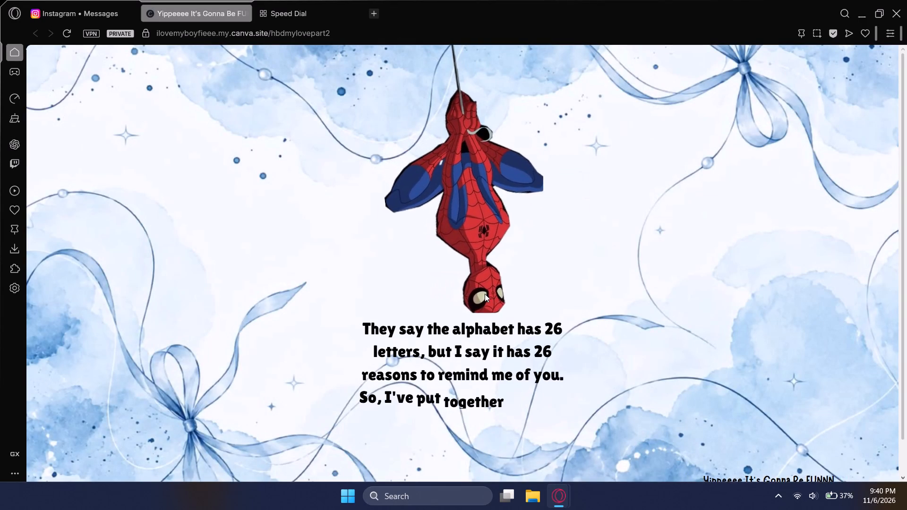
# Start the part 2 site from its alphabet intro page and advance through the letter pages from A for Admirable to M for MINEEE.
pyautogui.scroll(-1, 471, 402)
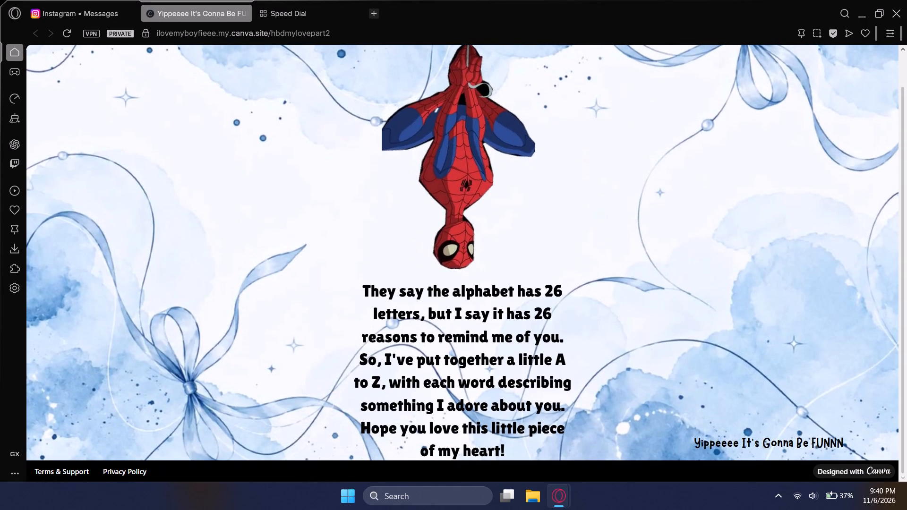
pyautogui.click(747, 435)
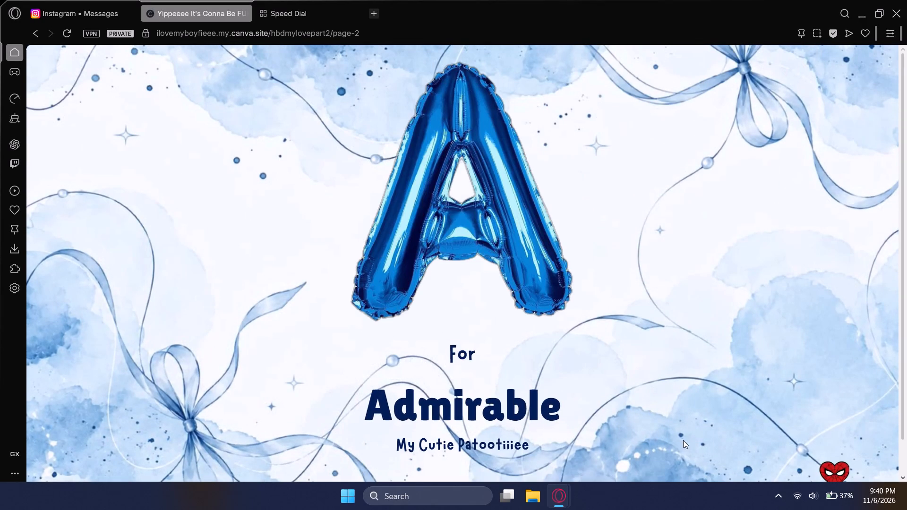
pyautogui.click(829, 469)
pyautogui.click(829, 469)
pyautogui.click(829, 469)
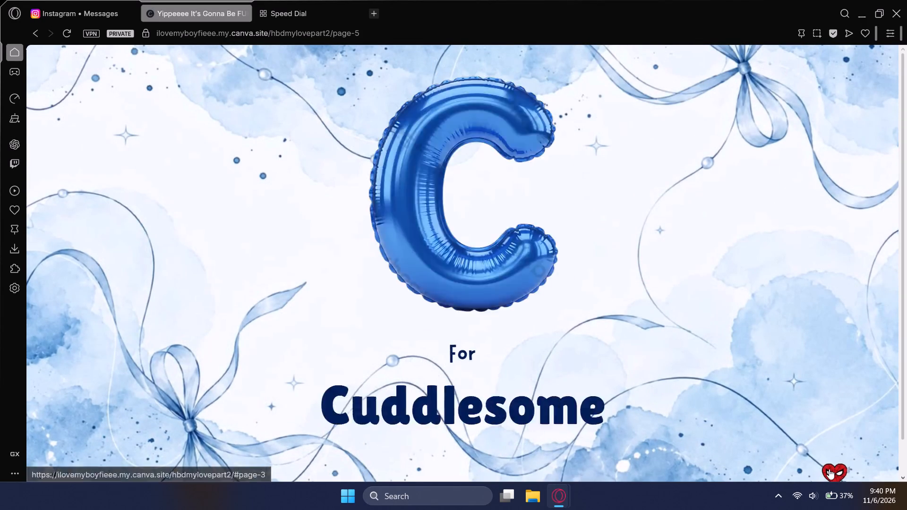
pyautogui.click(829, 469)
pyautogui.click(829, 469)
pyautogui.click(829, 469)
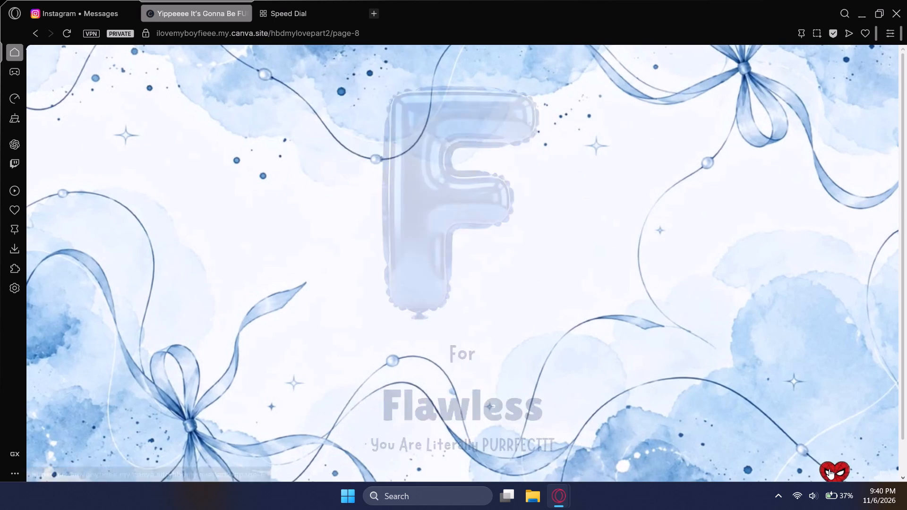
pyautogui.click(829, 469)
pyautogui.click(829, 469)
pyautogui.click(829, 469)
pyautogui.click(829, 469)
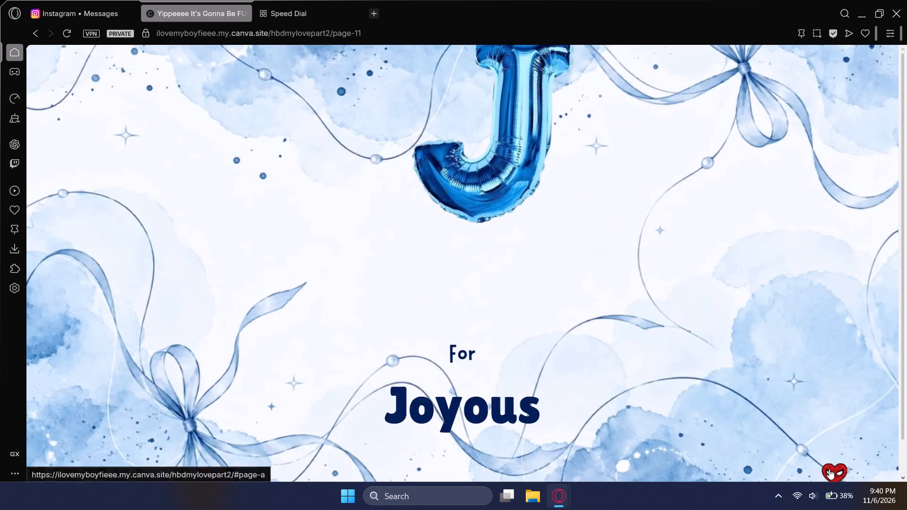
pyautogui.click(829, 469)
pyautogui.click(829, 469)
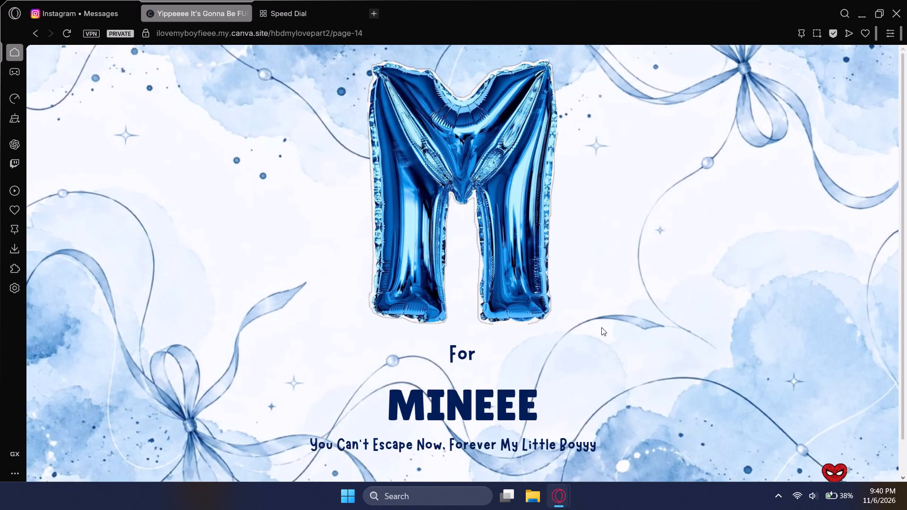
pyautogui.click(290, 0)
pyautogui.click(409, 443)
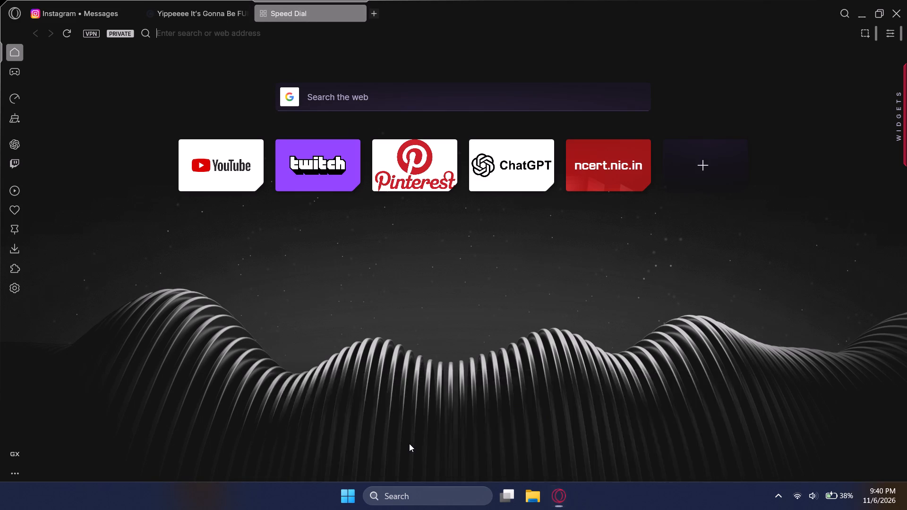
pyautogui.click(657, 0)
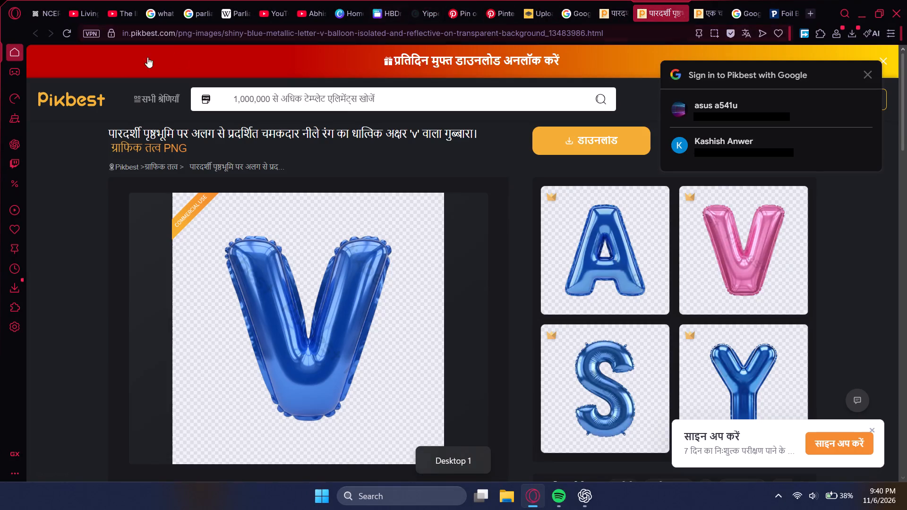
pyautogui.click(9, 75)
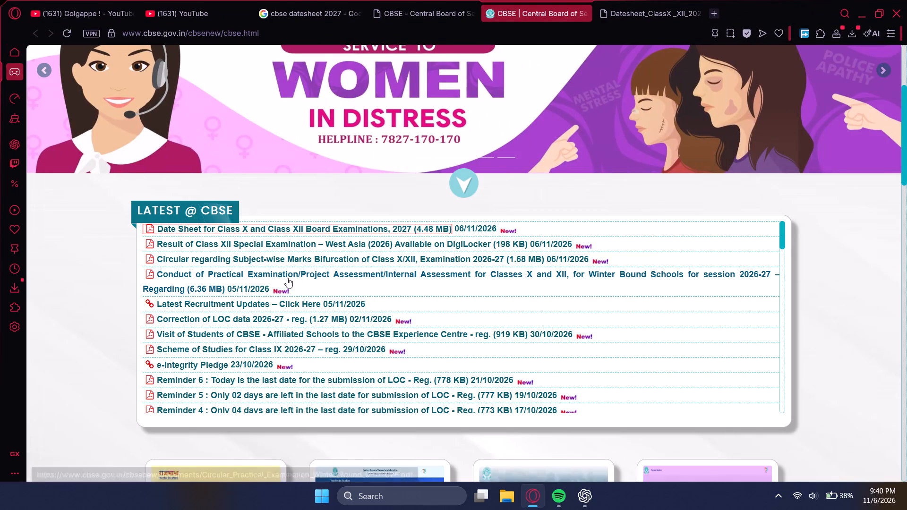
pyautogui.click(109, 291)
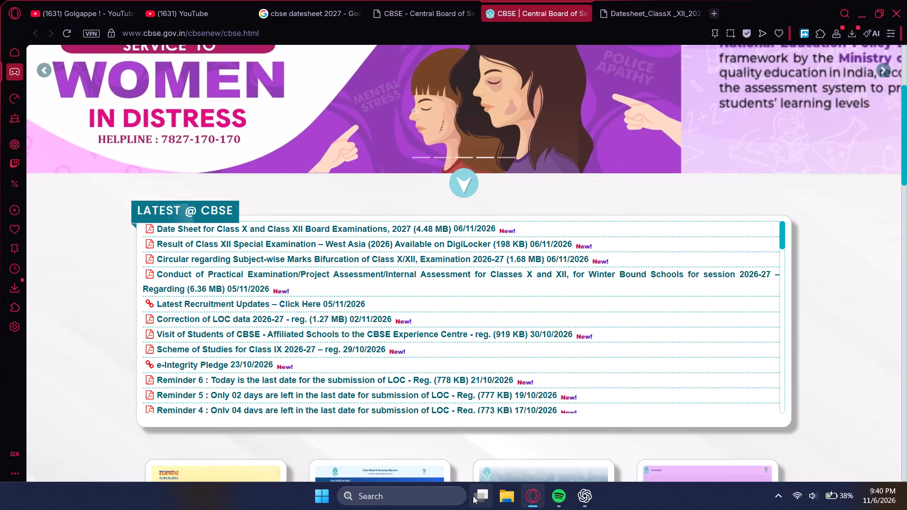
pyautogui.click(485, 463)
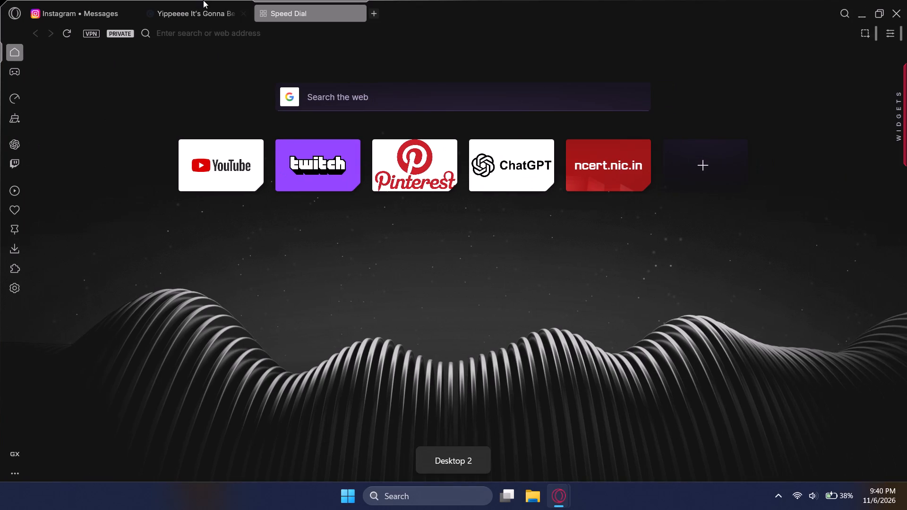
# Return to the part 2 site and advance with the Spider-Man mask through the remaining letter pages, from N for Noble past Z.
pyautogui.click(203, 0)
pyautogui.click(845, 473)
pyautogui.click(836, 471)
pyautogui.tripleClick(836, 471)
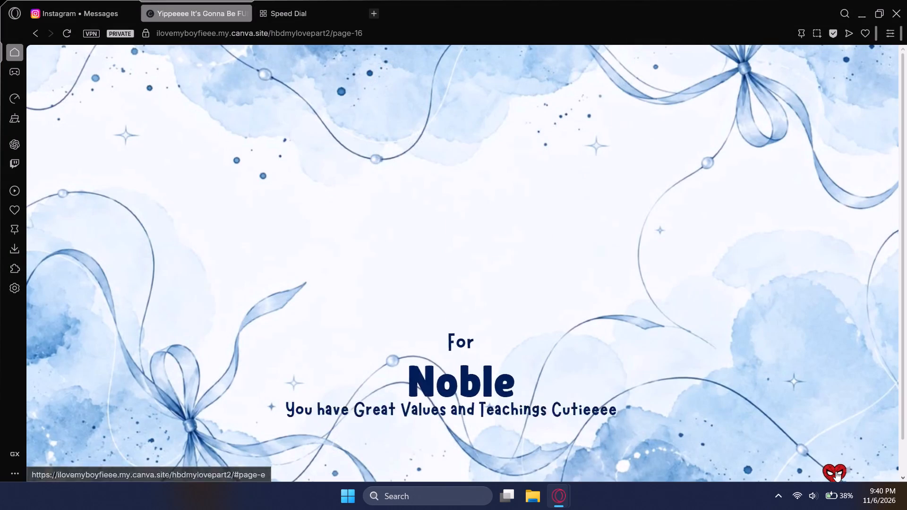
pyautogui.tripleClick(836, 471)
pyautogui.tripleClick(836, 471)
pyautogui.tripleClick(836, 471)
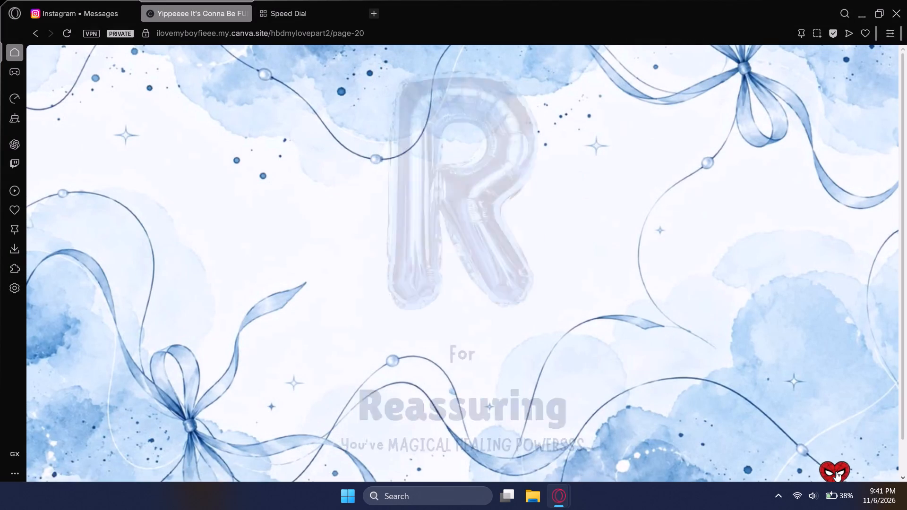
pyautogui.tripleClick(836, 471)
pyautogui.tripleClick(836, 471)
pyautogui.tripleClick(836, 471)
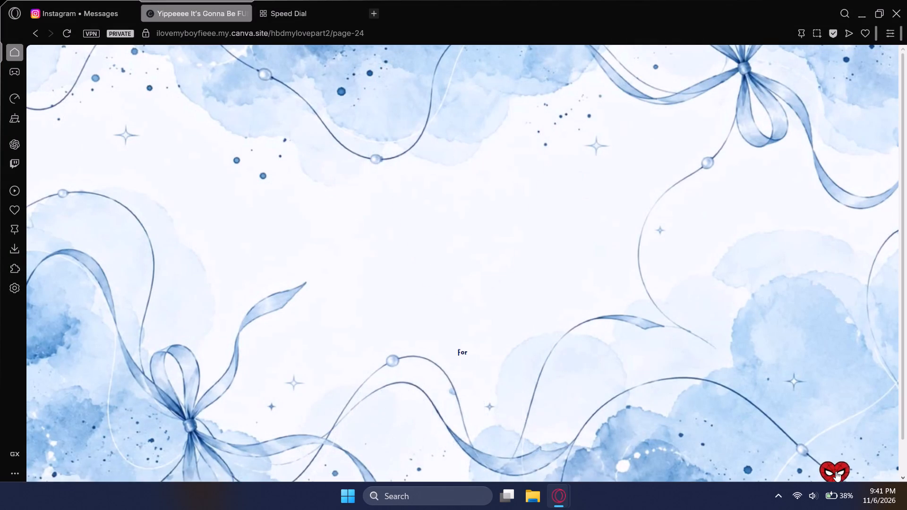
pyautogui.tripleClick(836, 471)
pyautogui.doubleClick(836, 471)
pyautogui.click(836, 471)
pyautogui.click(836, 471)
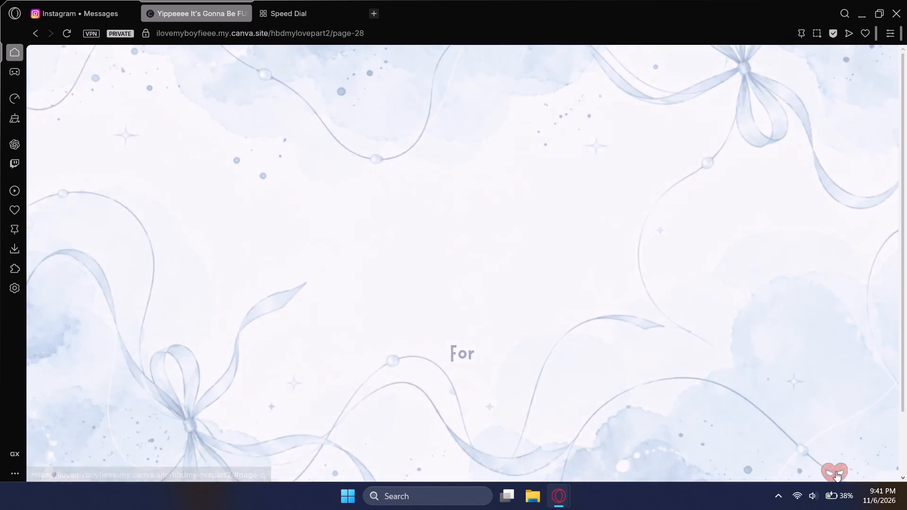
# Continue past the "Each Word Includes My Inner Thoughts" page to the closing page with the kissing Spider-Man bears.
pyautogui.click(813, 447)
pyautogui.doubleClick(807, 440)
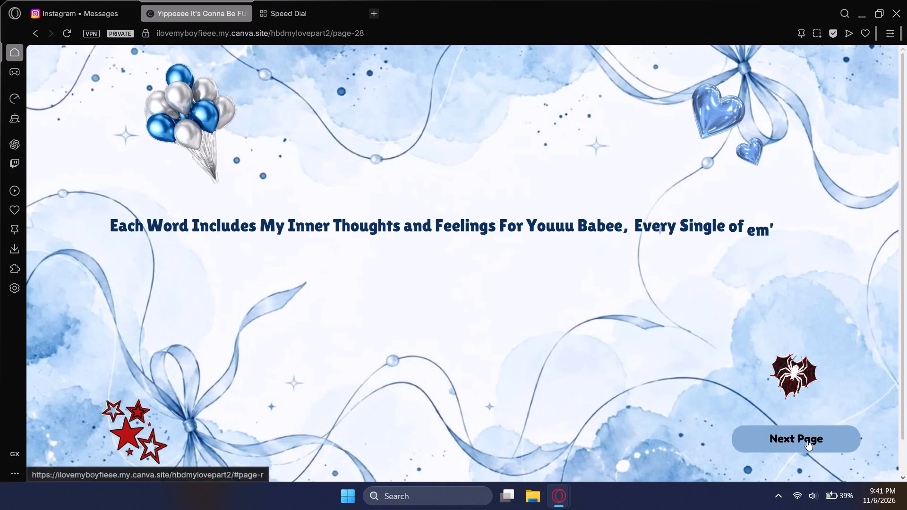
pyautogui.click(807, 440)
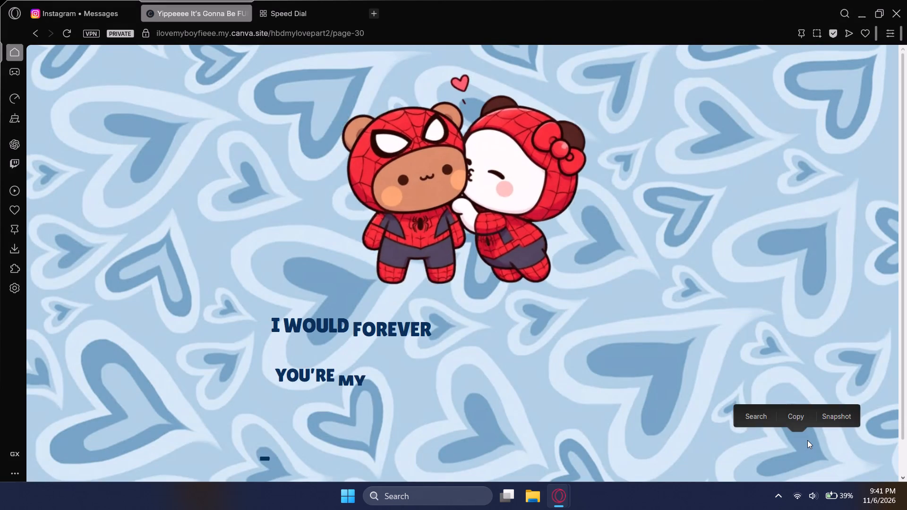
pyautogui.click(807, 440)
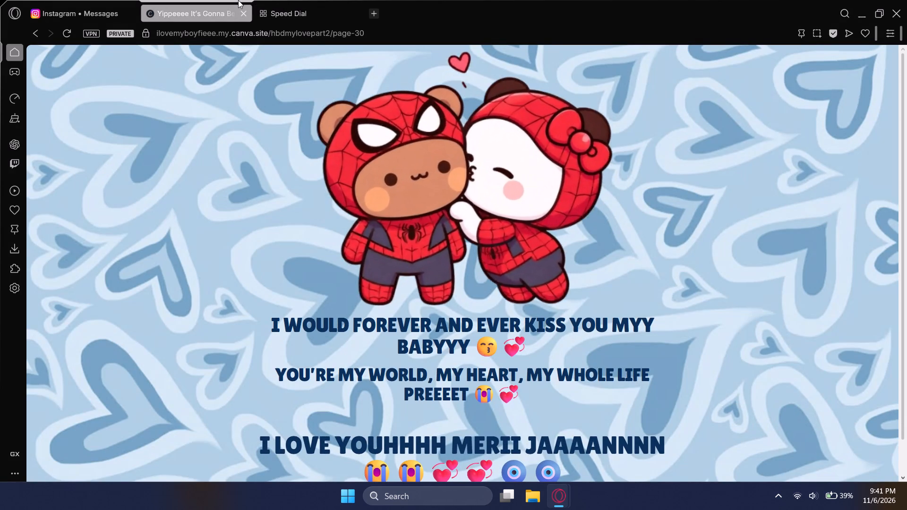